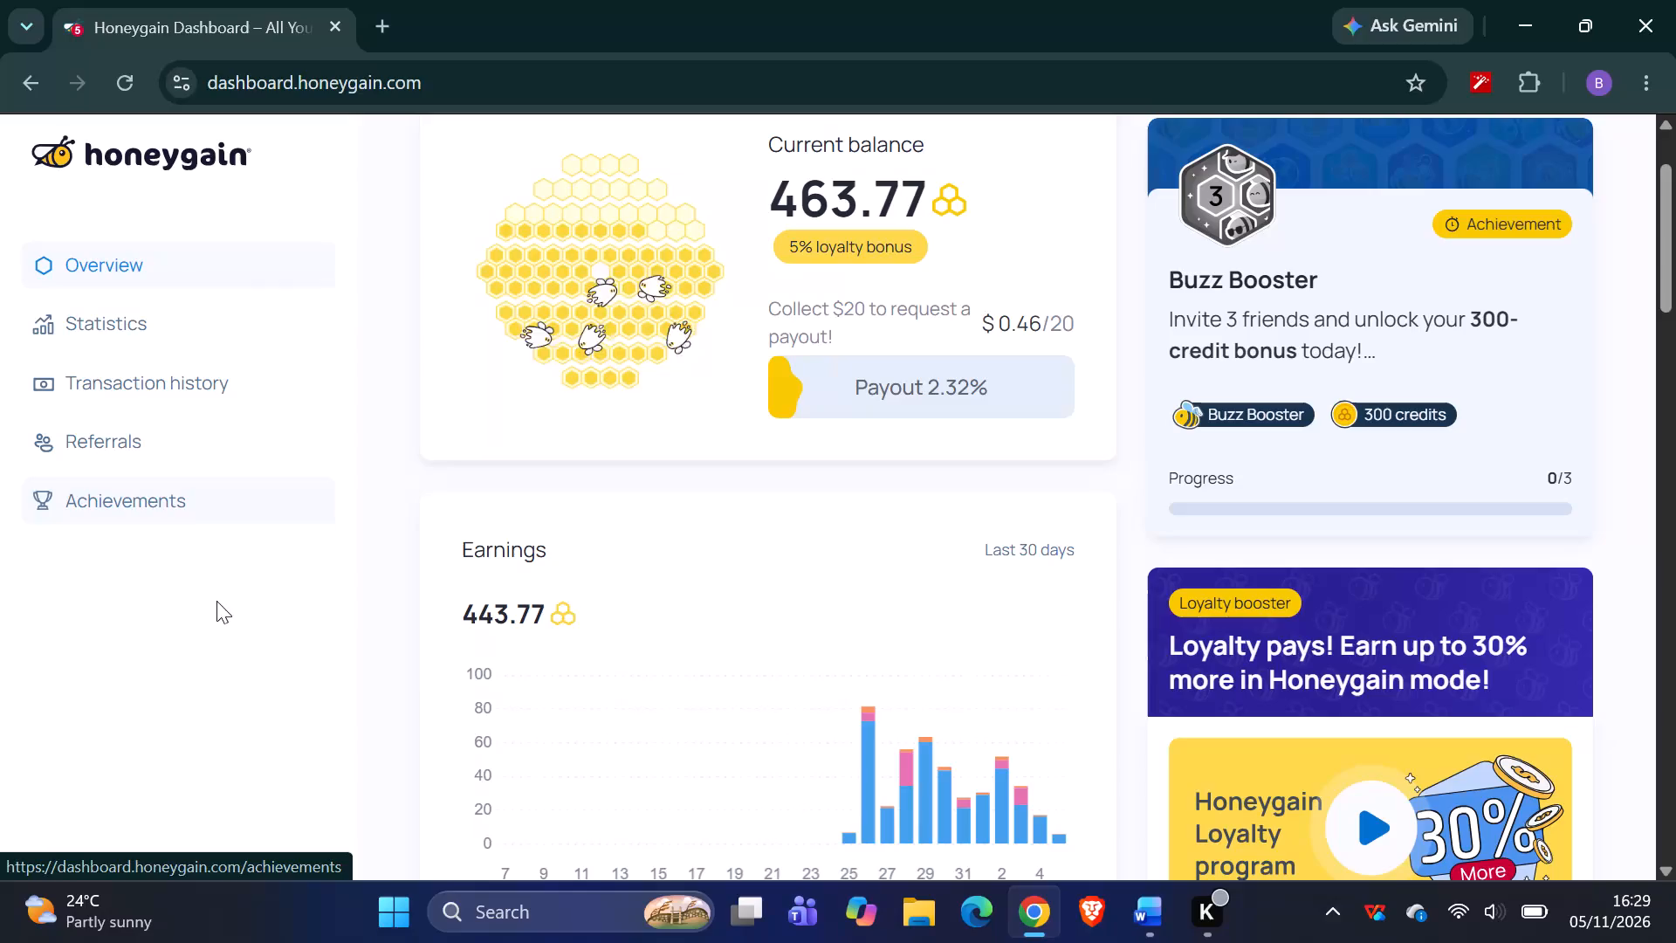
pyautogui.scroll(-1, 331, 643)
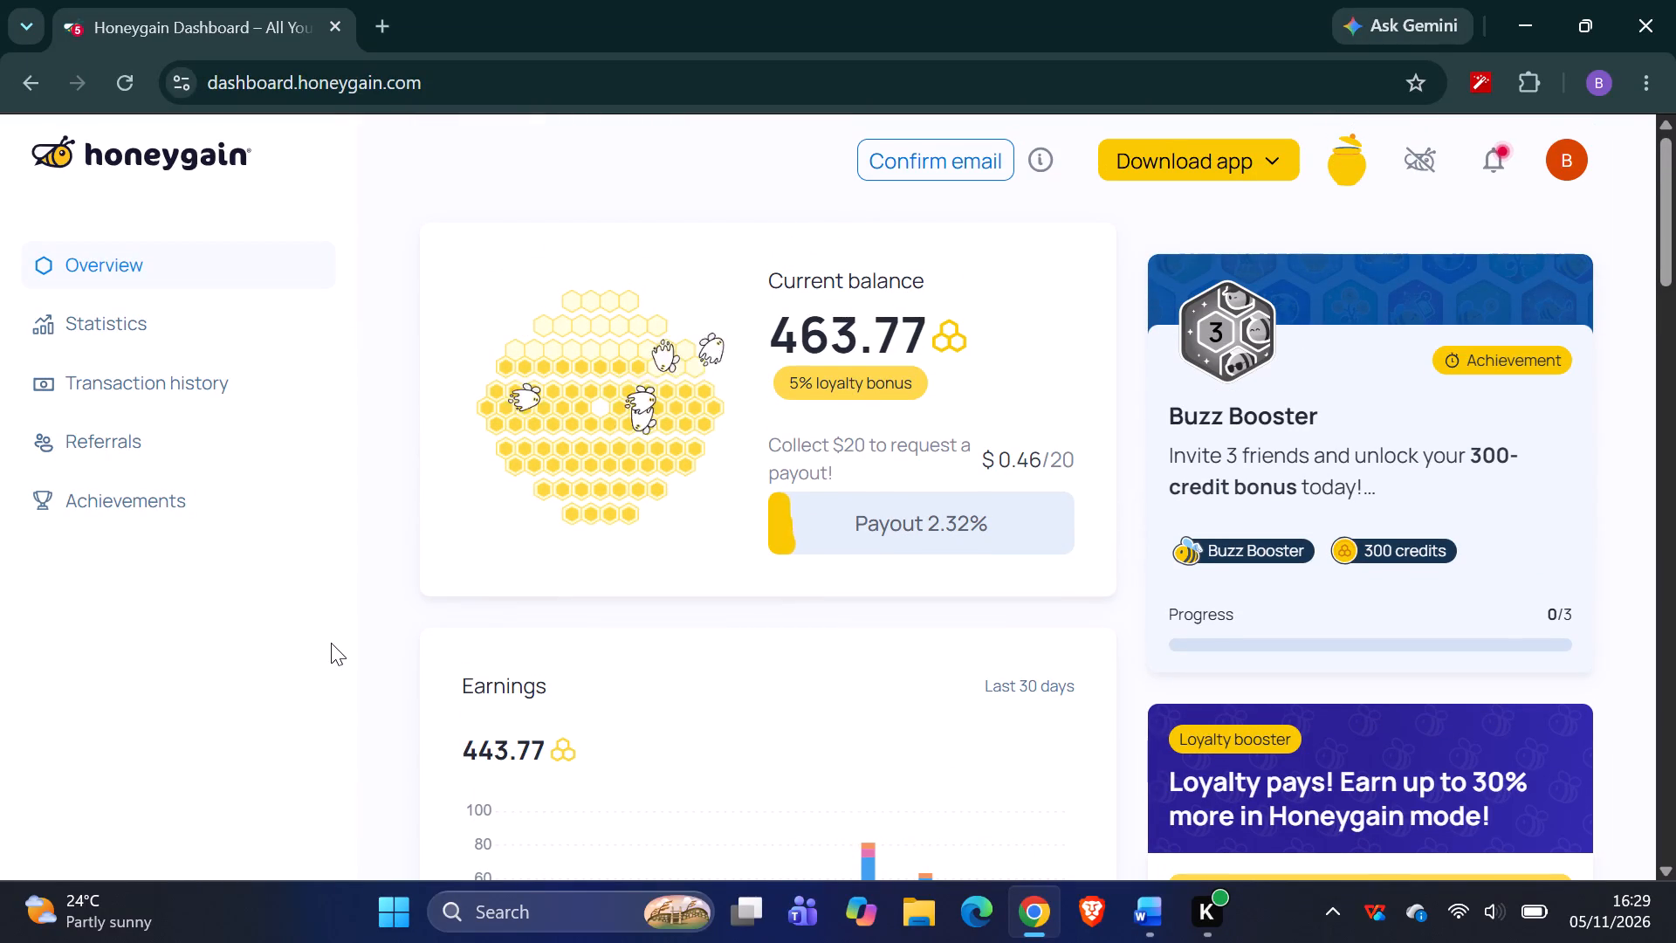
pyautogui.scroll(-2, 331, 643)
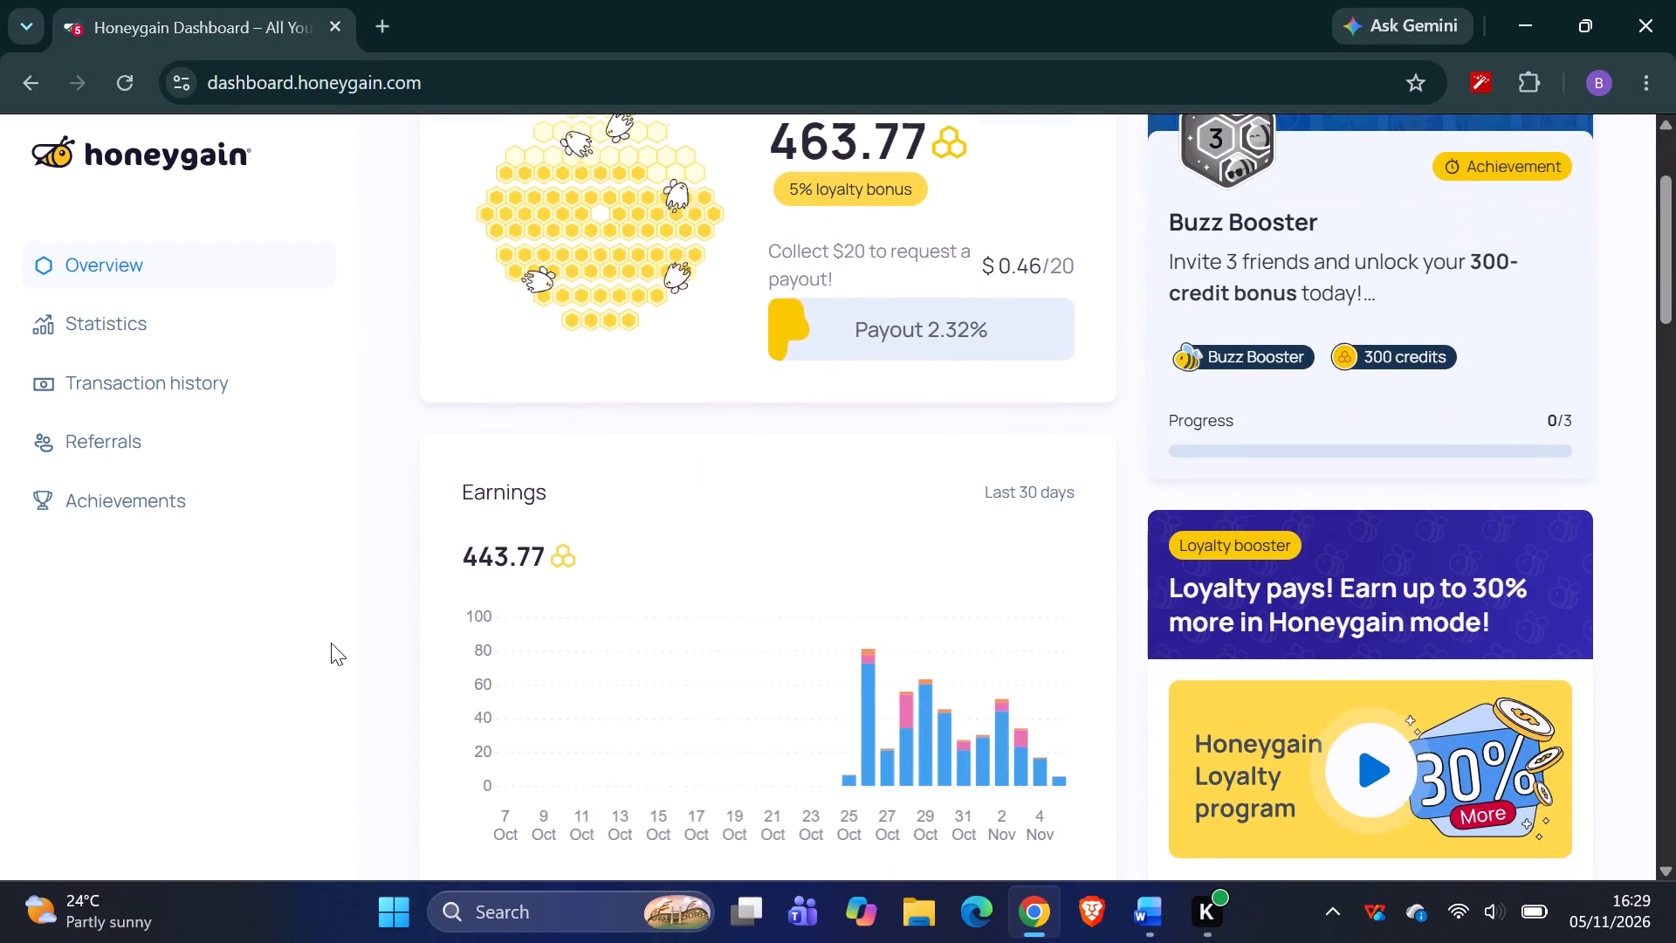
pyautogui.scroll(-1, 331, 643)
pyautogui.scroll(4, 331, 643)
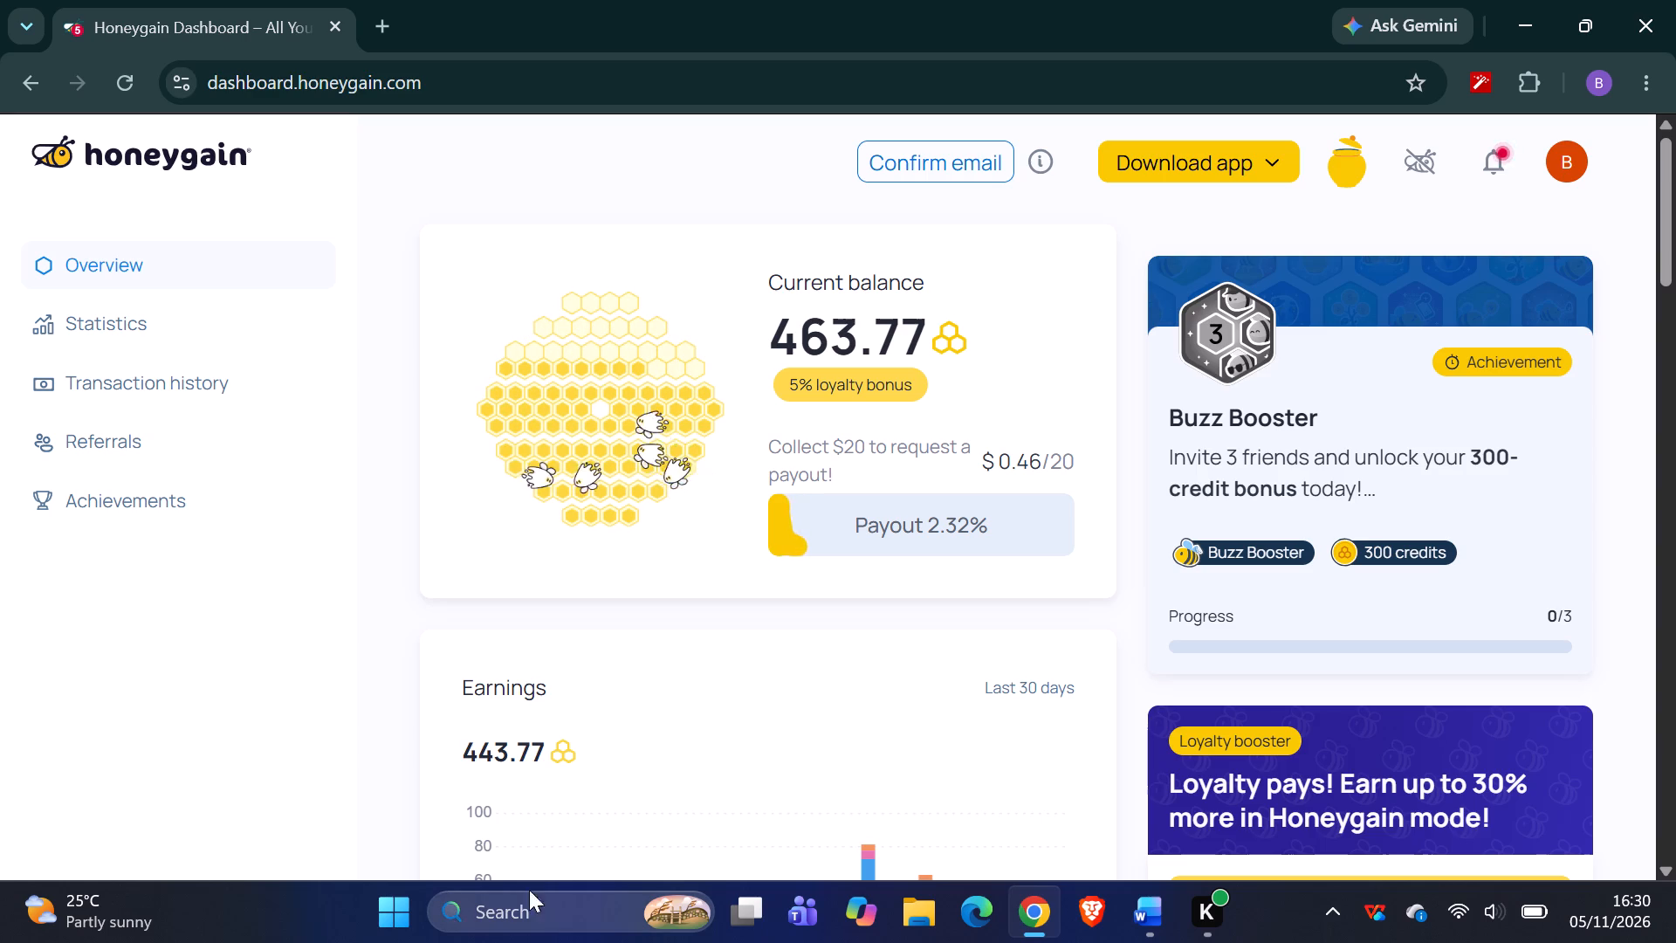
# Launch the JASP statistics application.
pyautogui.click(390, 933)
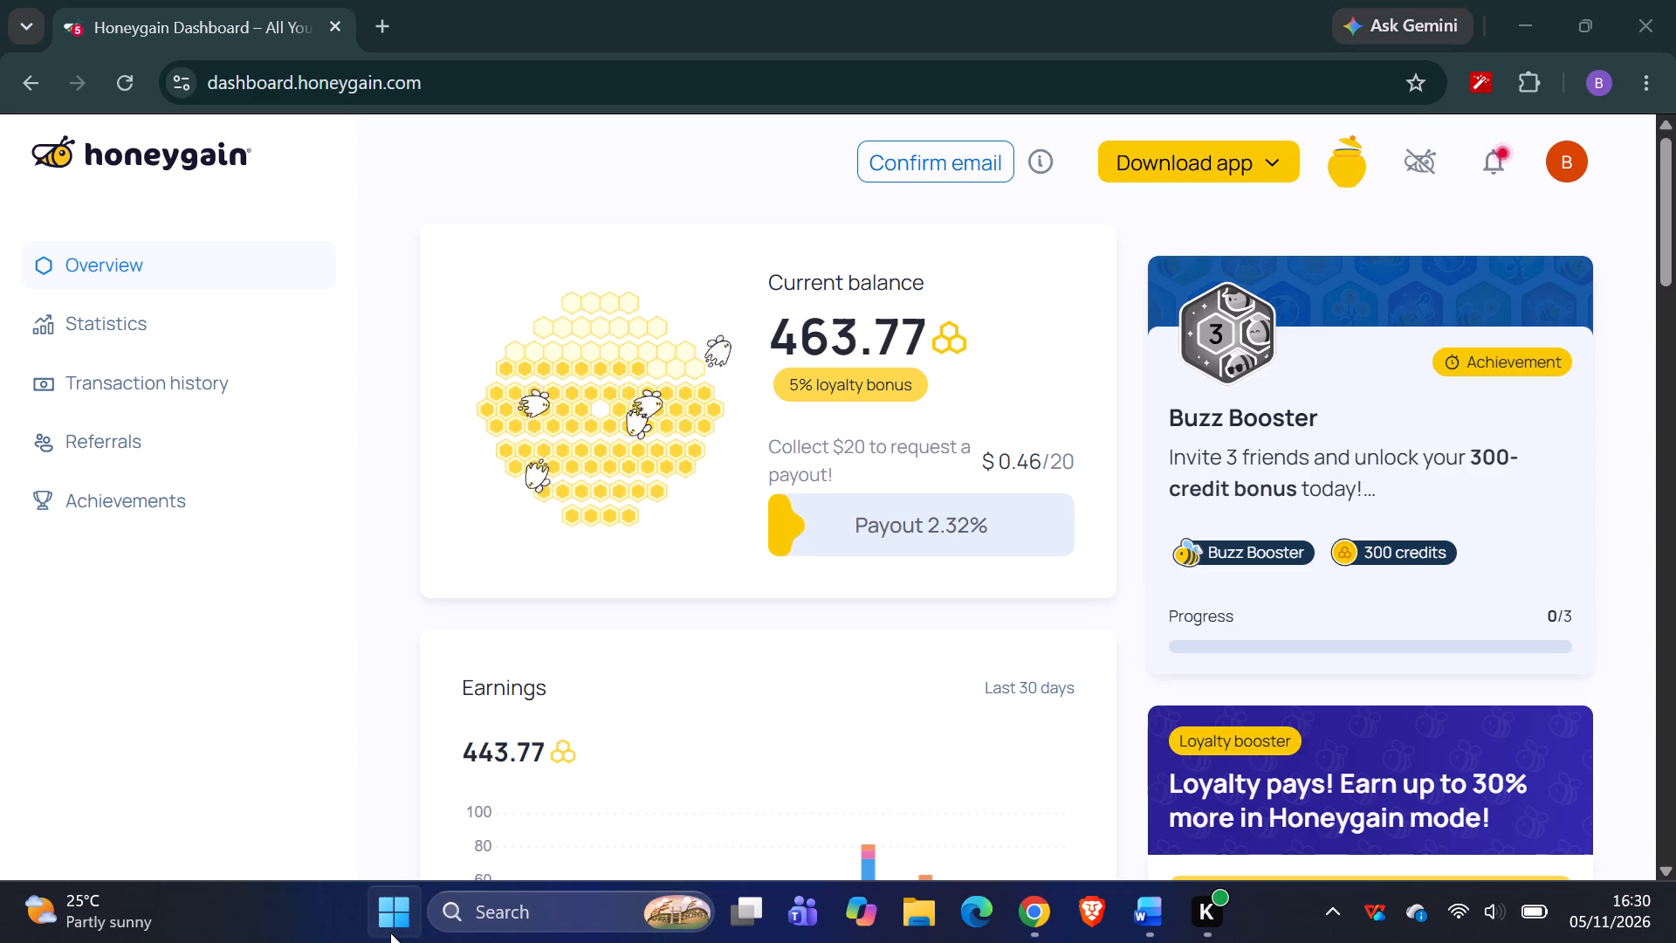
pyautogui.doubleClick(459, 555)
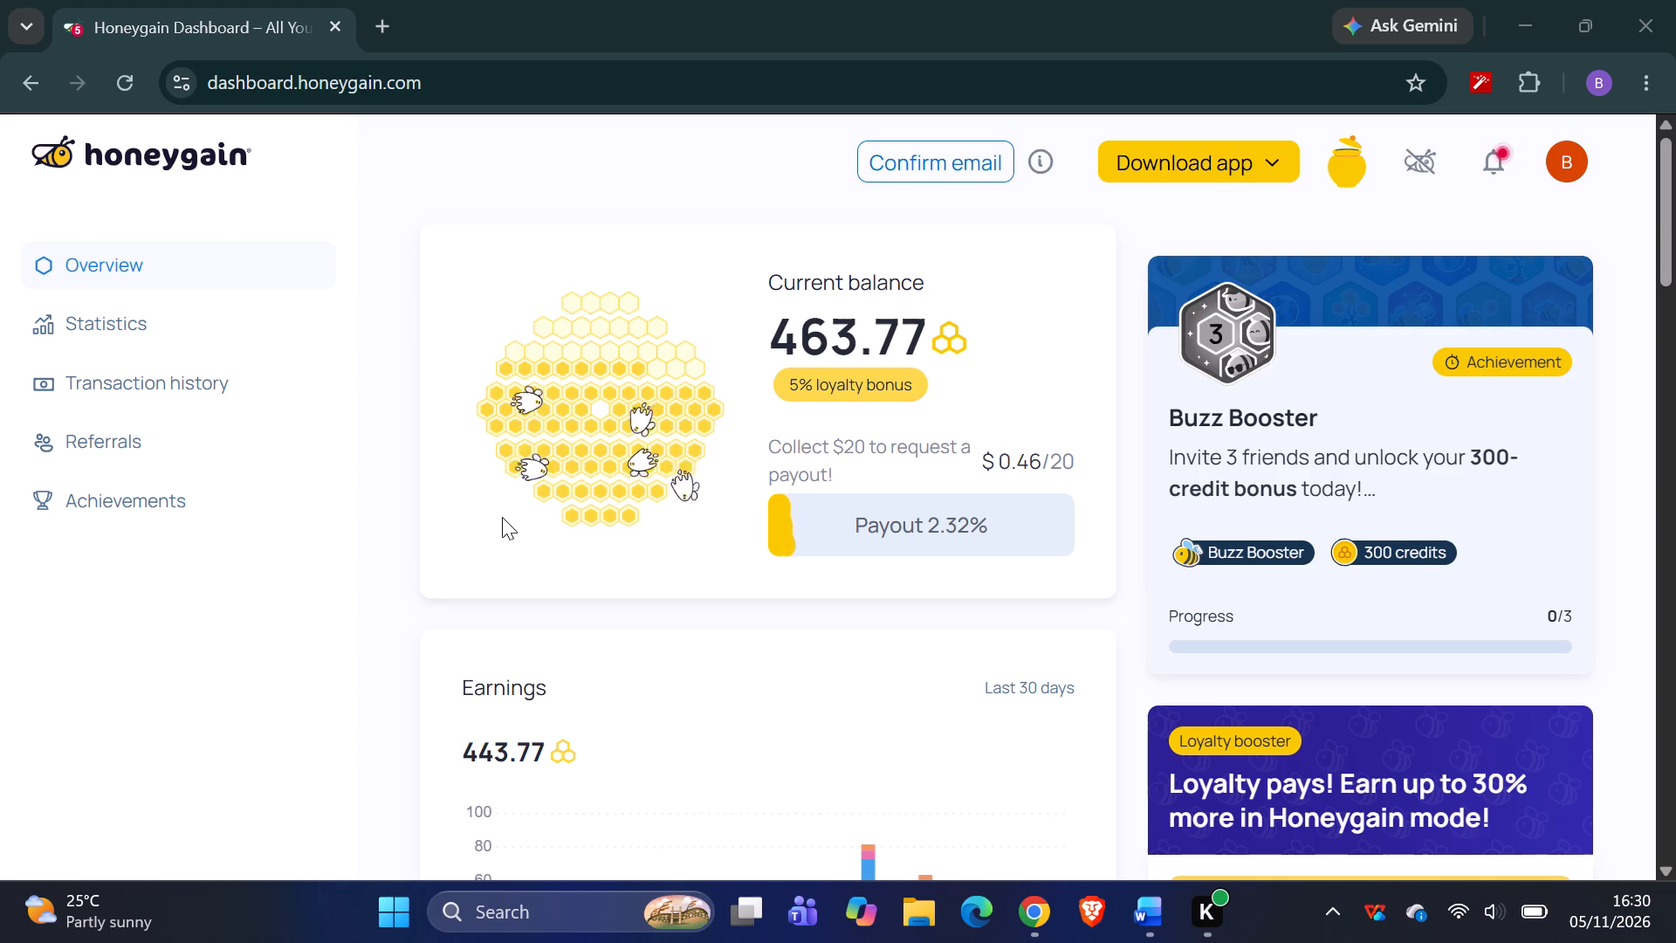
pyautogui.scroll(-1, 502, 517)
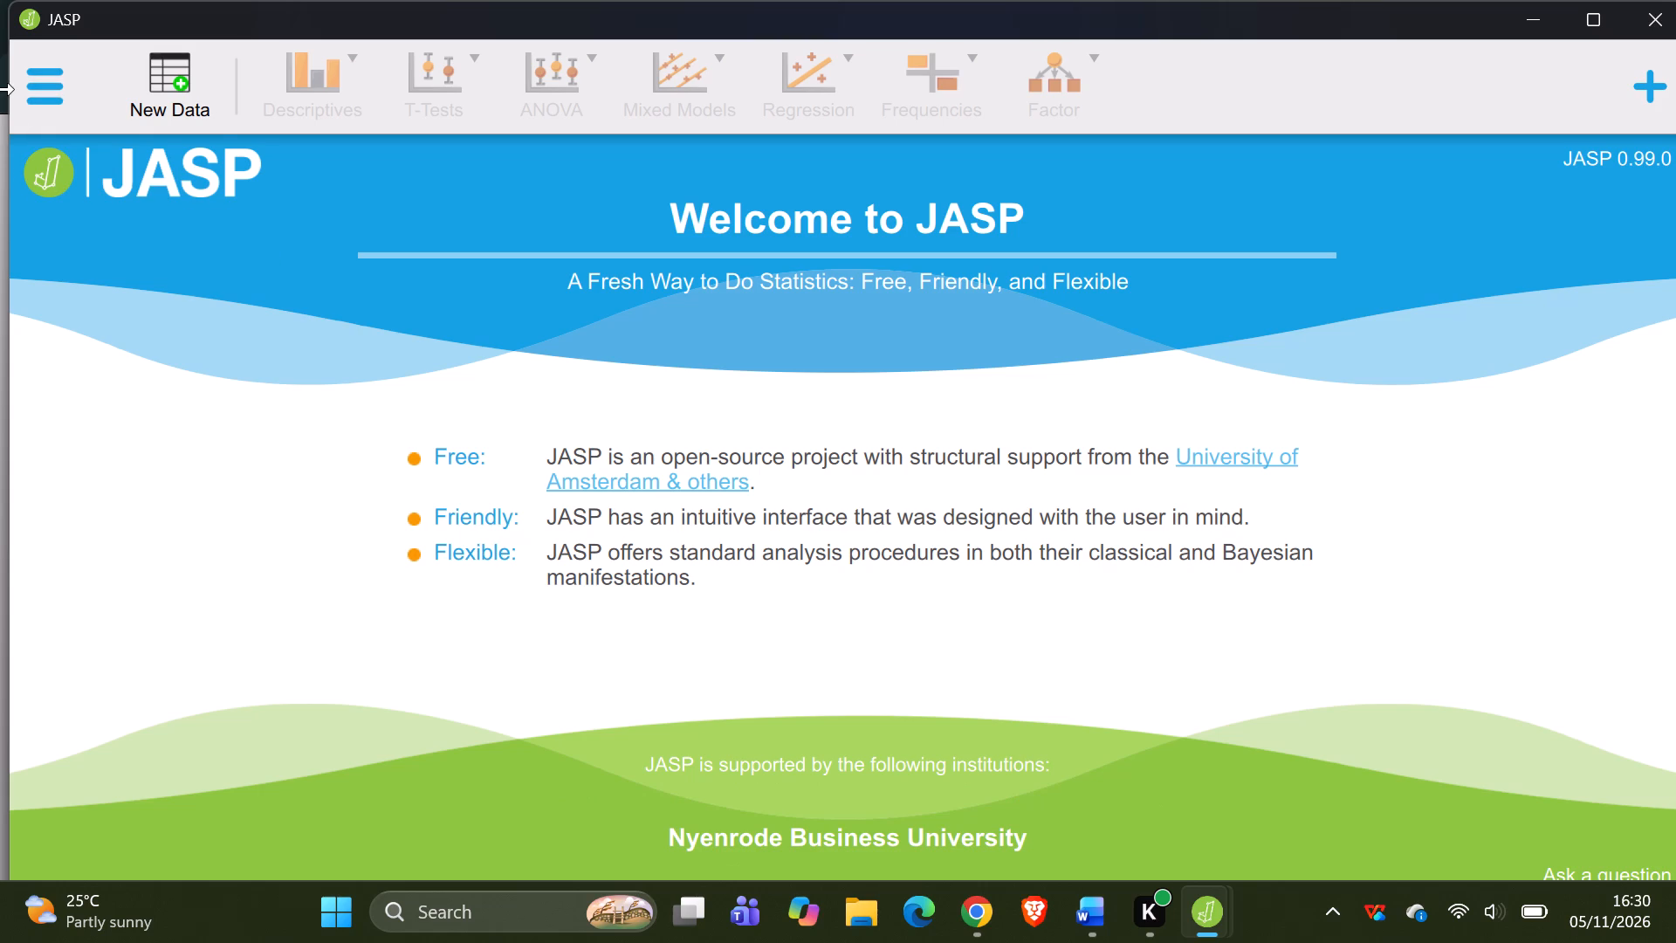
# Open the recent data file cf_grades.jasp from the Downloads folder.
pyautogui.click(35, 71)
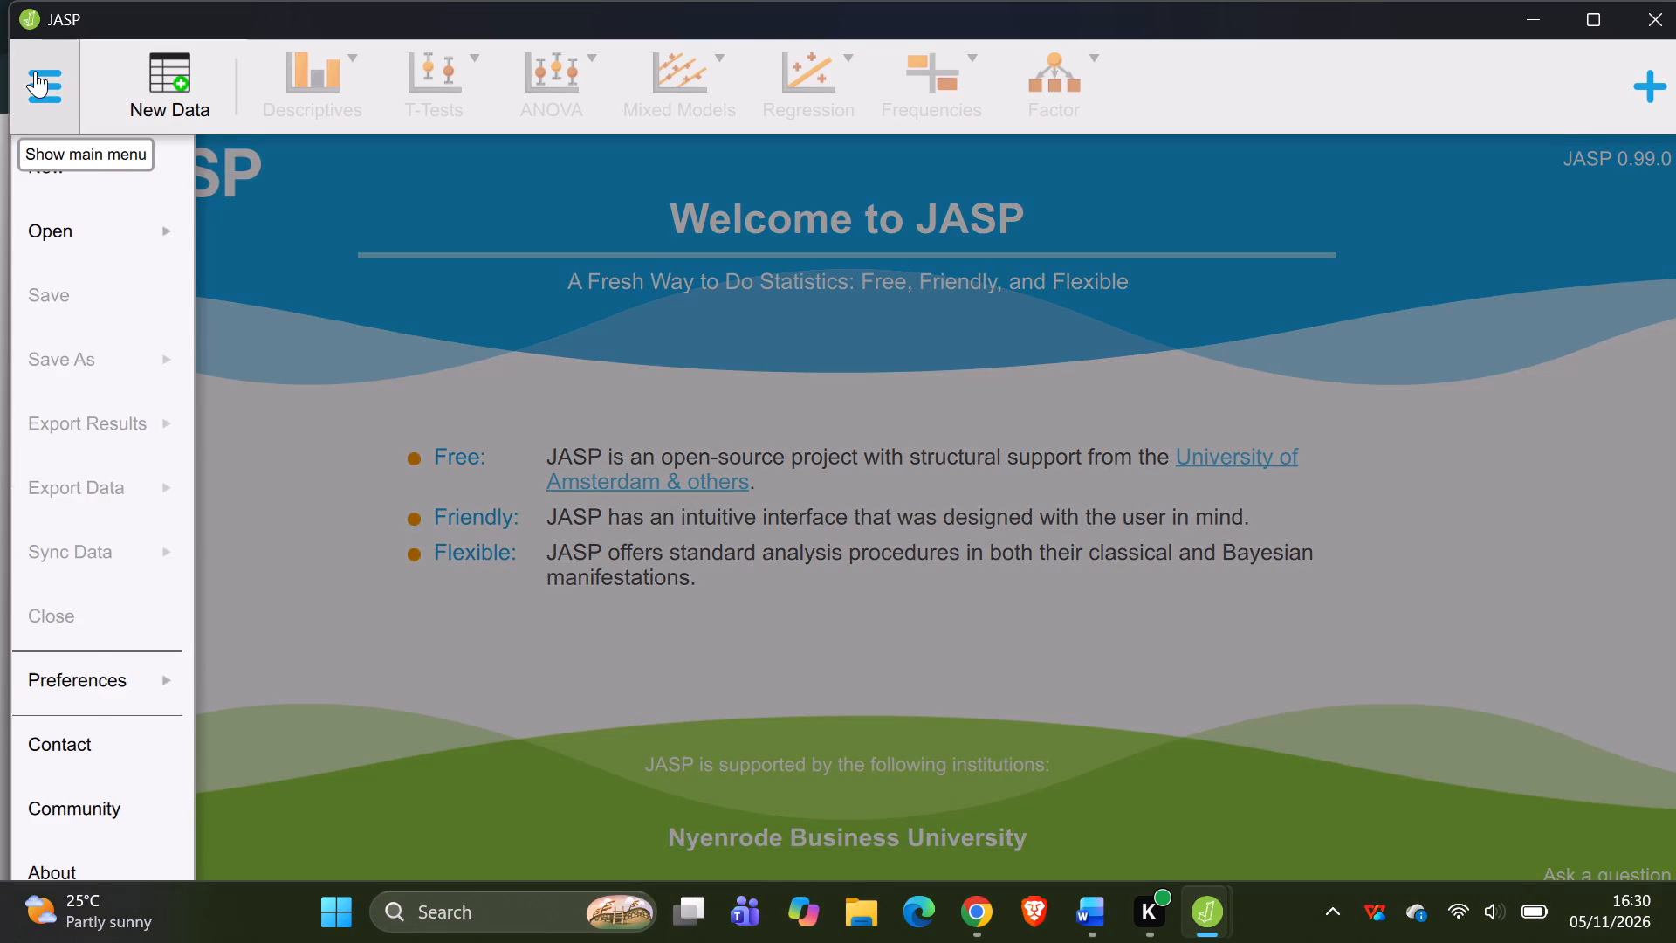
pyautogui.click(83, 243)
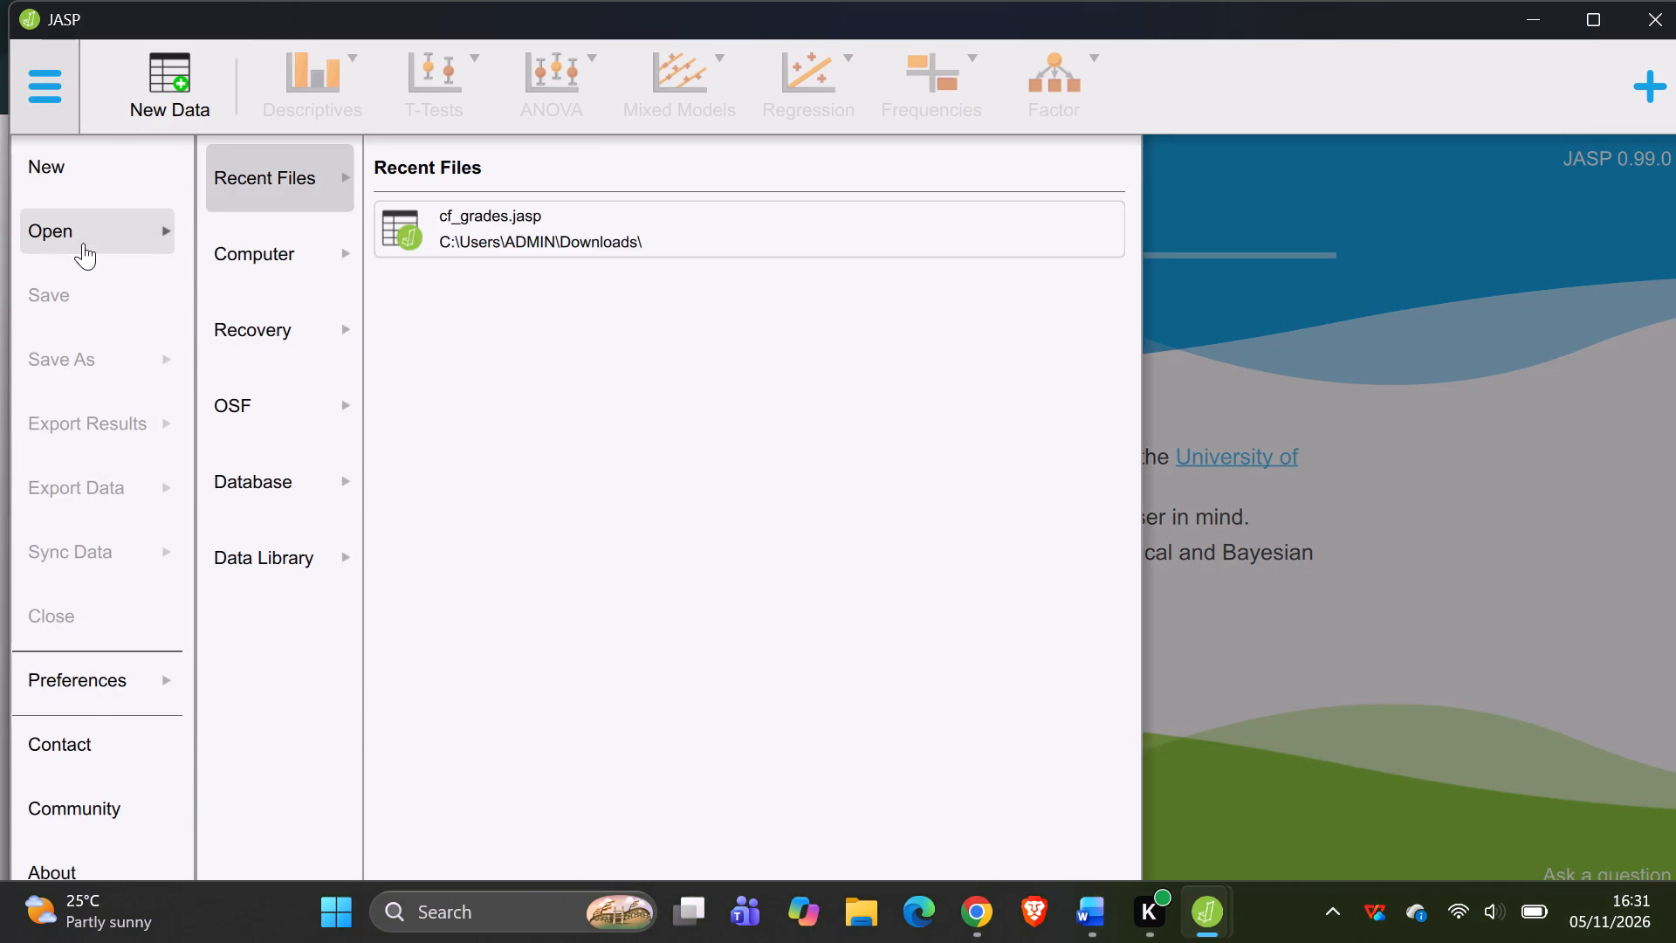
pyautogui.click(469, 218)
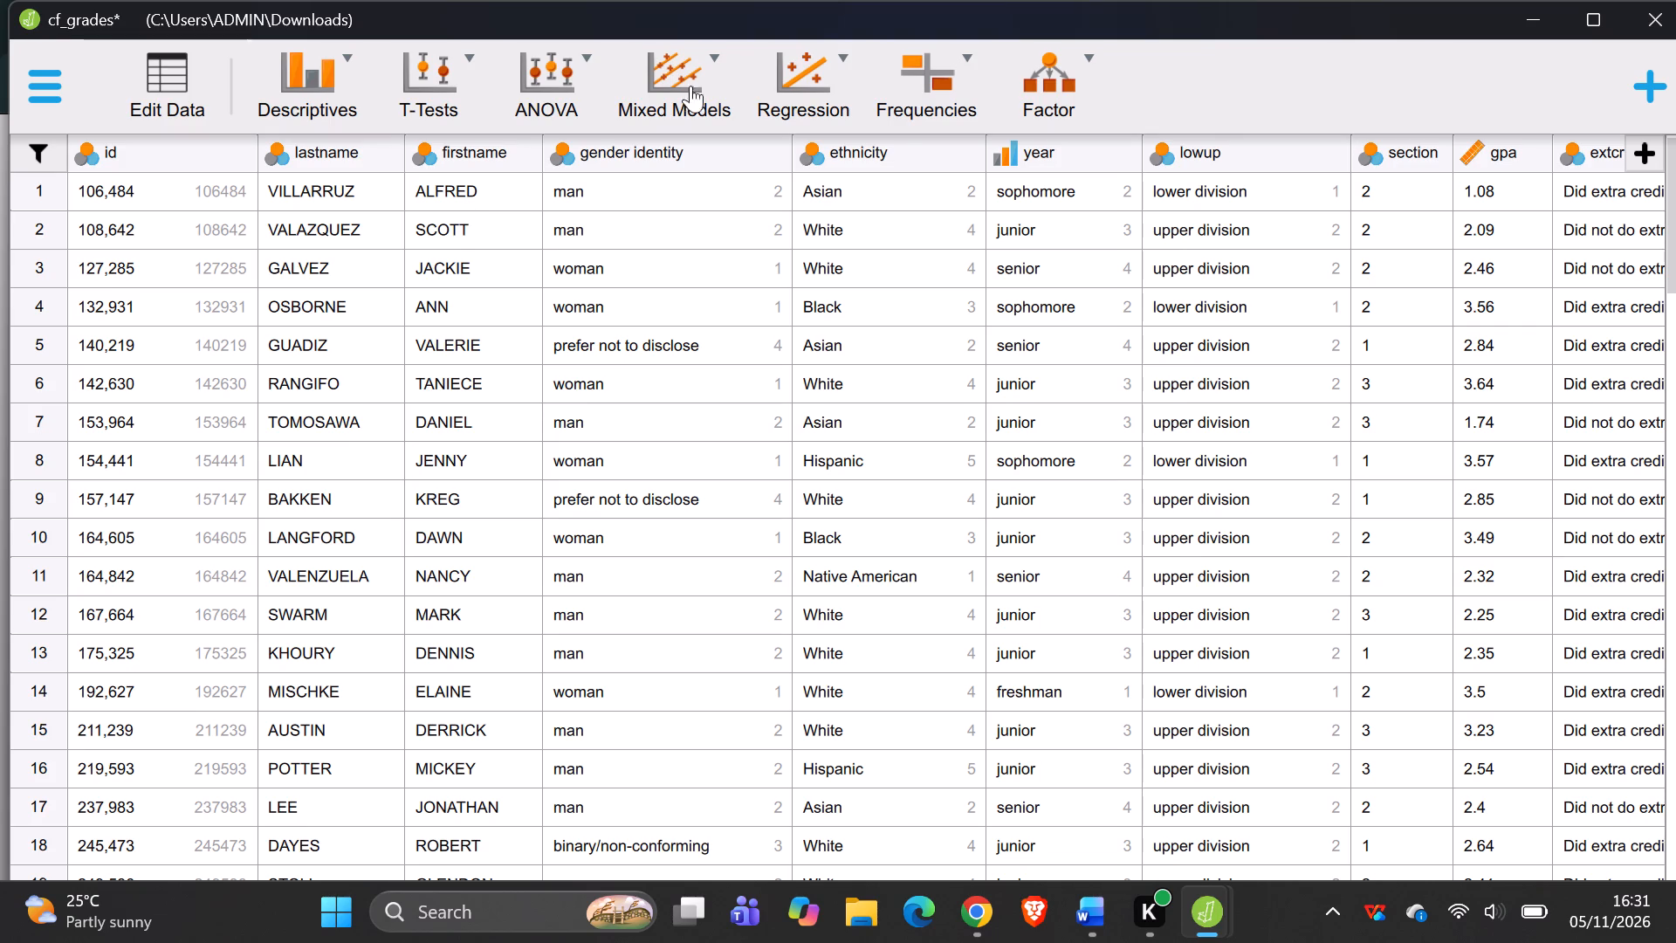
# Create a classical Independent Samples T-Test and assign final as its dependent variable.
pyautogui.click(413, 88)
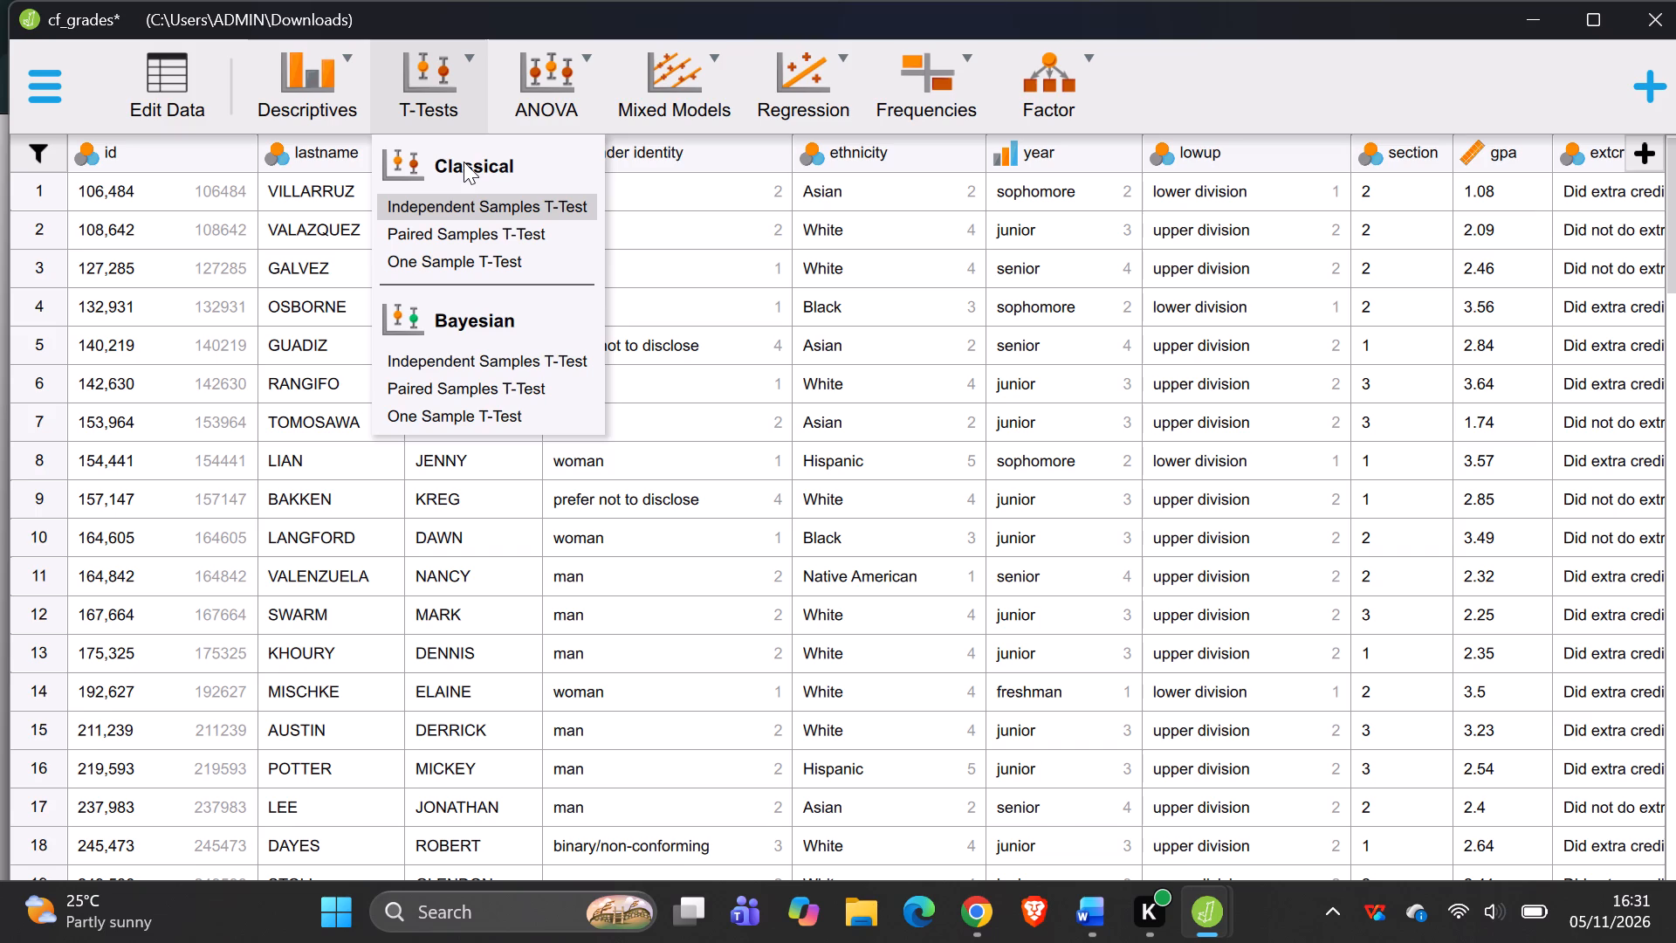
pyautogui.click(473, 206)
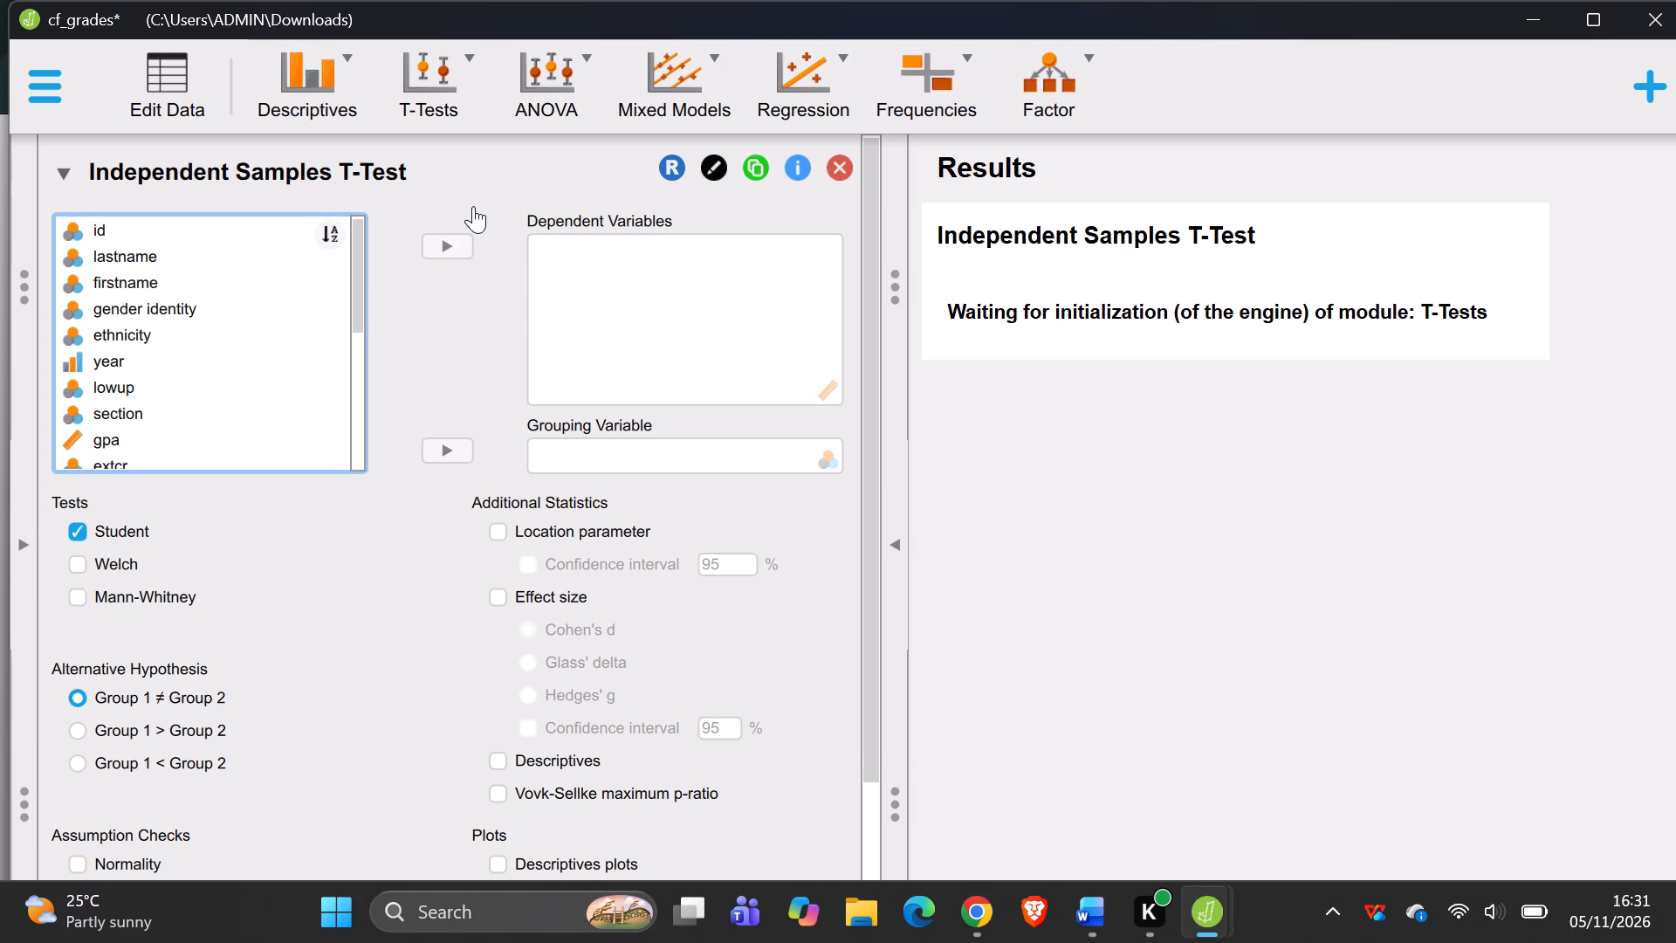
pyautogui.scroll(-1, 136, 395)
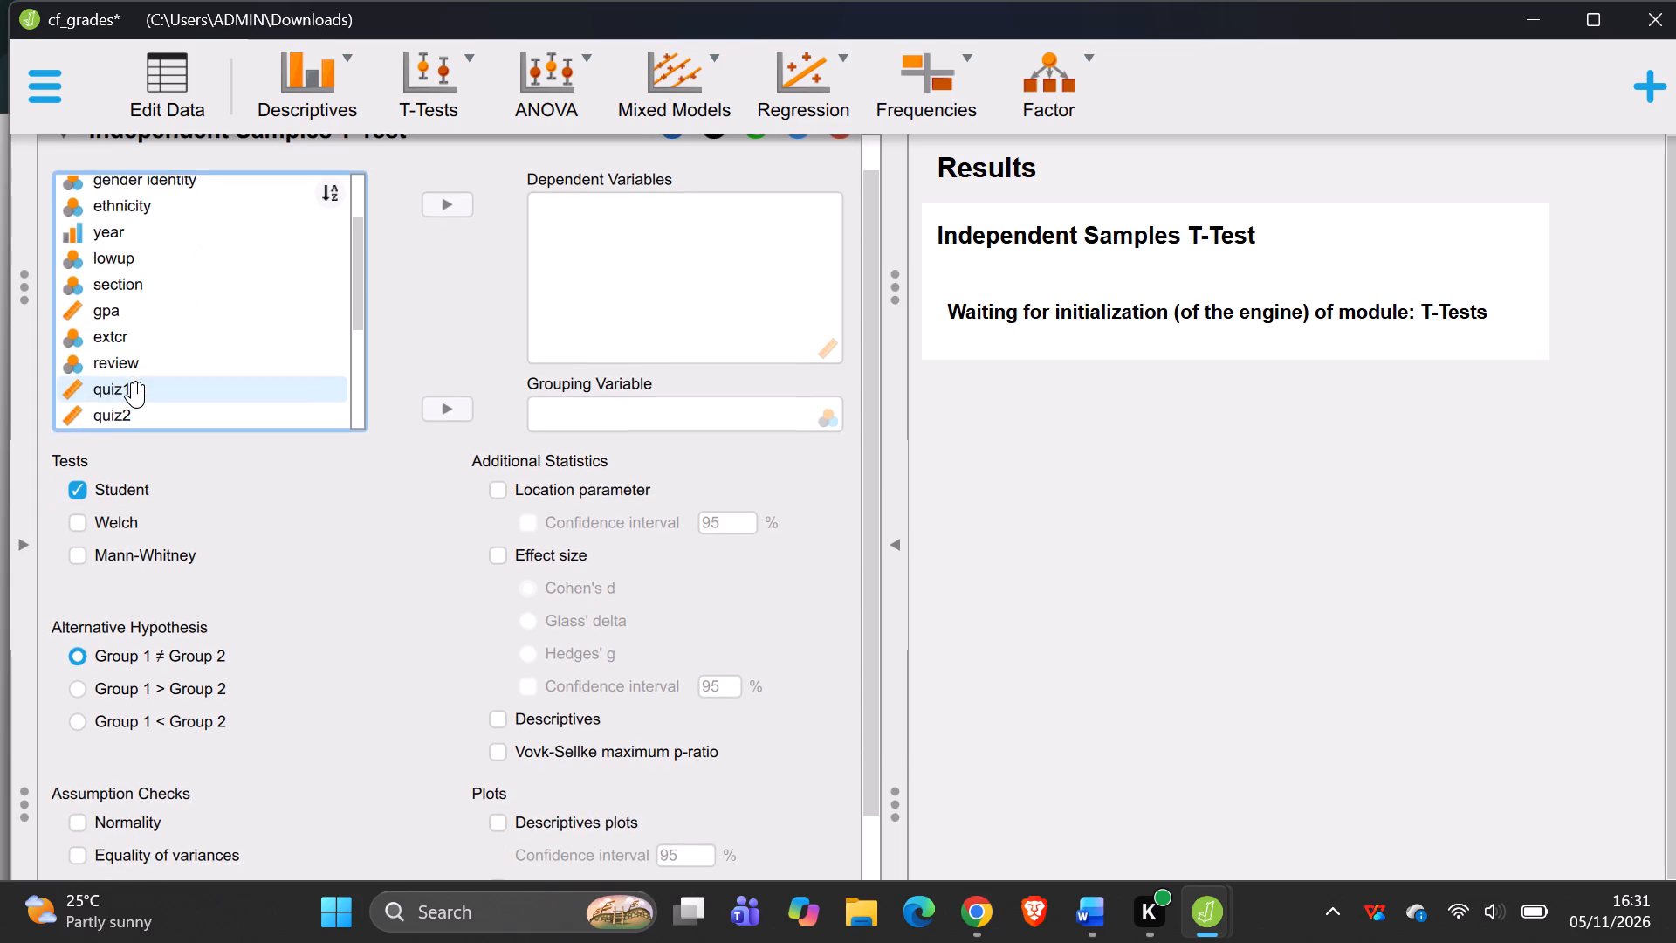
pyautogui.scroll(-1, 136, 395)
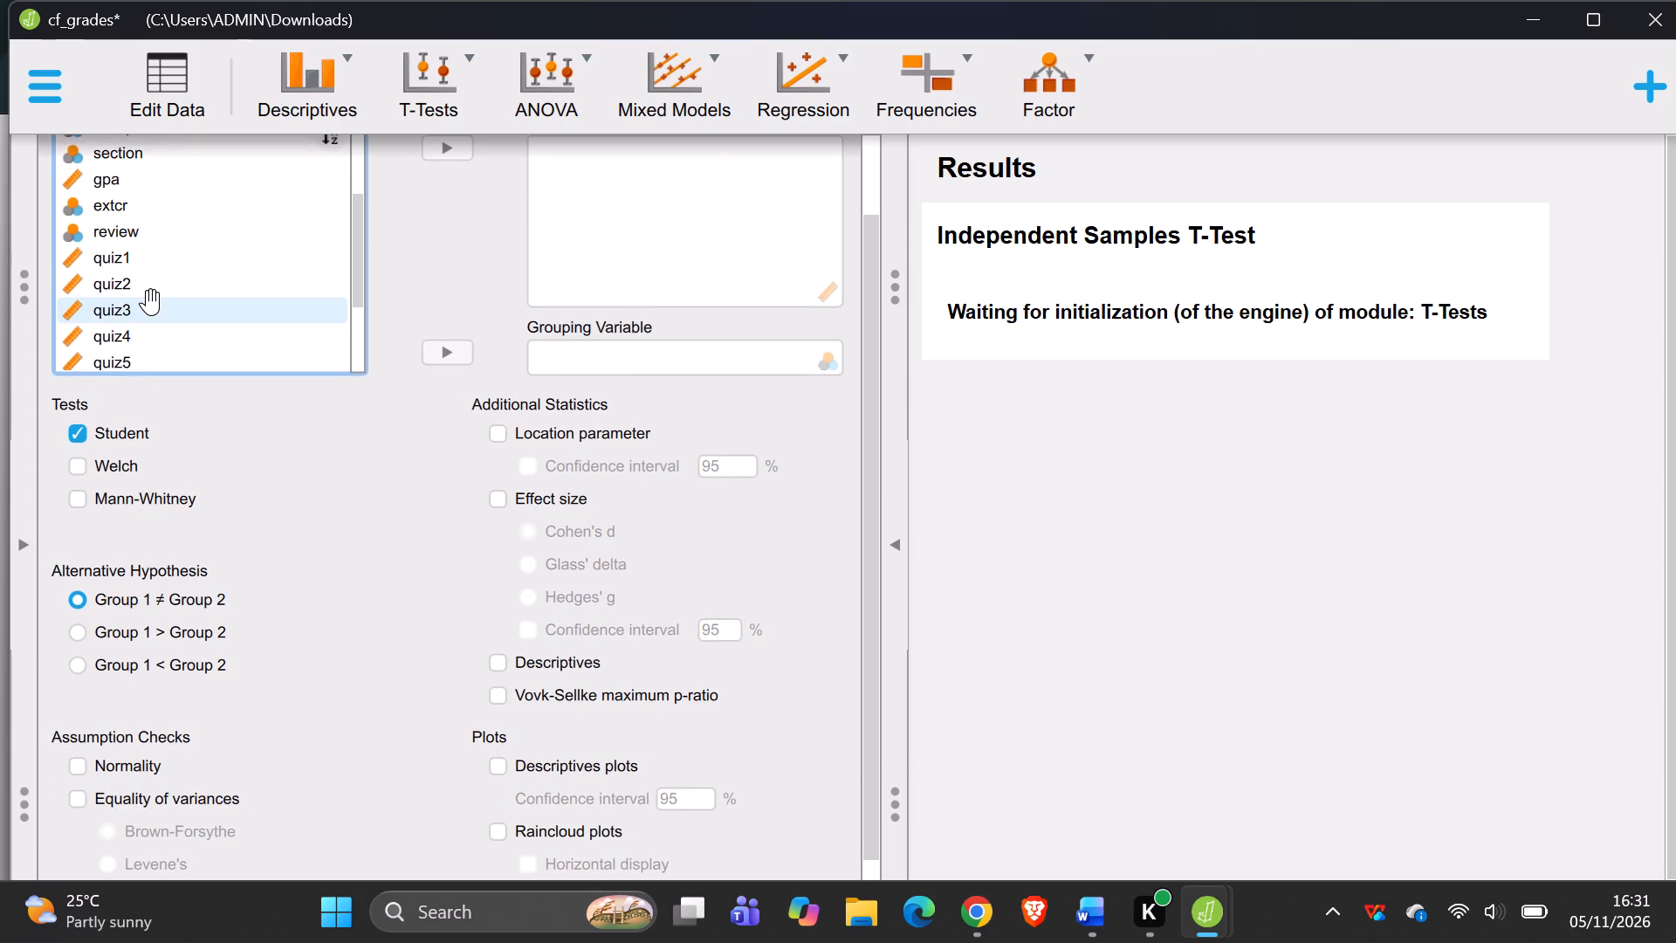
pyautogui.scroll(-1, 151, 302)
pyautogui.click(148, 302)
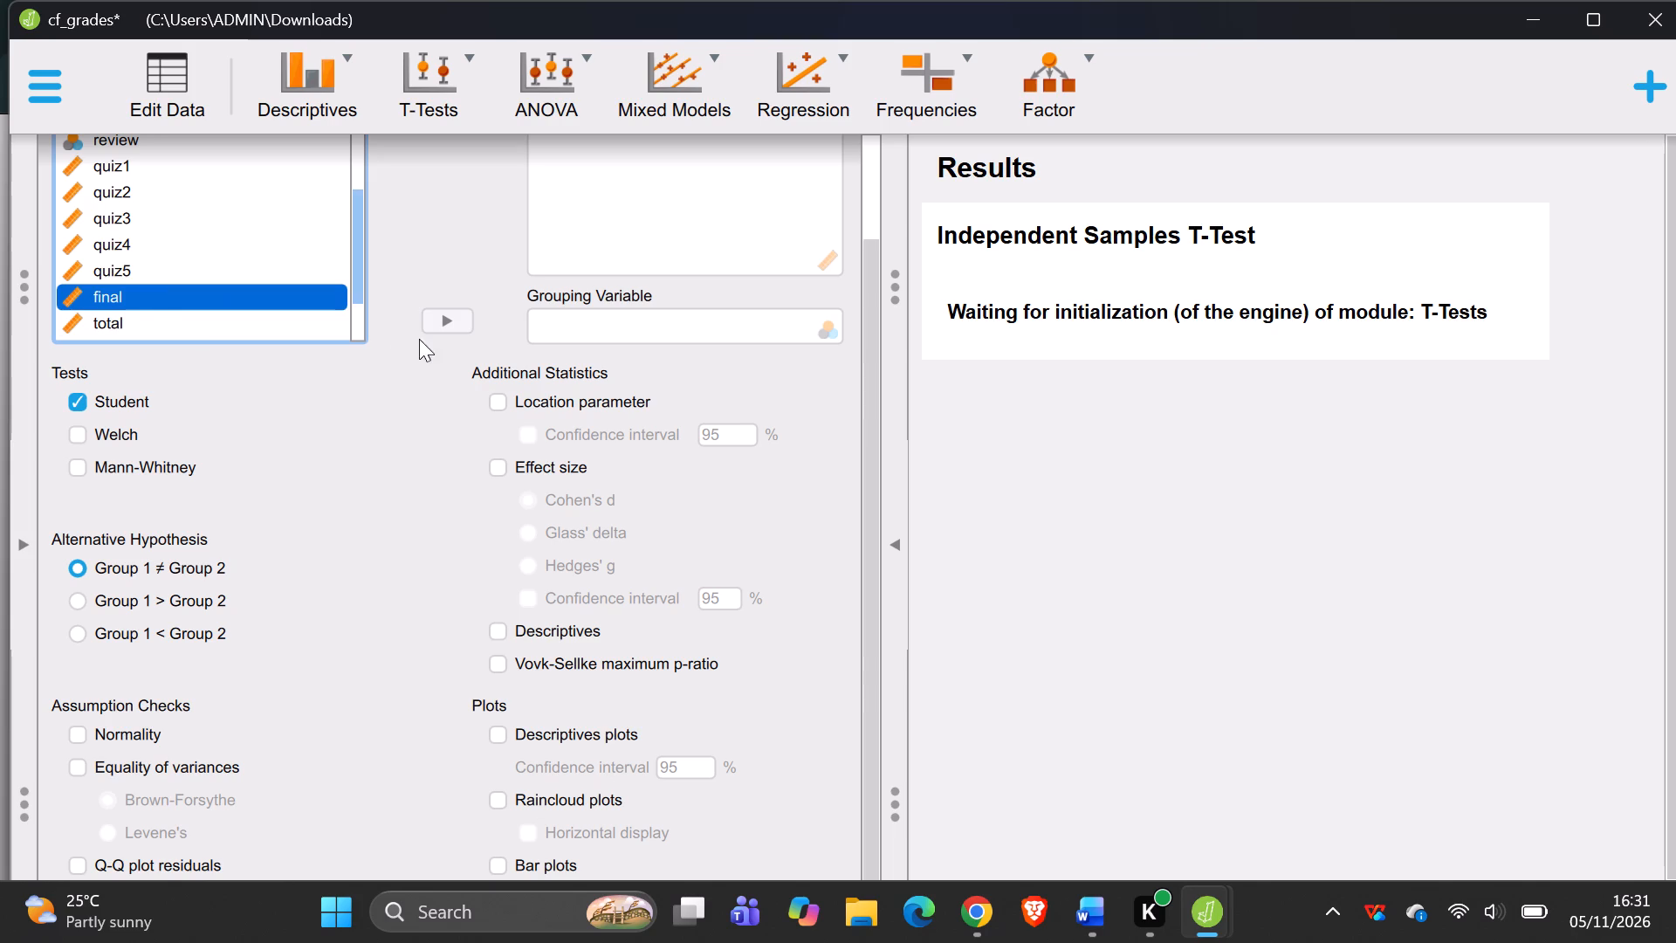
pyautogui.scroll(1, 374, 404)
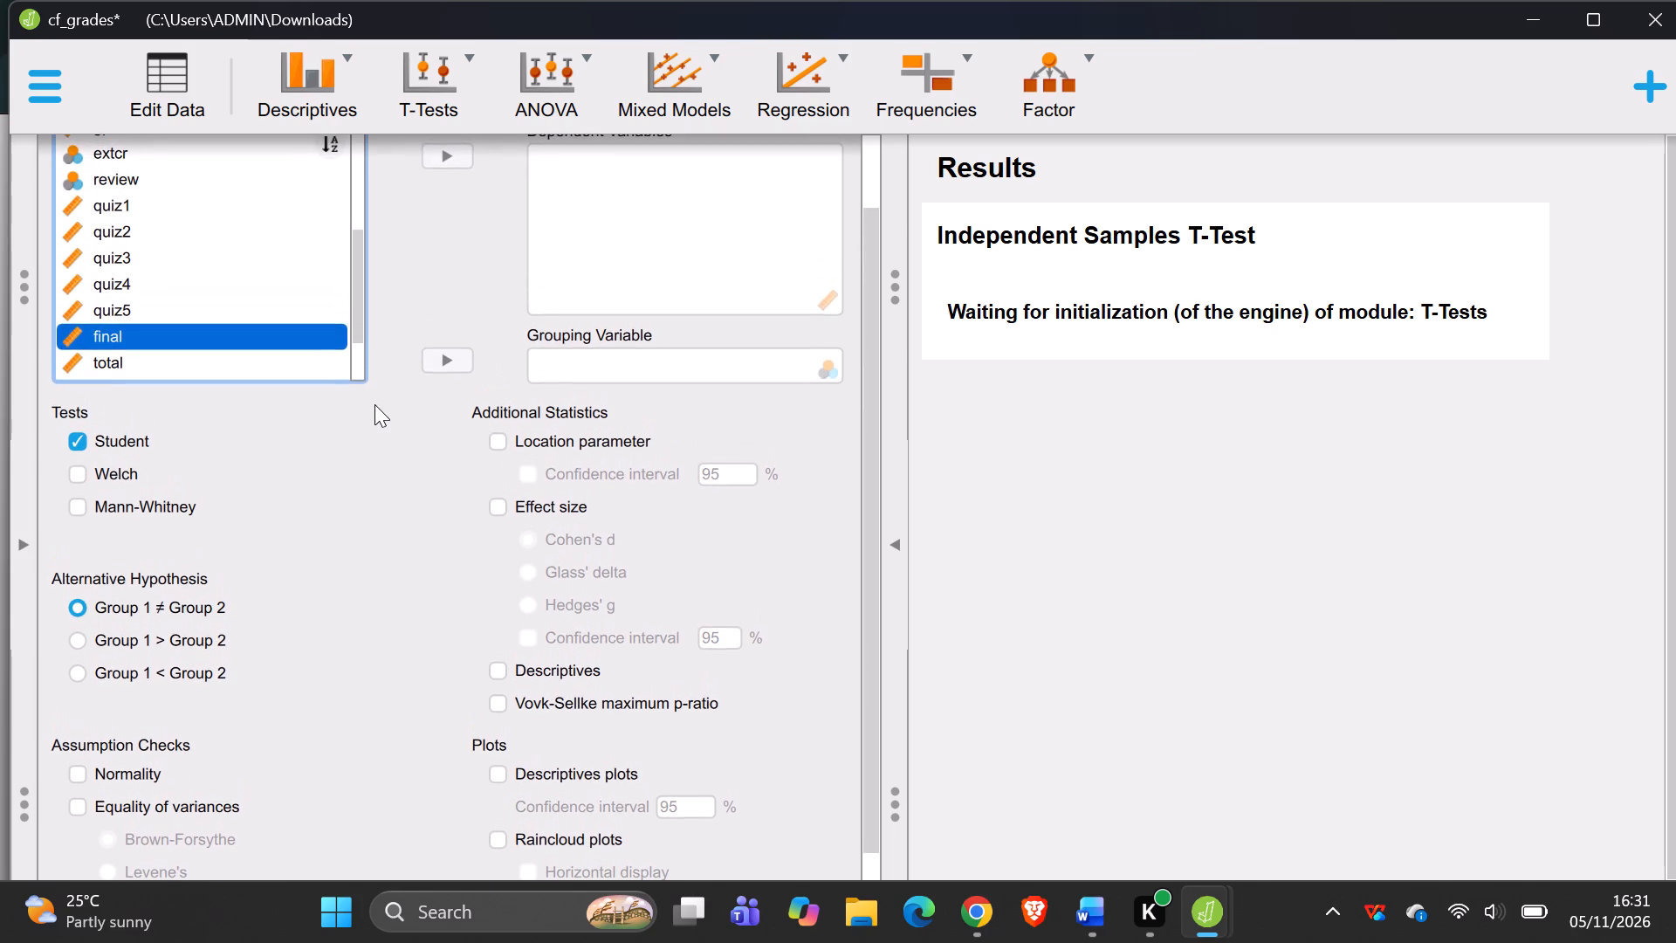
pyautogui.scroll(1, 374, 404)
pyautogui.click(454, 182)
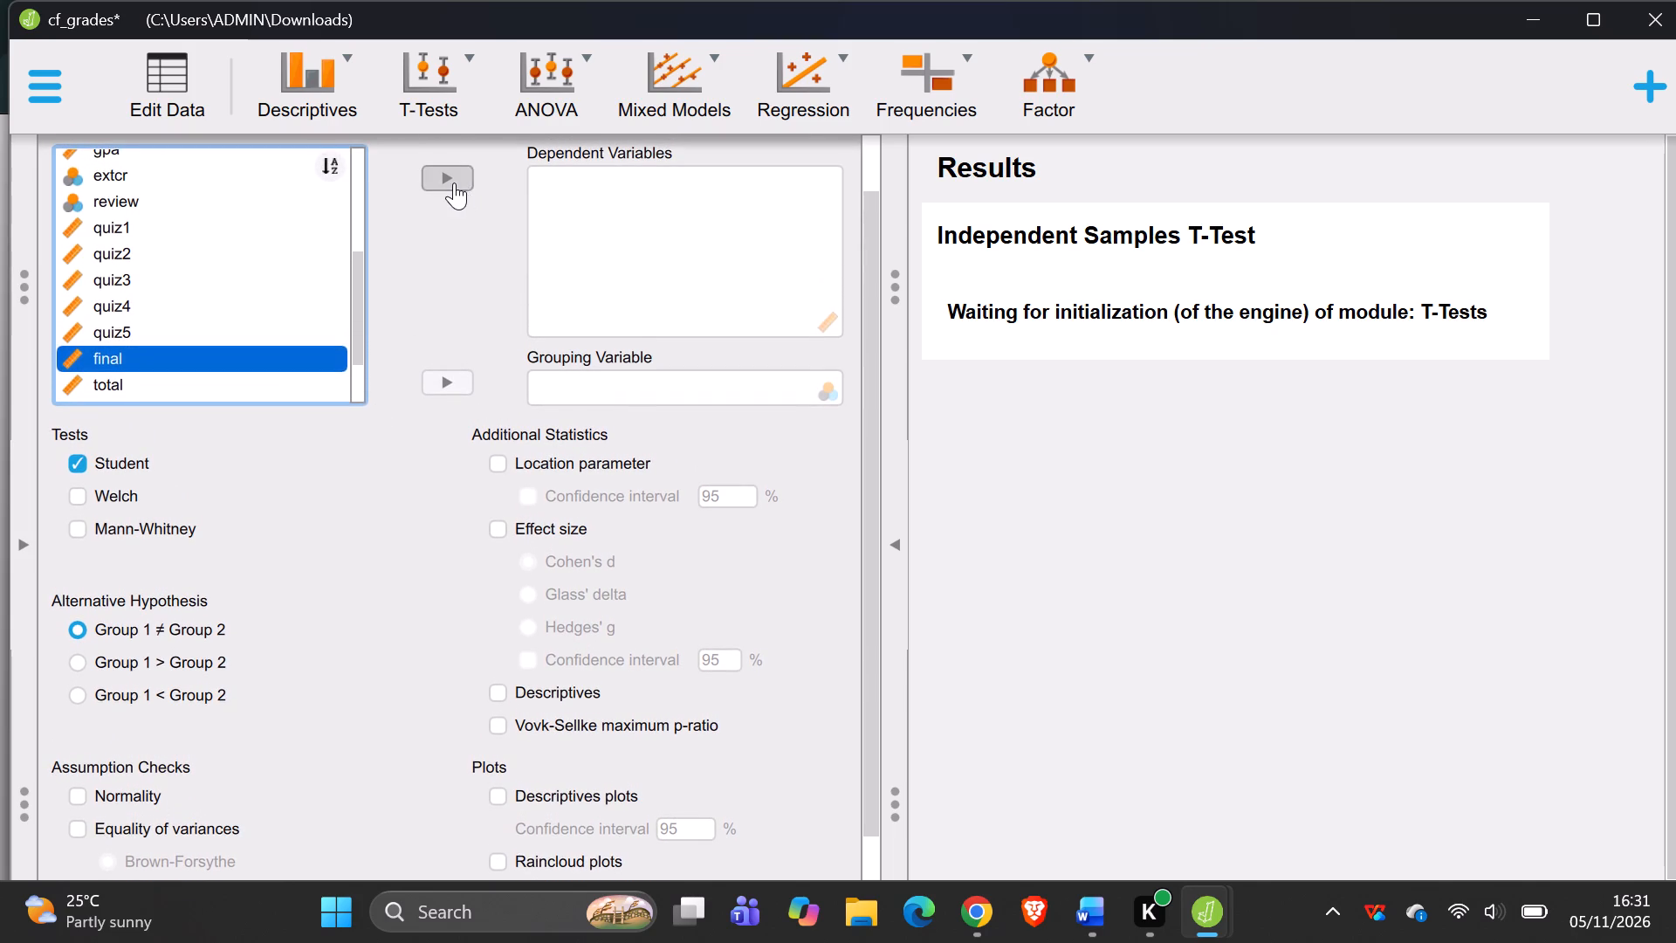
pyautogui.click(454, 182)
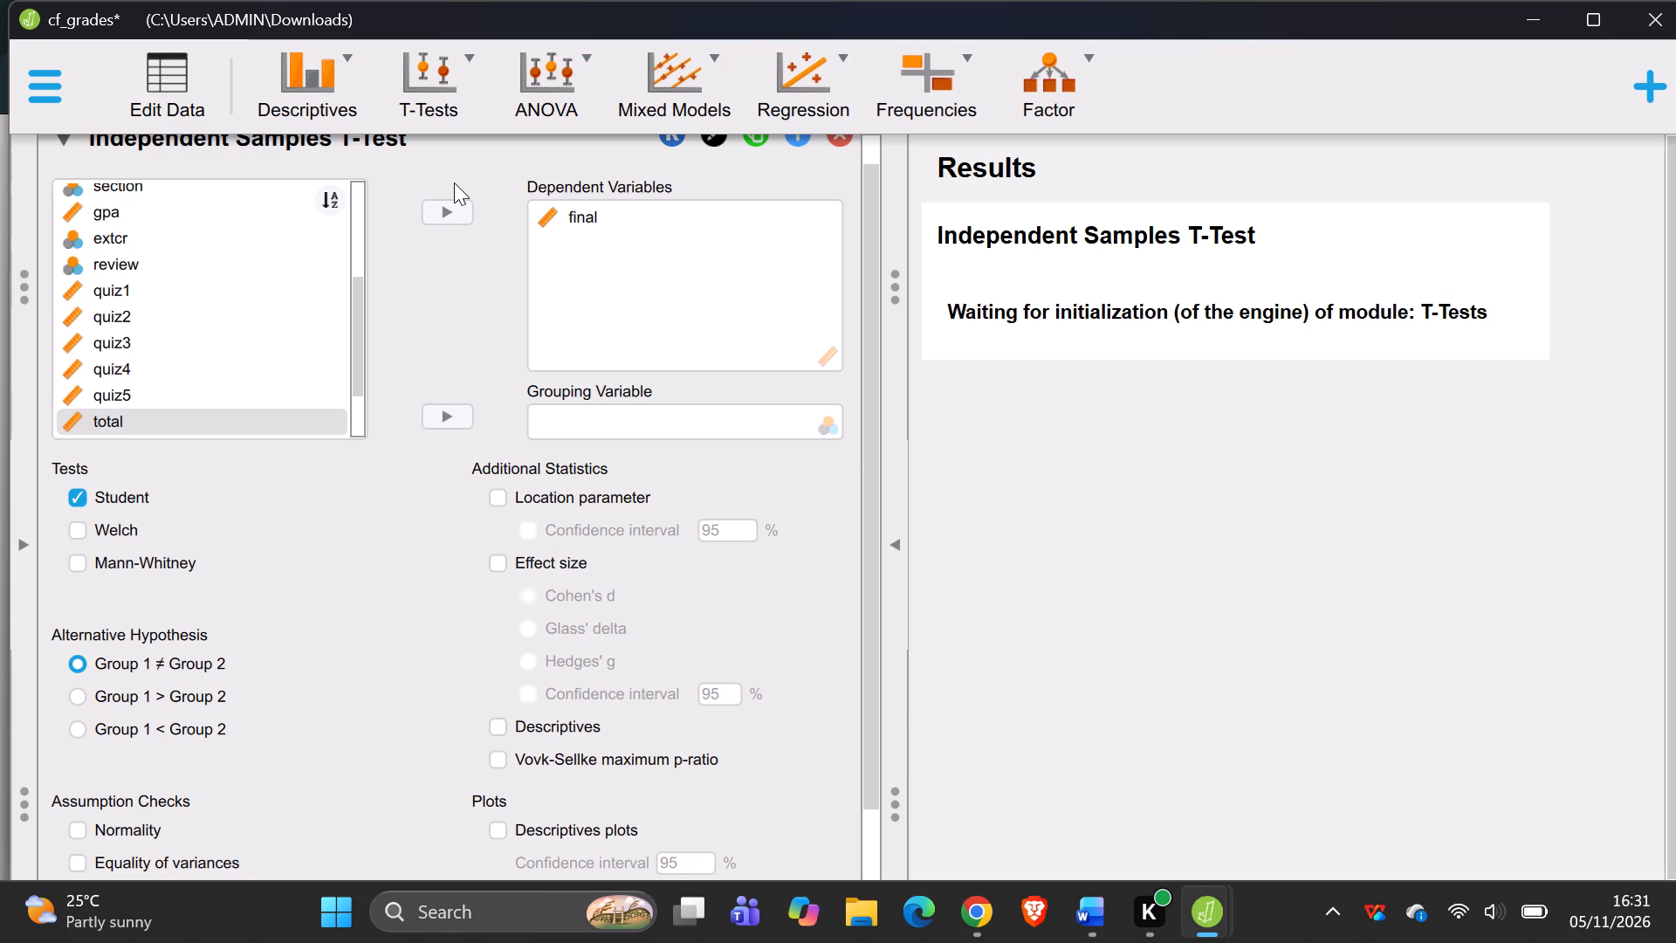
# Assign review as the grouping variable of the Independent Samples T-Test.
pyautogui.click(147, 283)
pyautogui.click(147, 286)
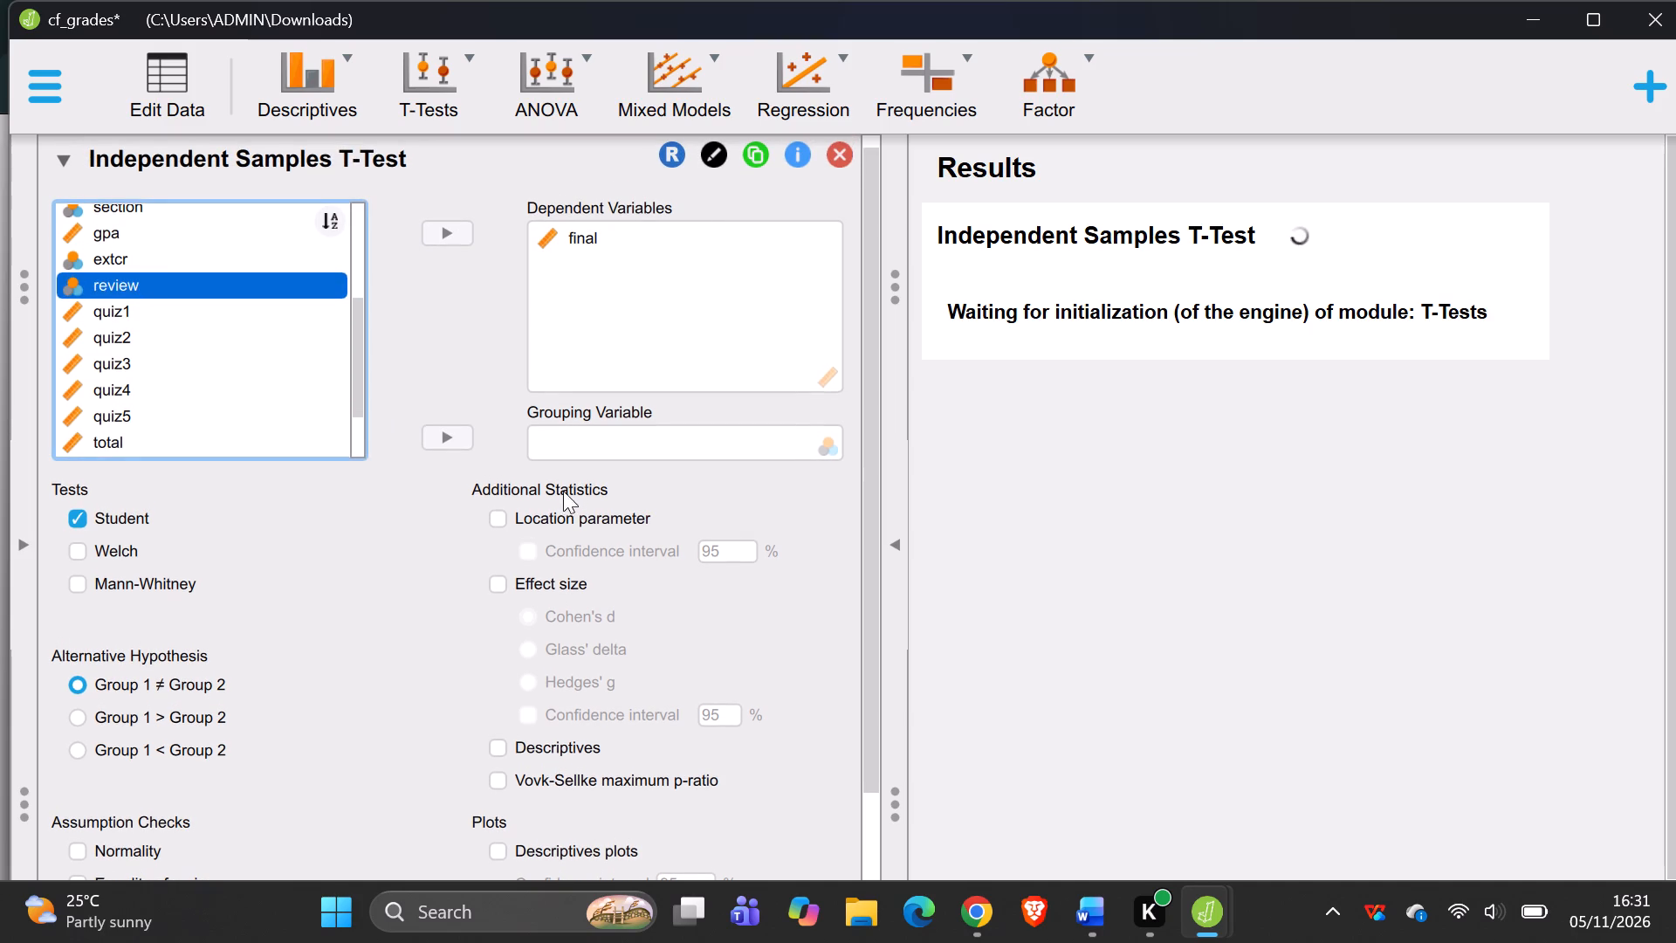
pyautogui.click(450, 437)
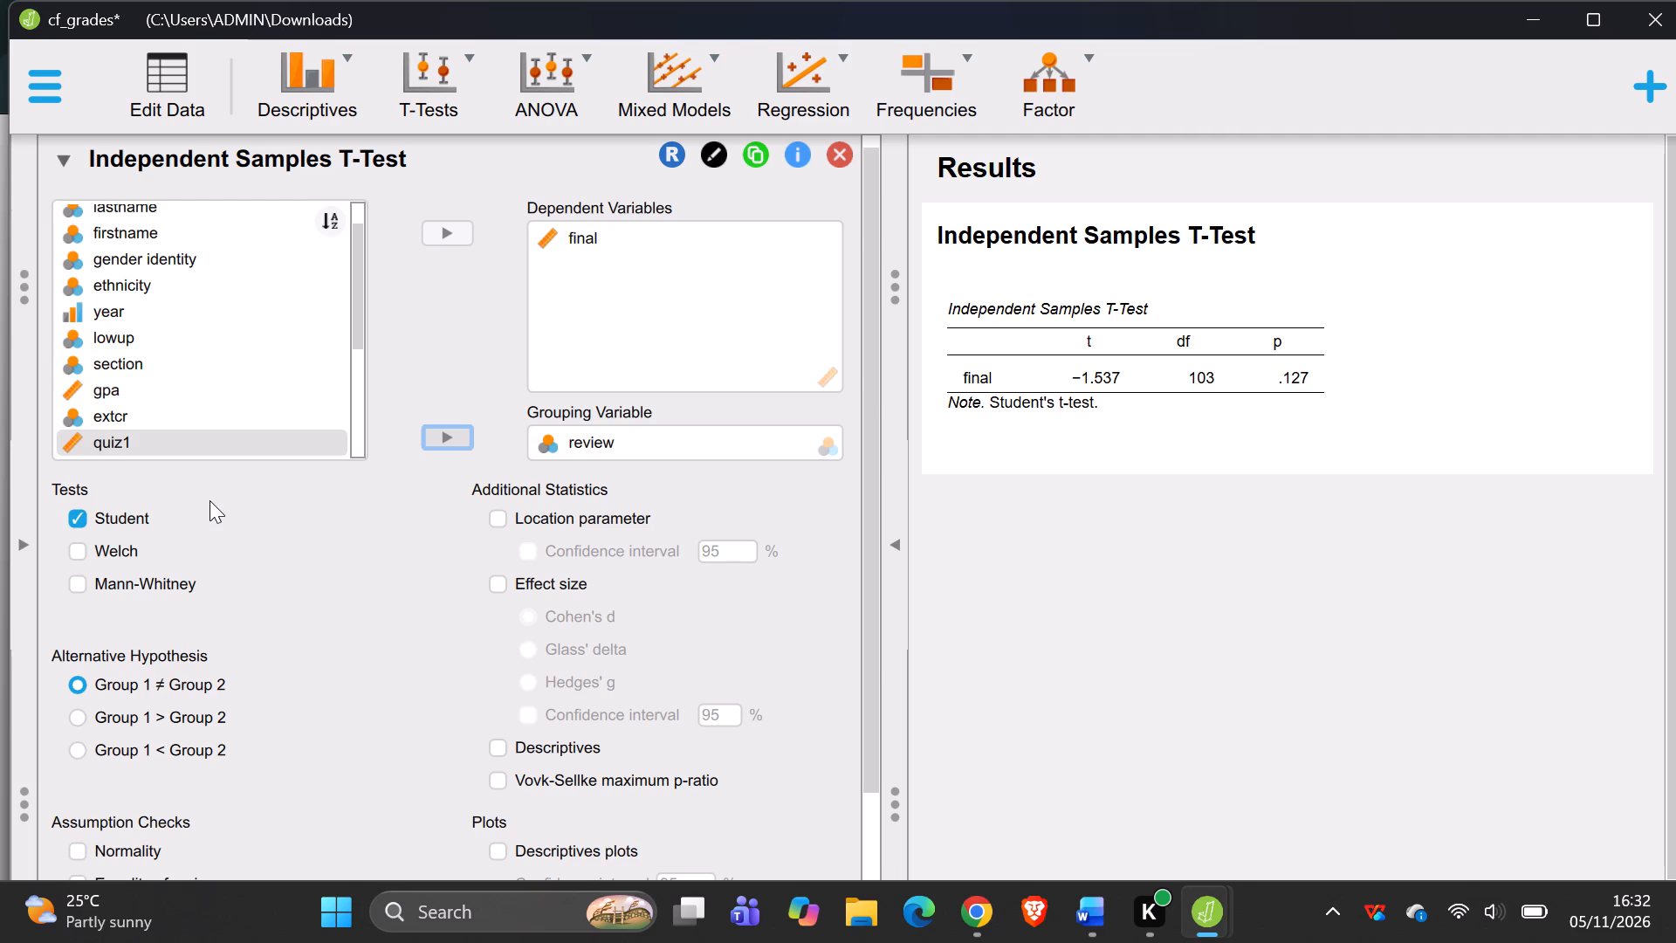
# Enable the equality of variances assumption check for the Independent Samples T-Test.
pyautogui.scroll(-2, 209, 503)
pyautogui.scroll(-2, 185, 761)
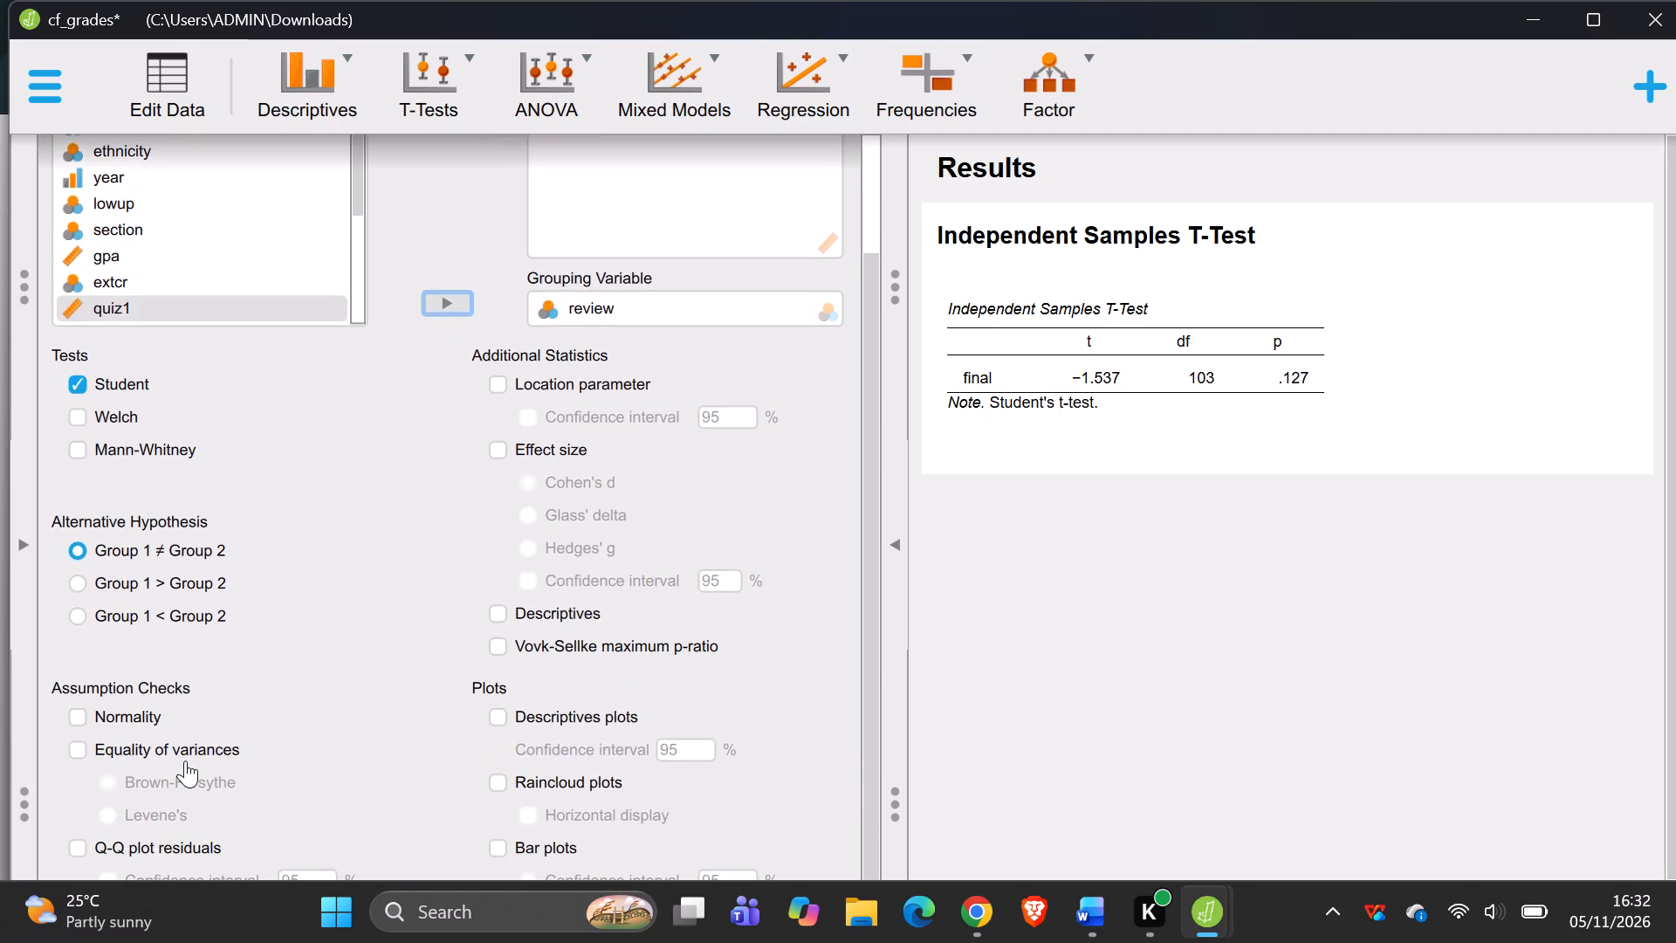
pyautogui.scroll(-1, 185, 761)
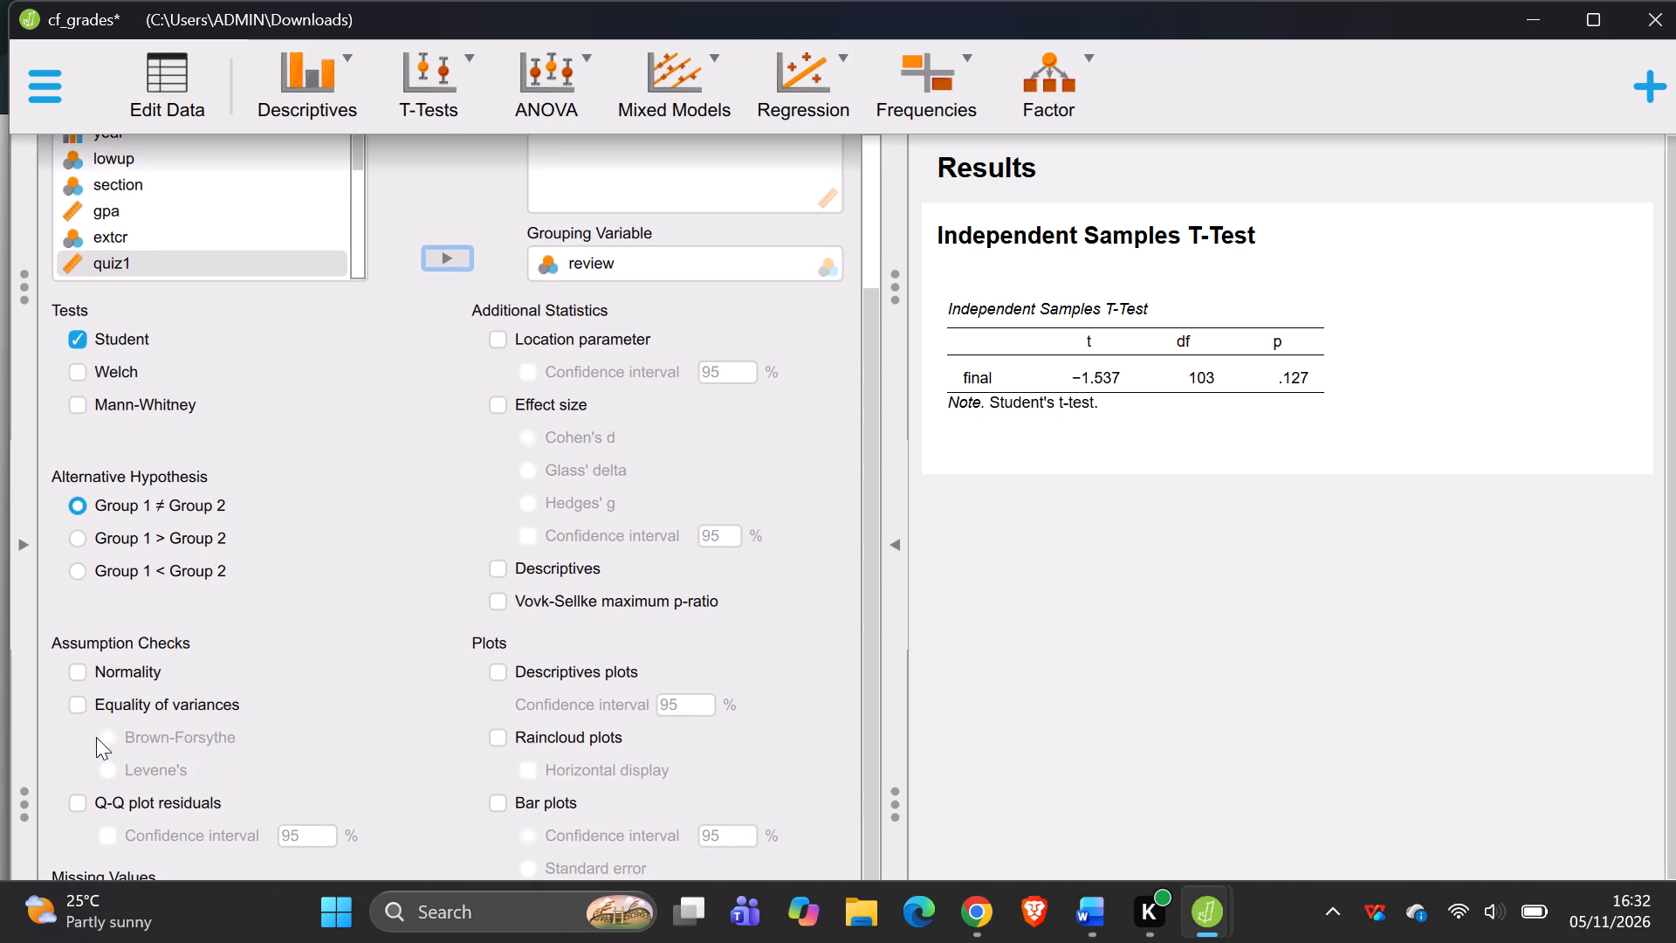
pyautogui.click(70, 701)
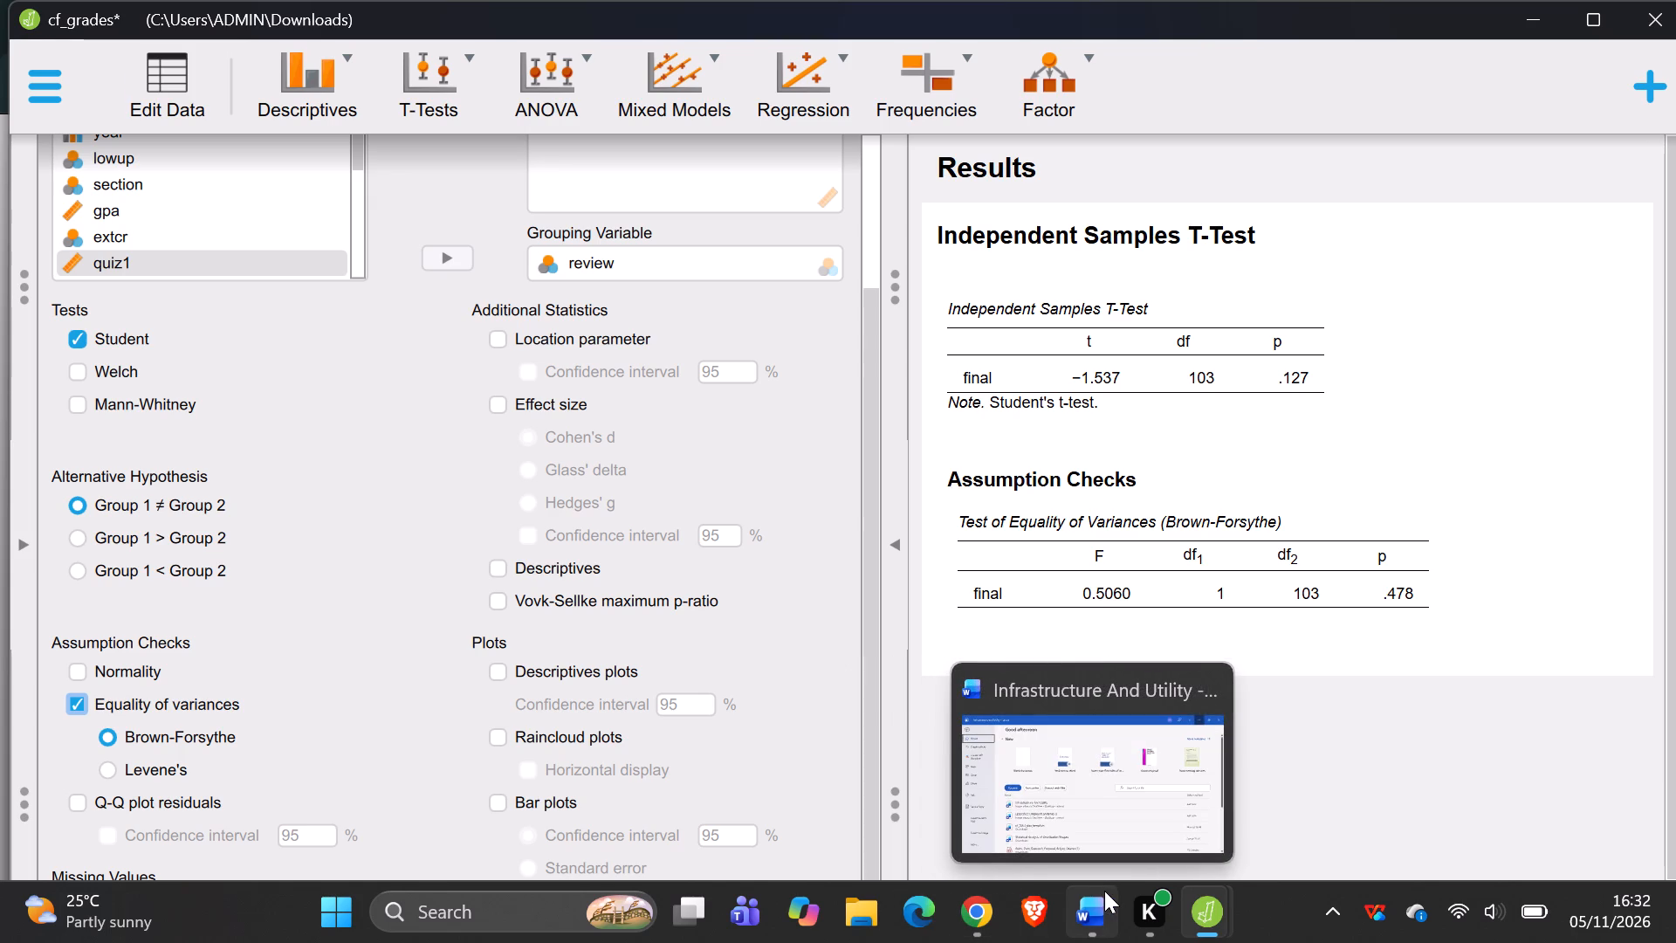
# Switch to the Chrome browser window.
pyautogui.click(986, 903)
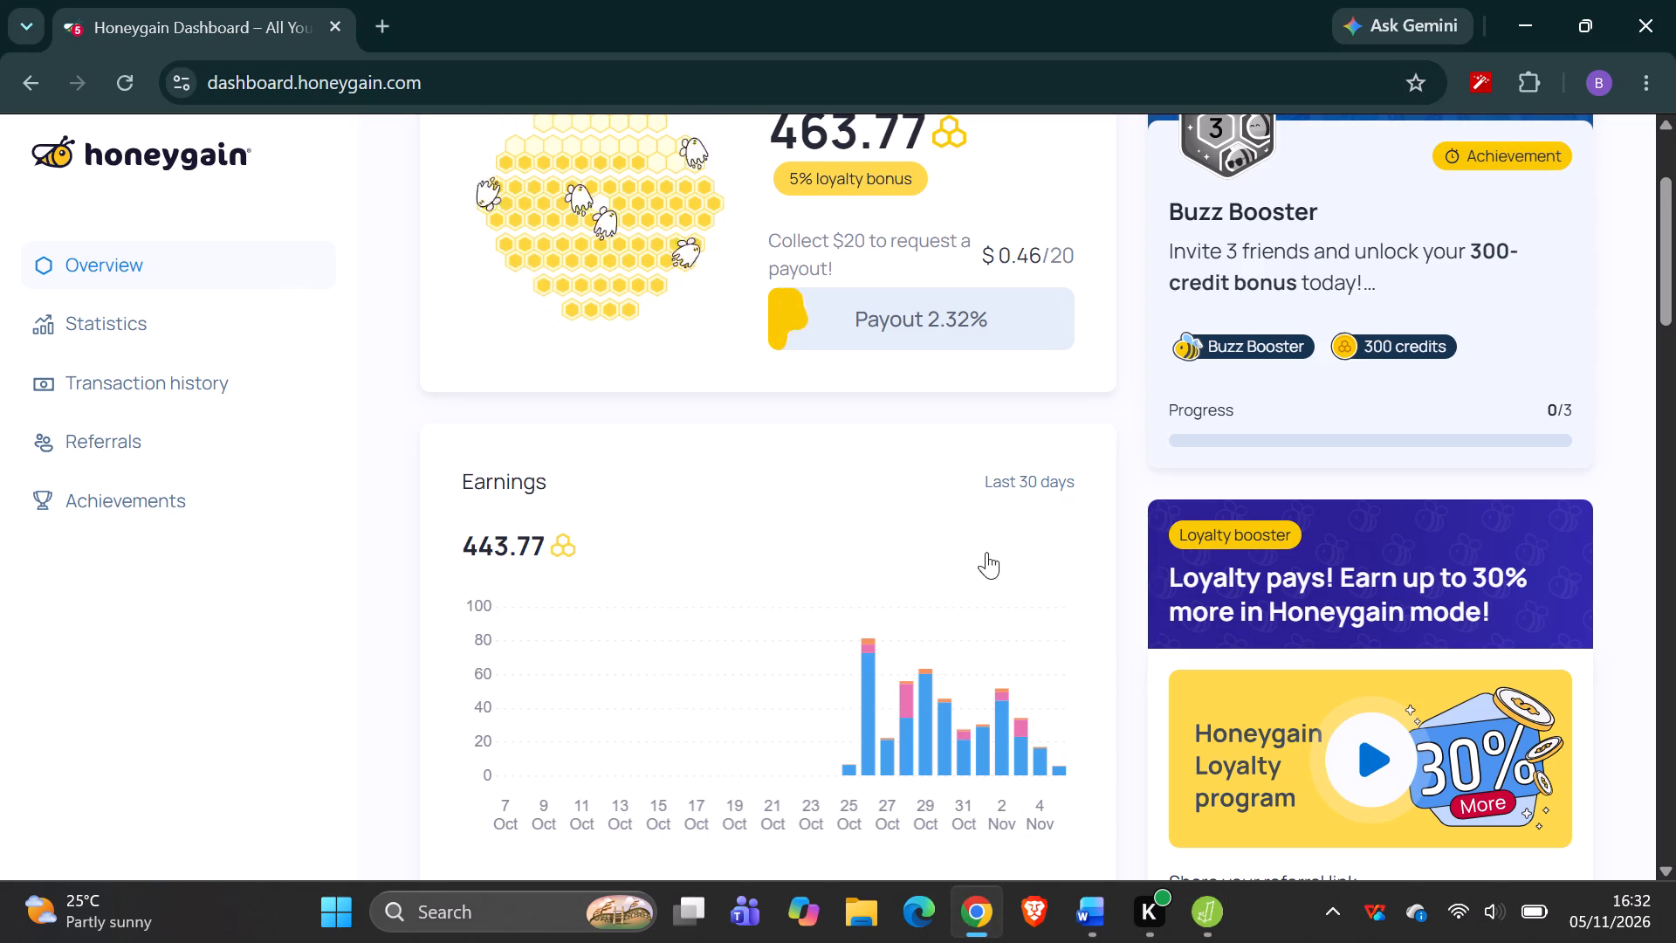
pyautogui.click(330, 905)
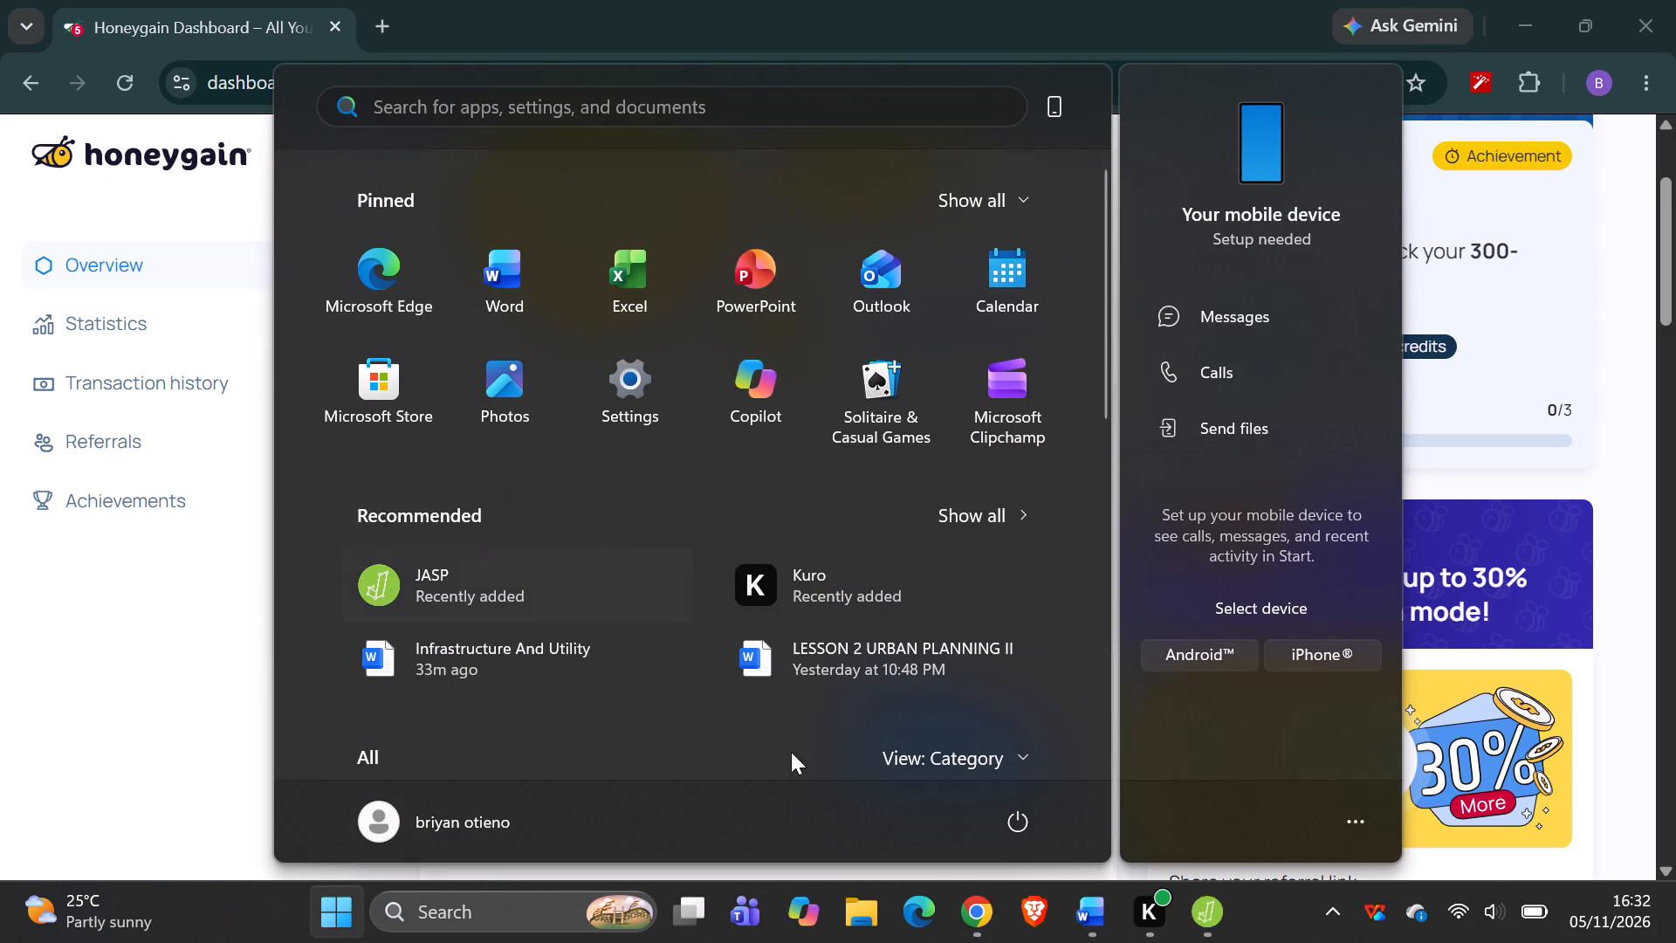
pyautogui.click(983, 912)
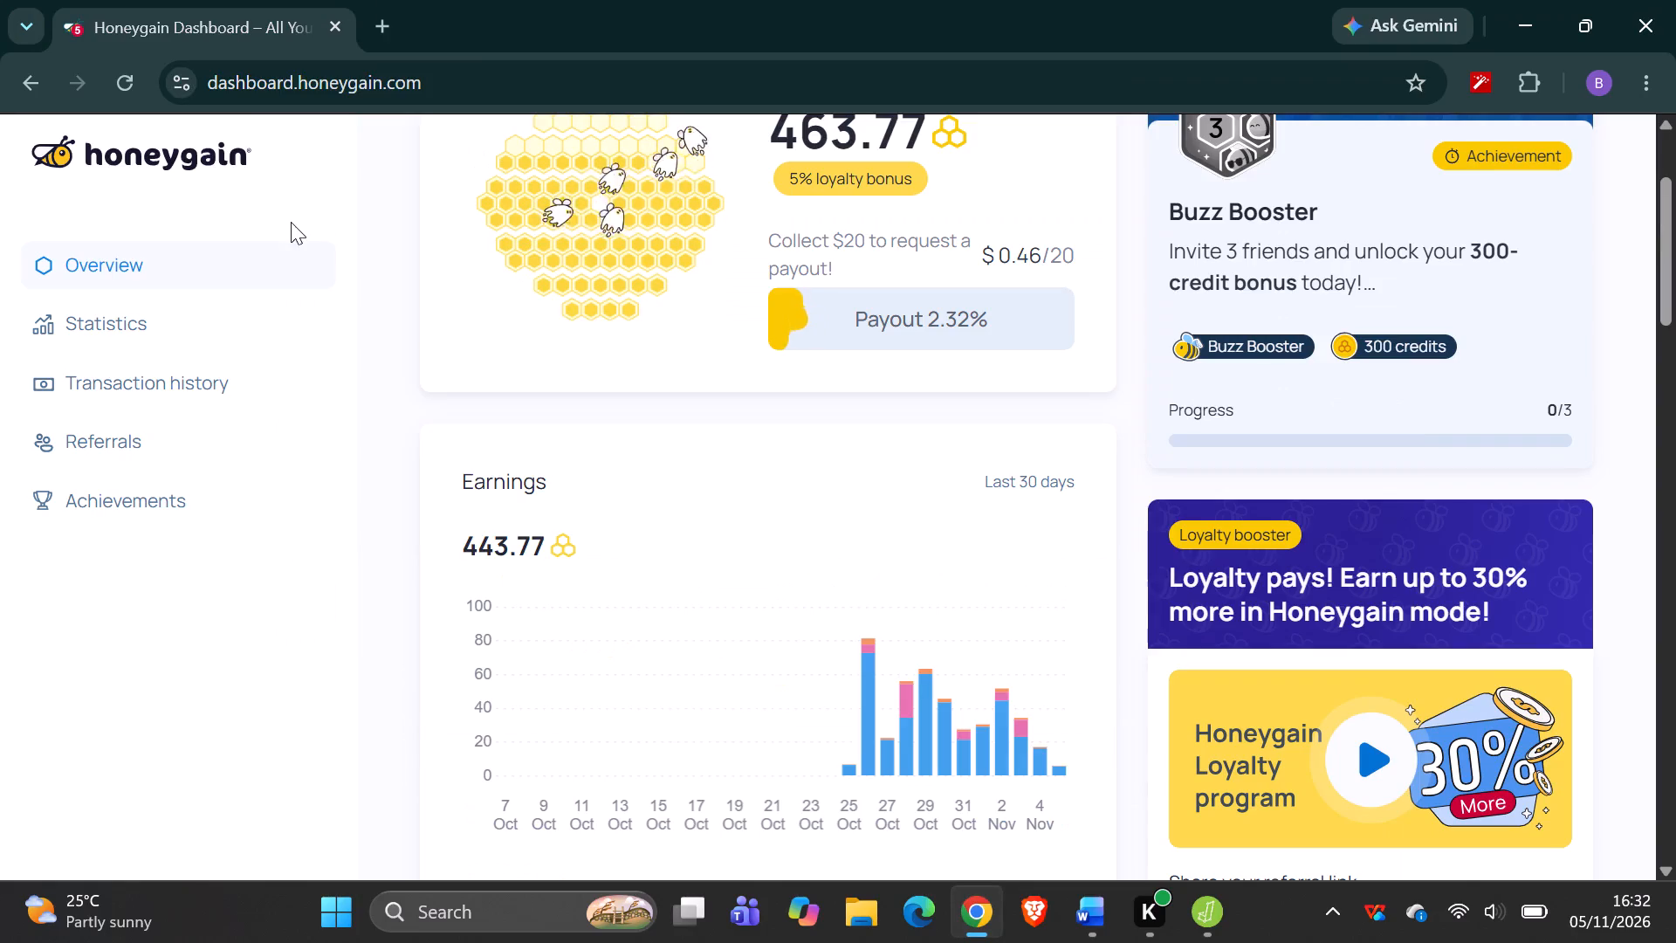
# Open a new browser window under the other existing Chrome profile, Gregory.
pyautogui.click(1608, 78)
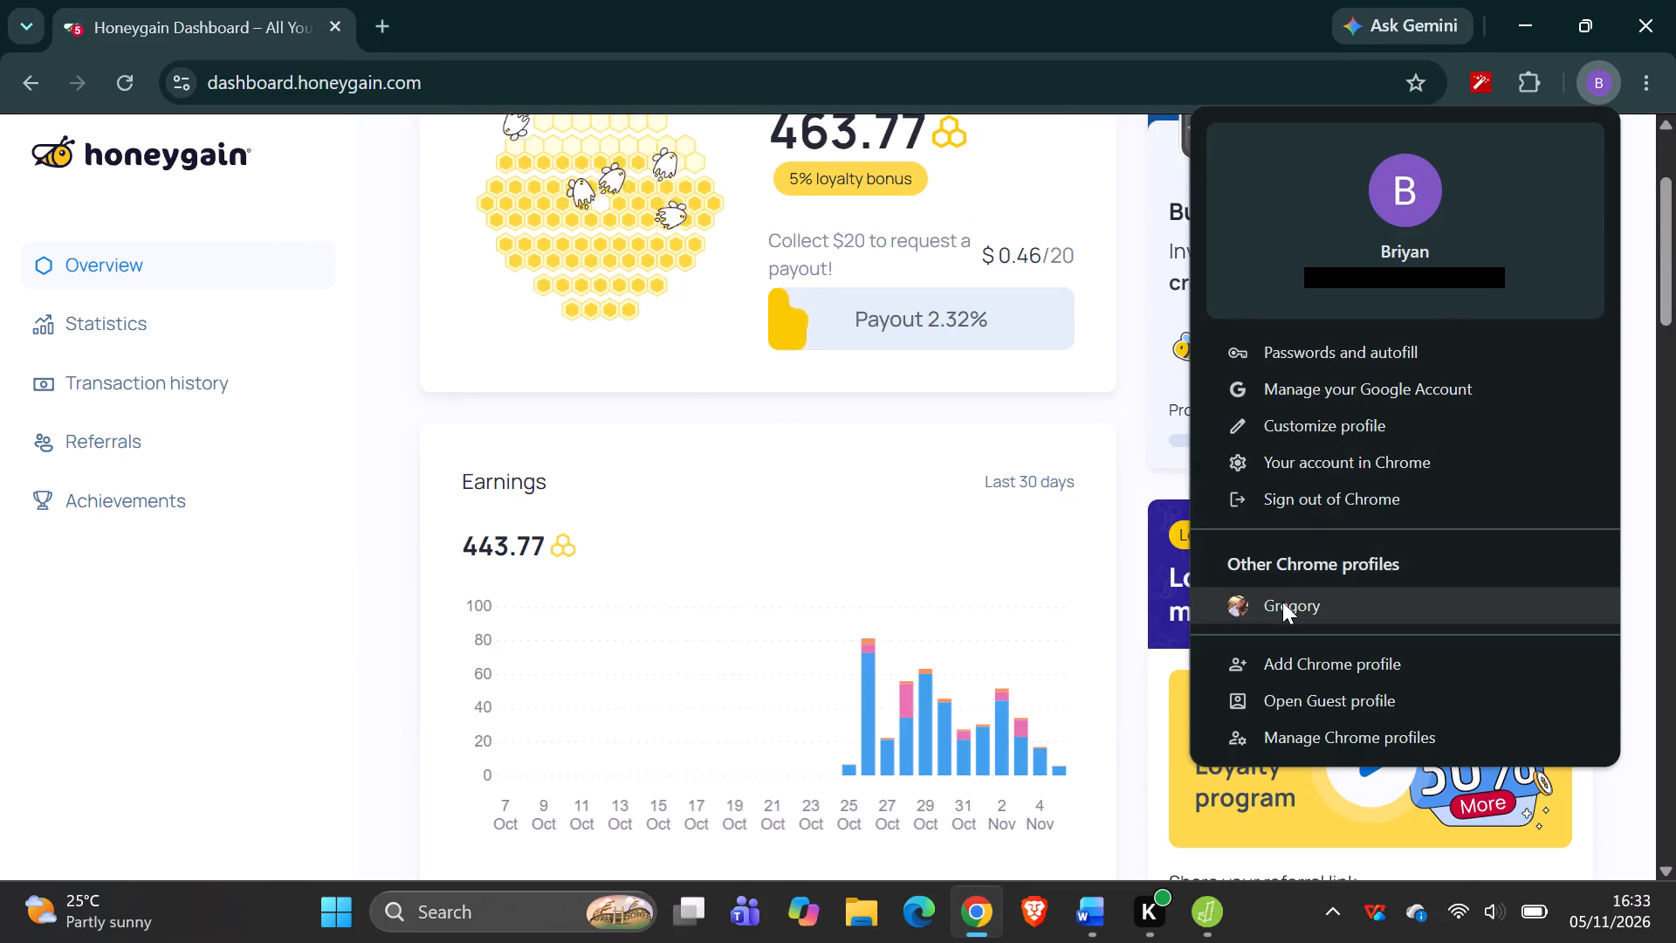
pyautogui.click(1282, 602)
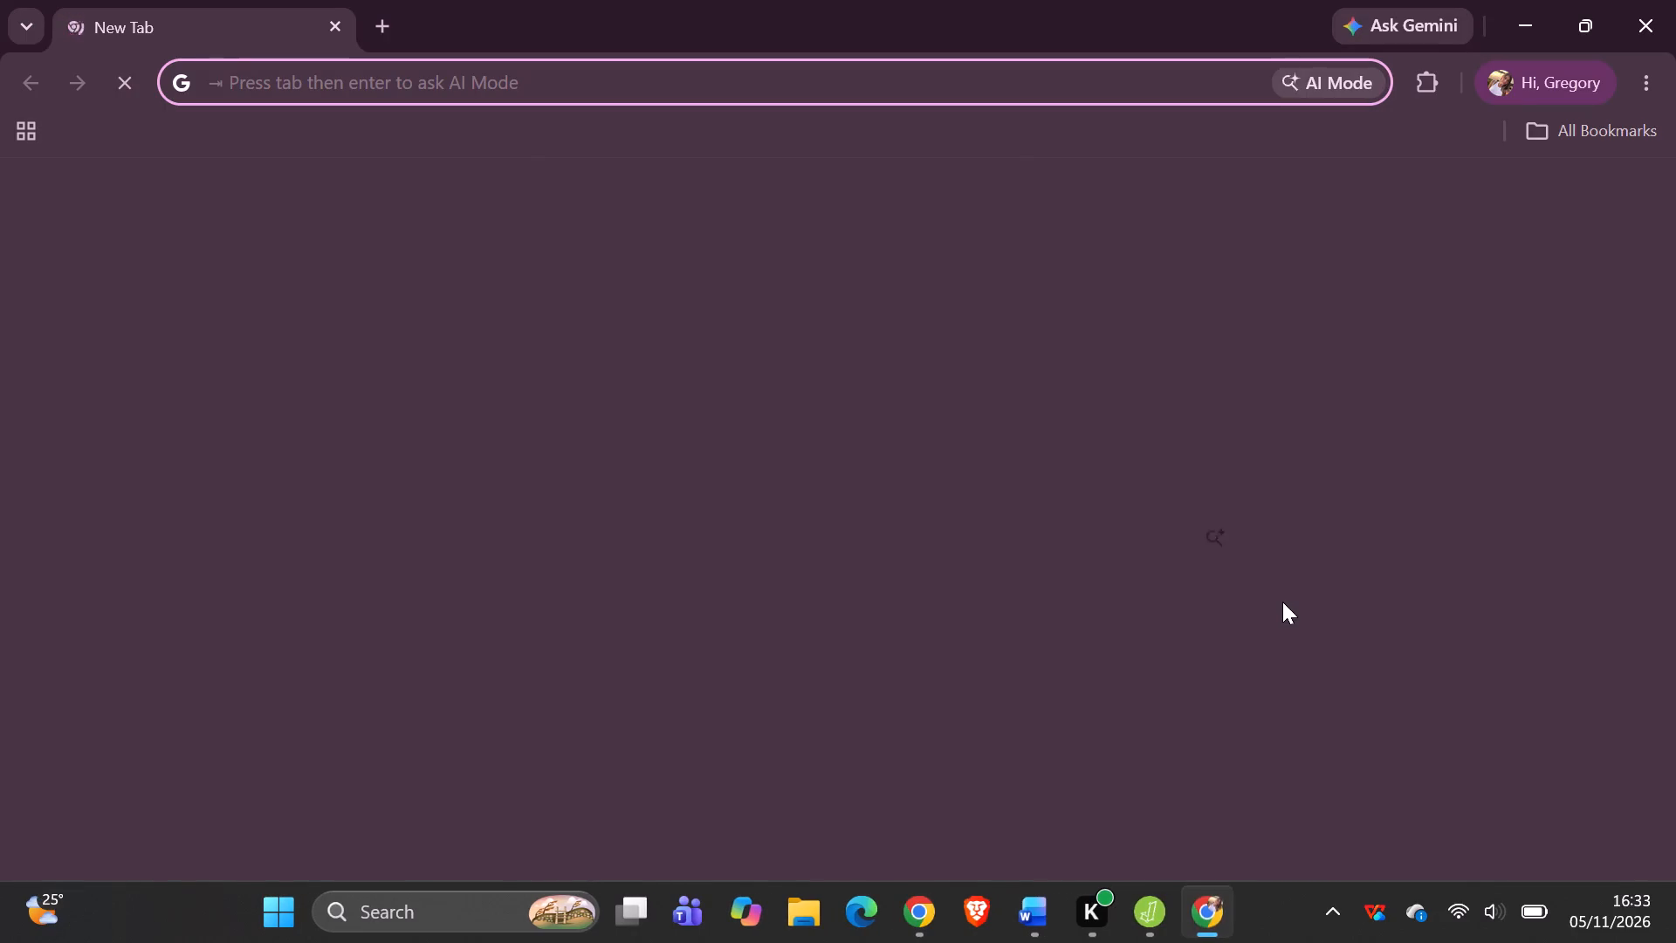
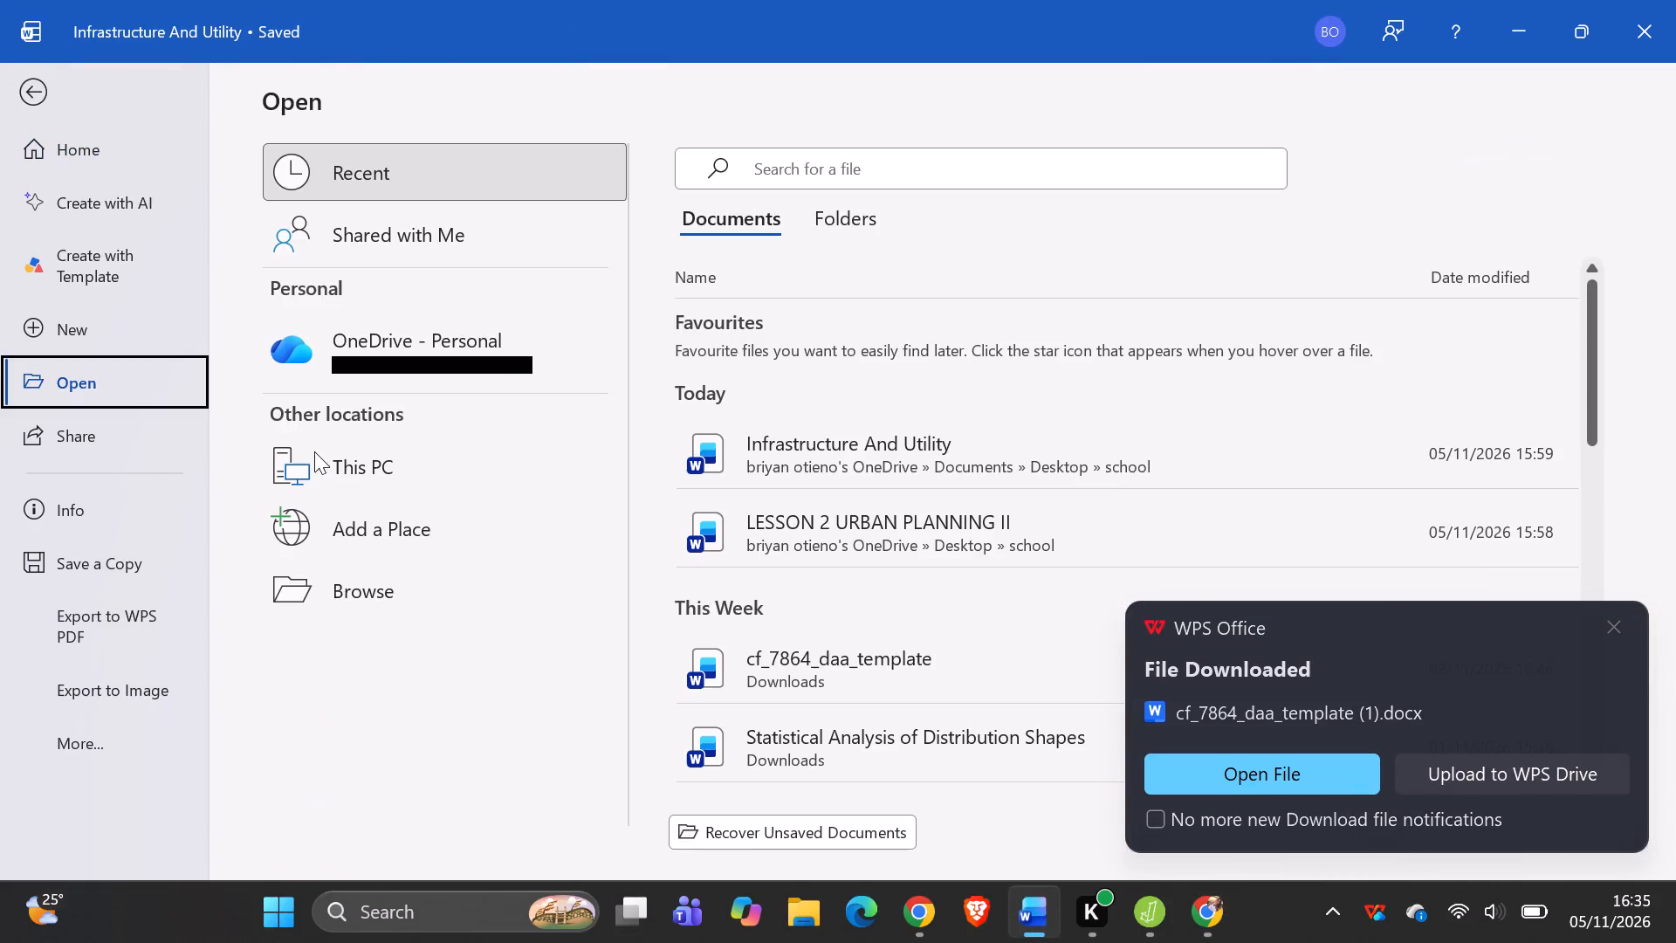
# In Word, bring up the file browser for this PC to choose a document to open.
pyautogui.doubleClick(314, 451)
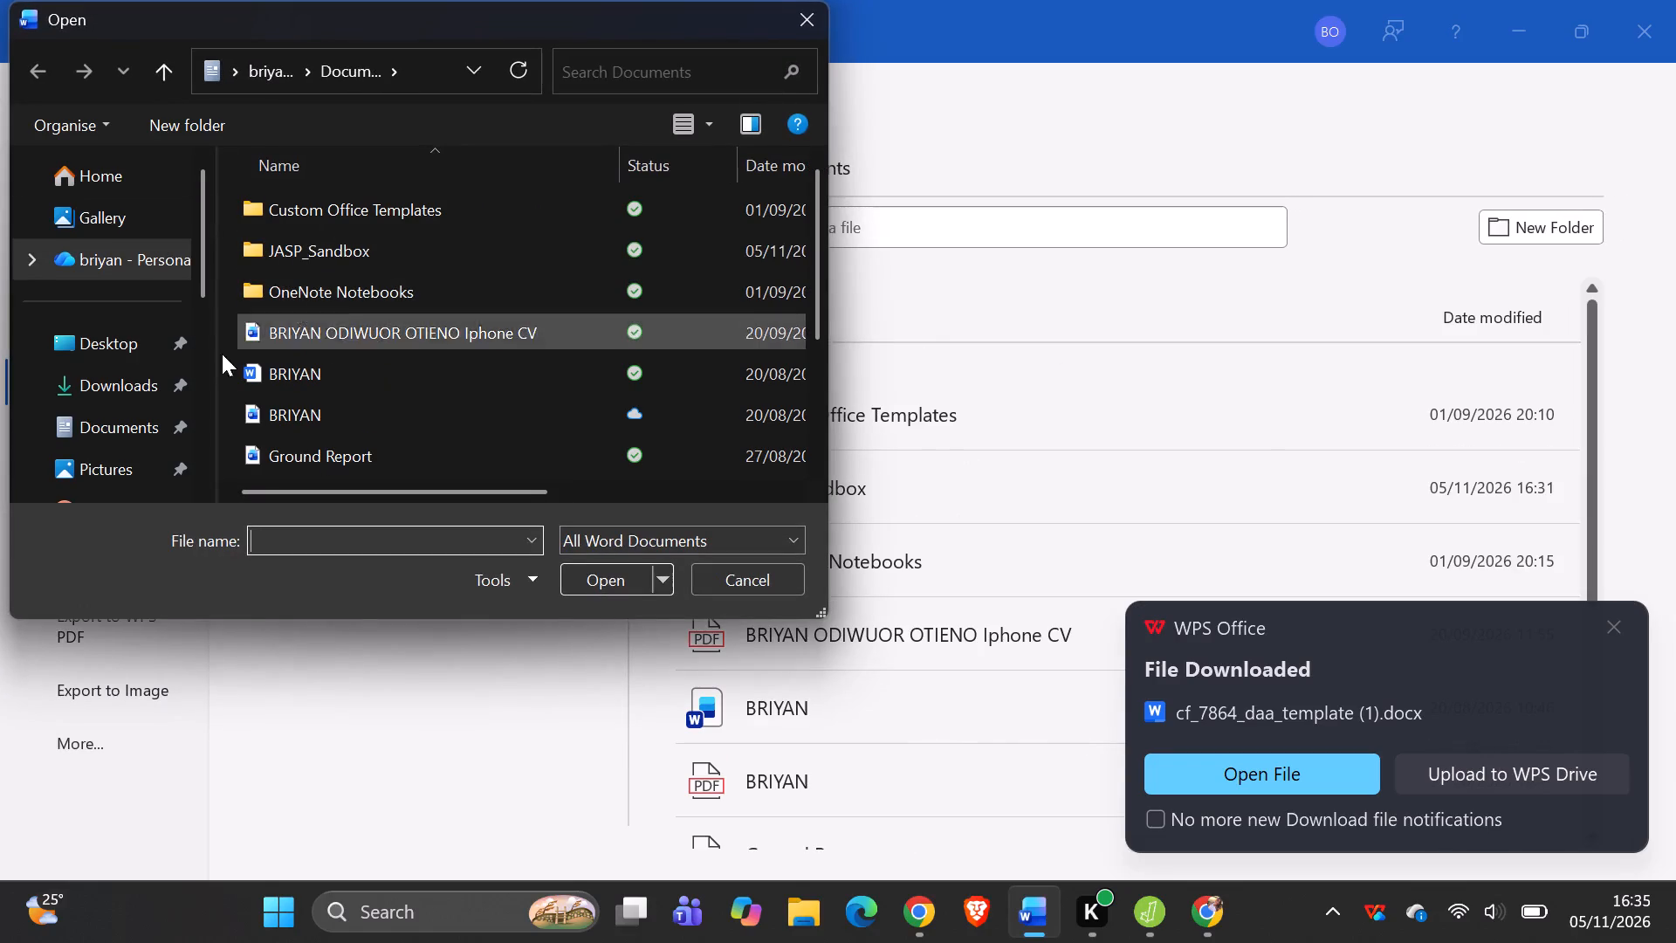
# Open the document 7864_DAA ( from the Downloads folder in Word and dismiss the notices.
pyautogui.click(143, 381)
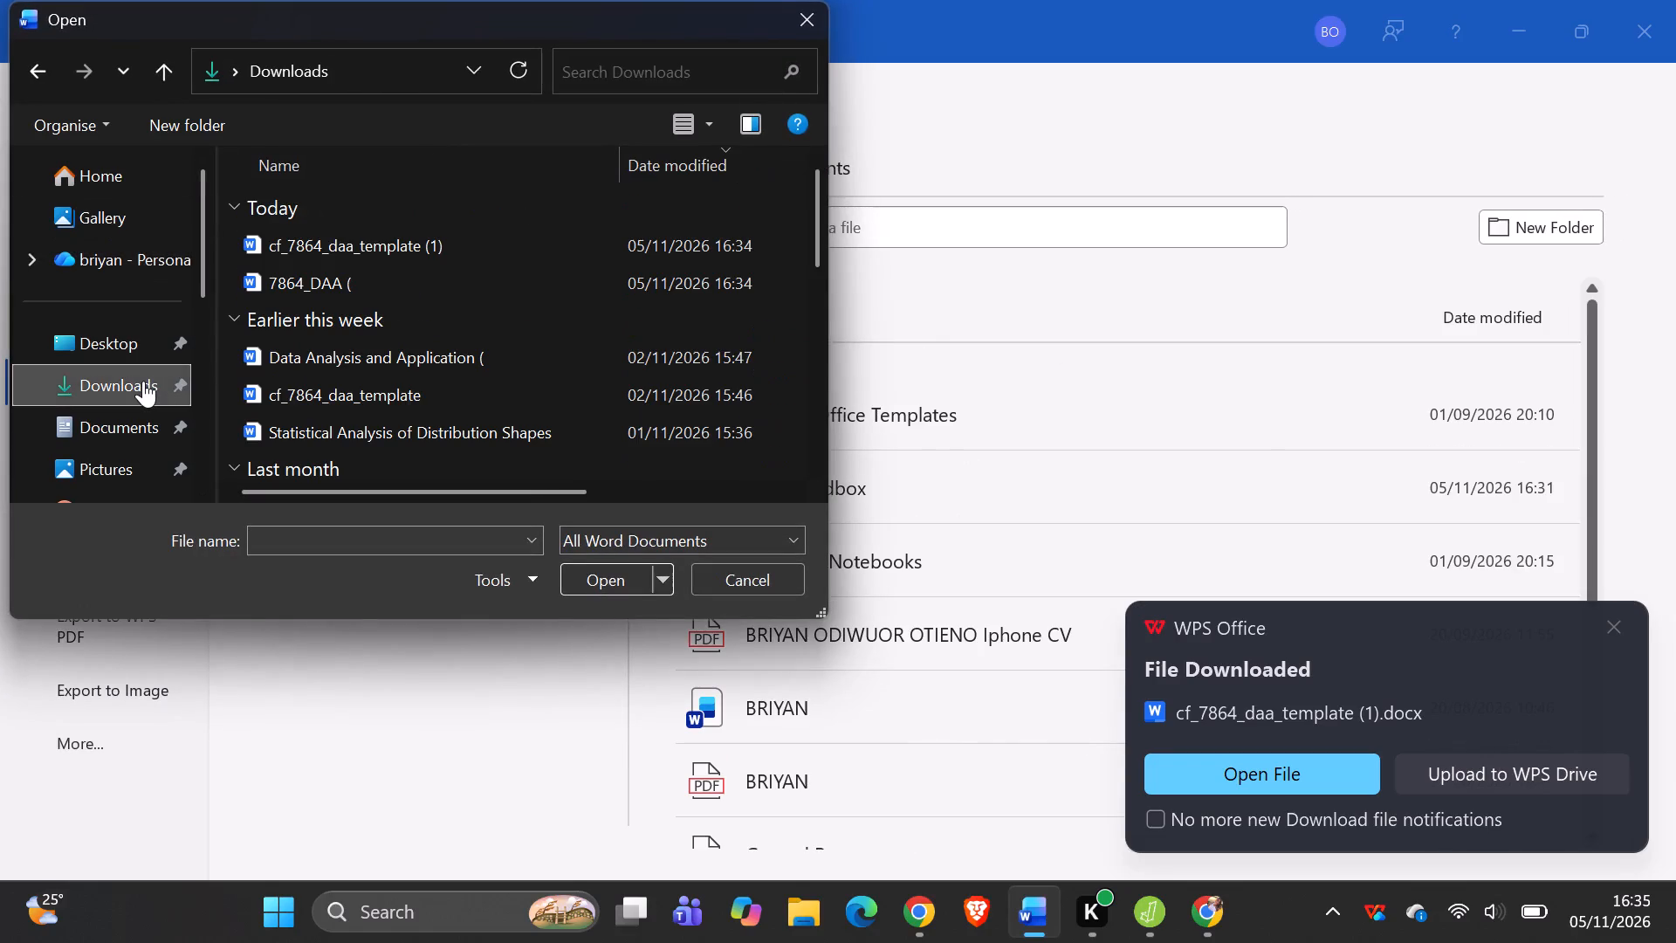
pyautogui.click(351, 286)
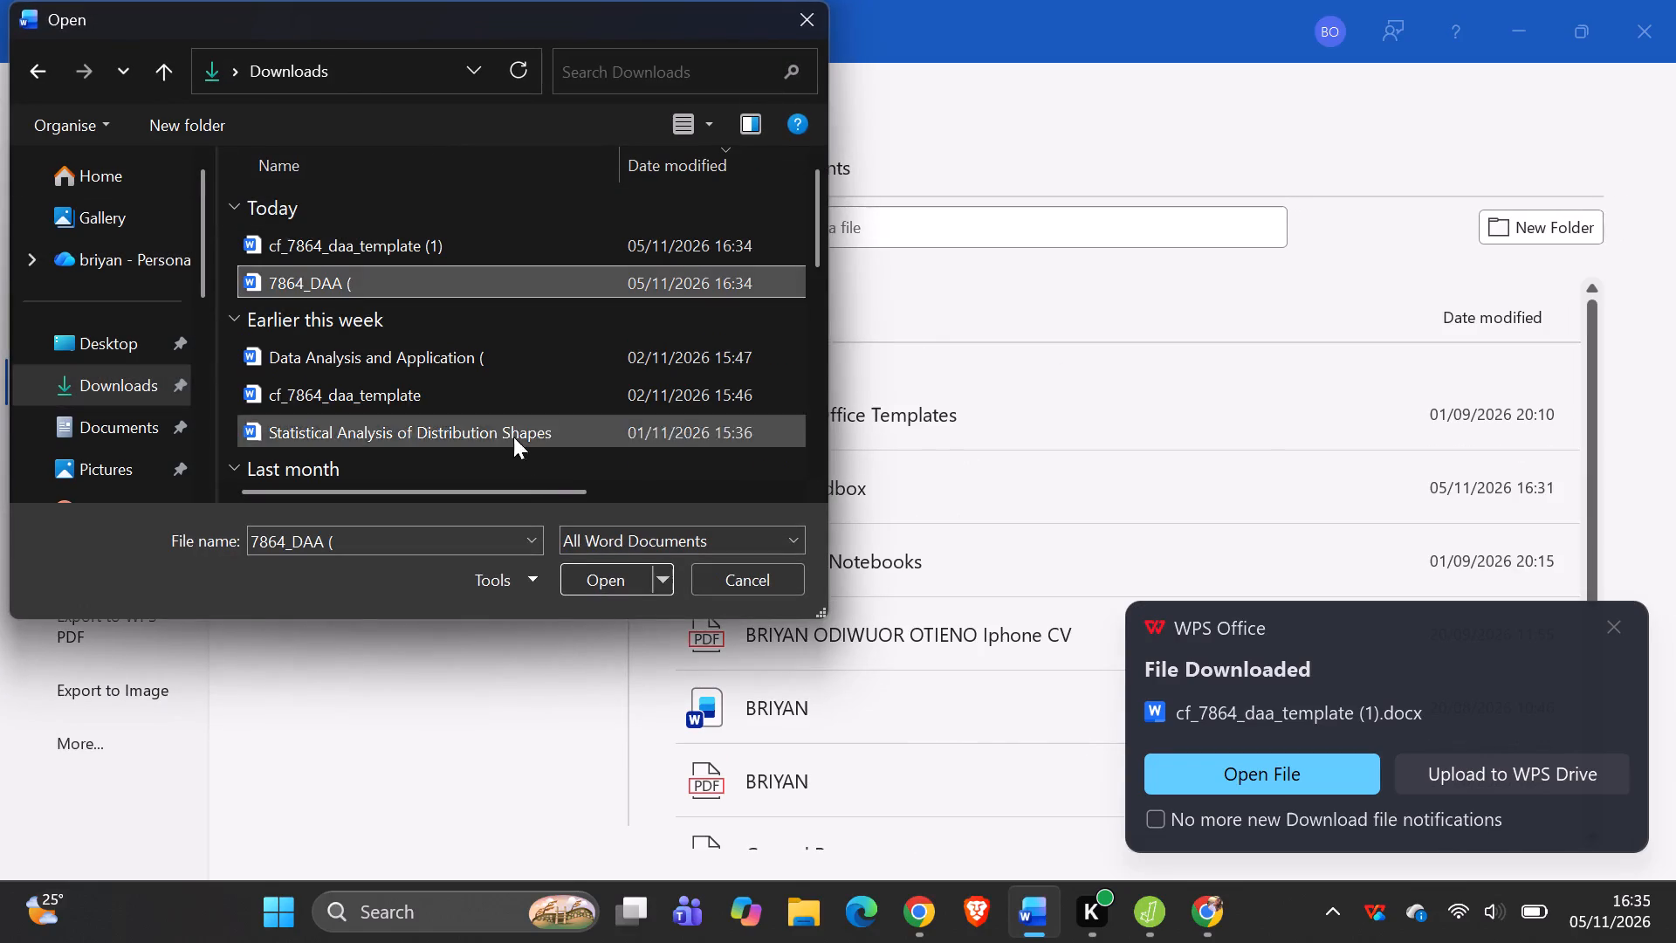
pyautogui.click(600, 568)
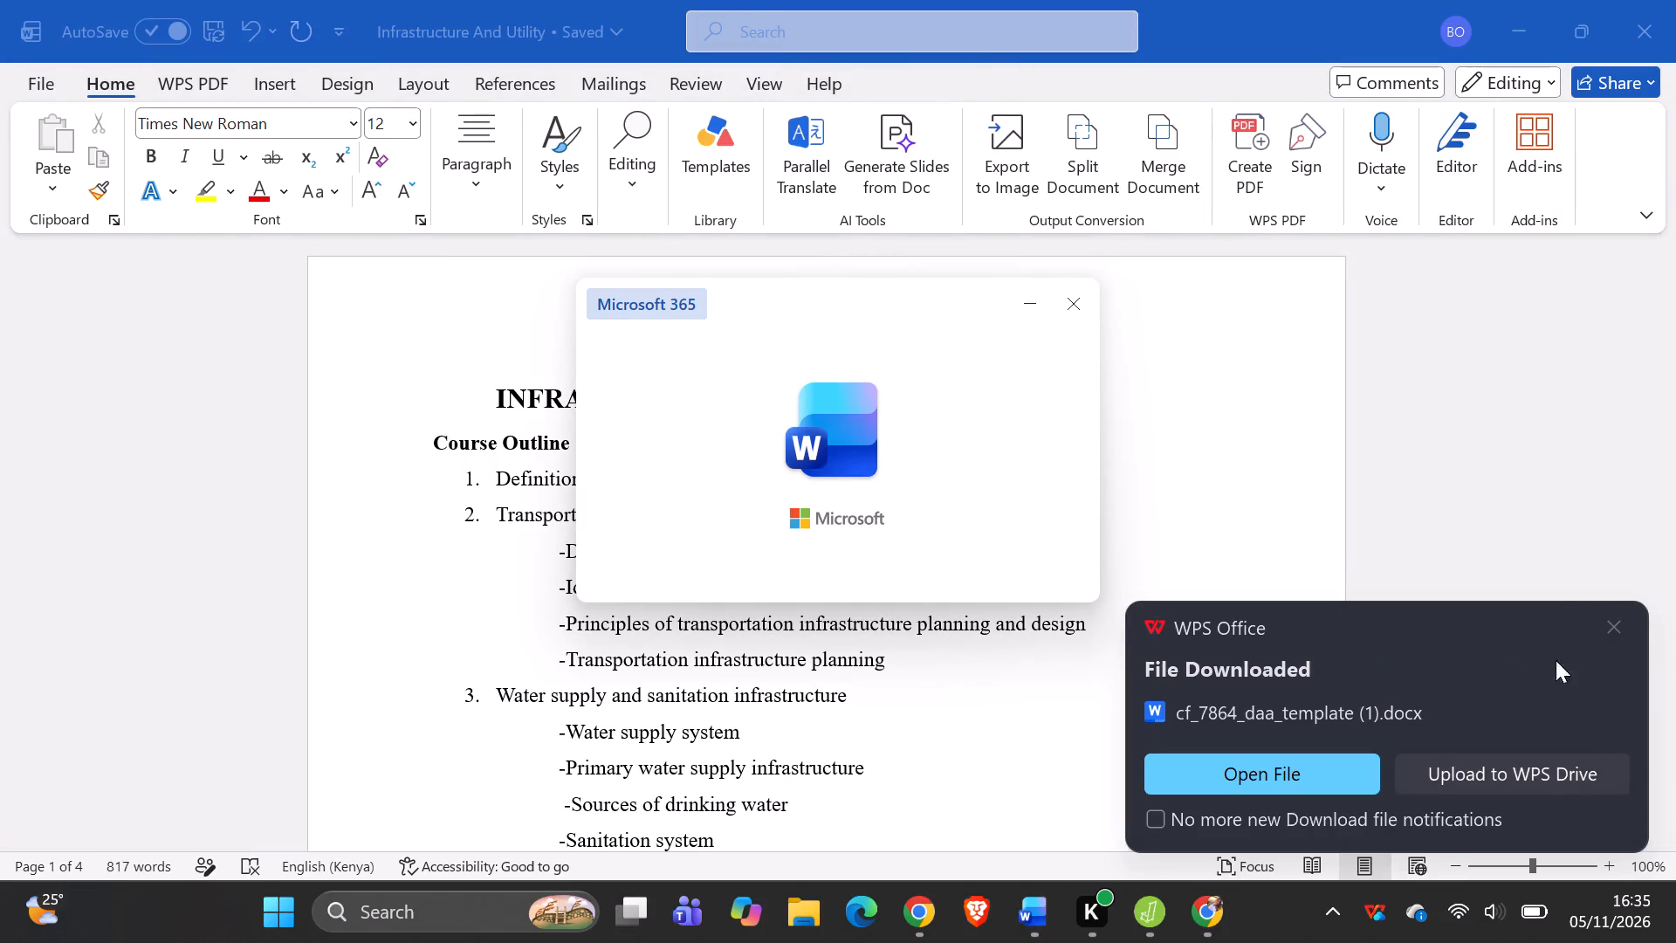
pyautogui.click(1609, 623)
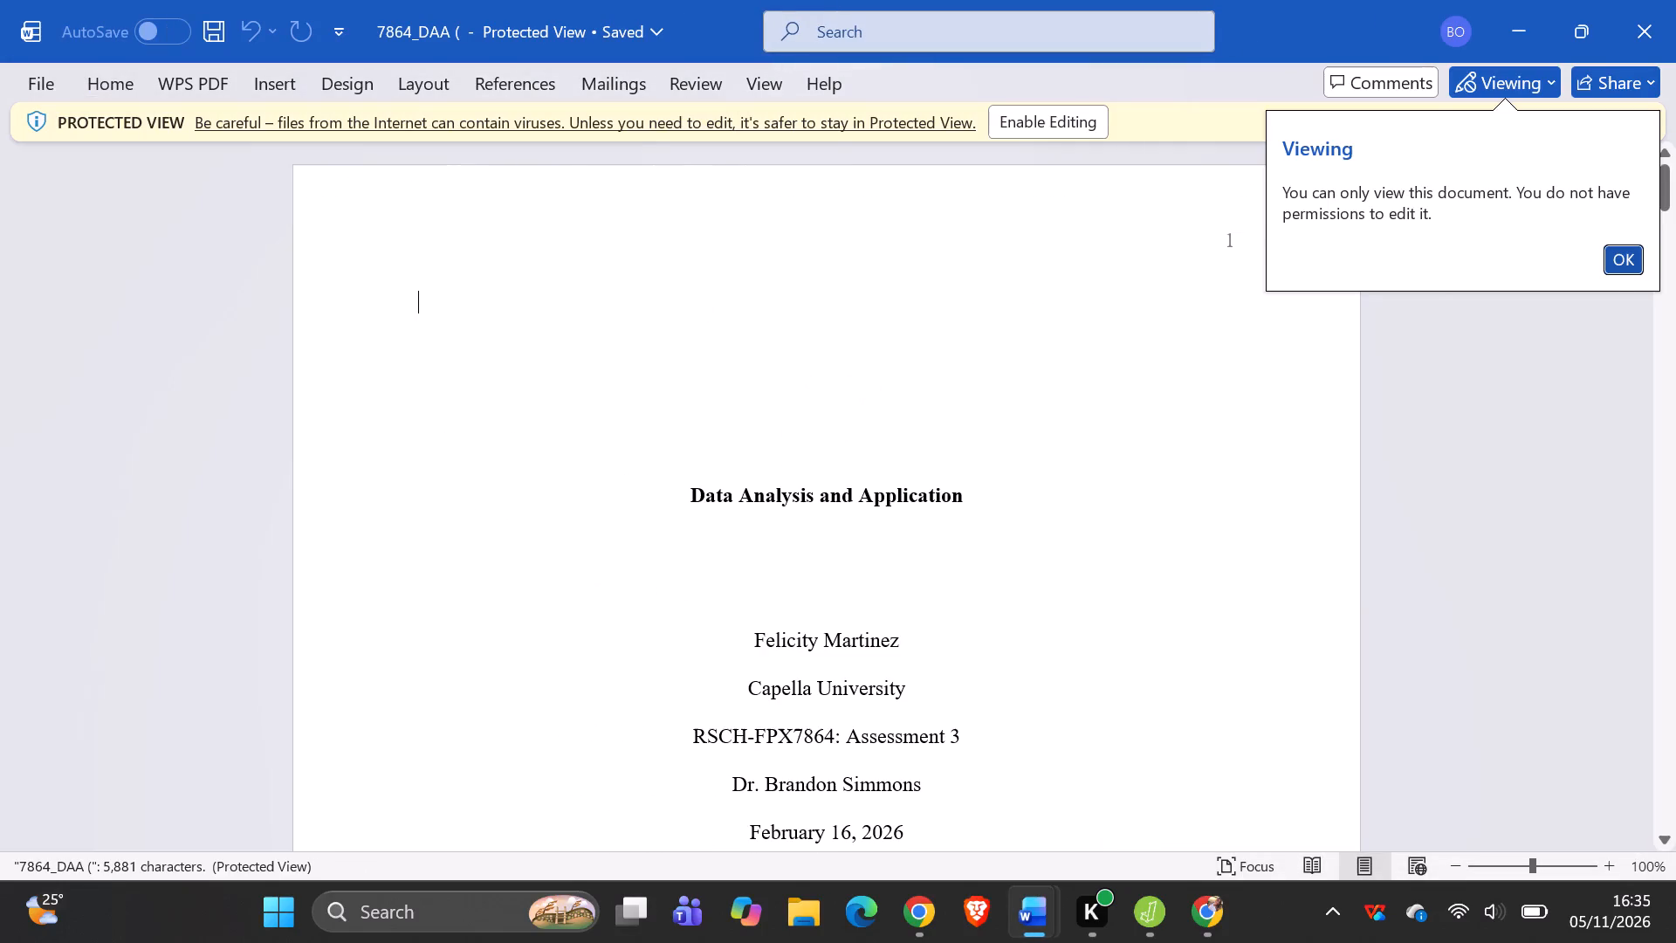
pyautogui.click(1611, 259)
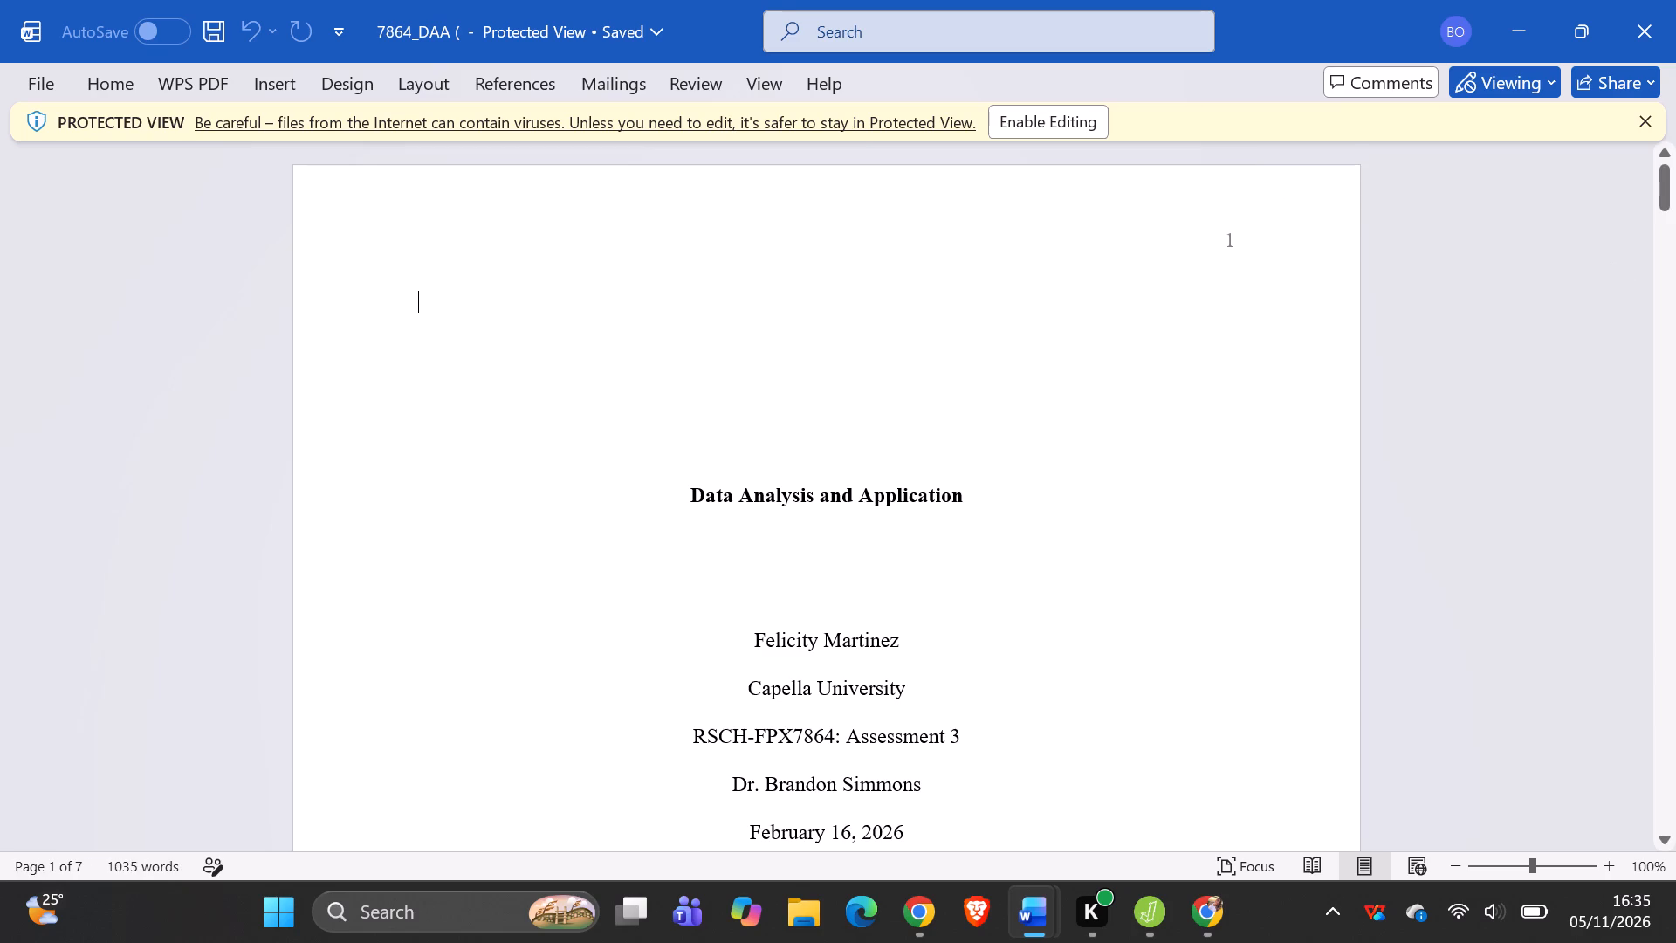
# Enable editing for the protected 7864_DAA document.
pyautogui.scroll(-5, 1146, 368)
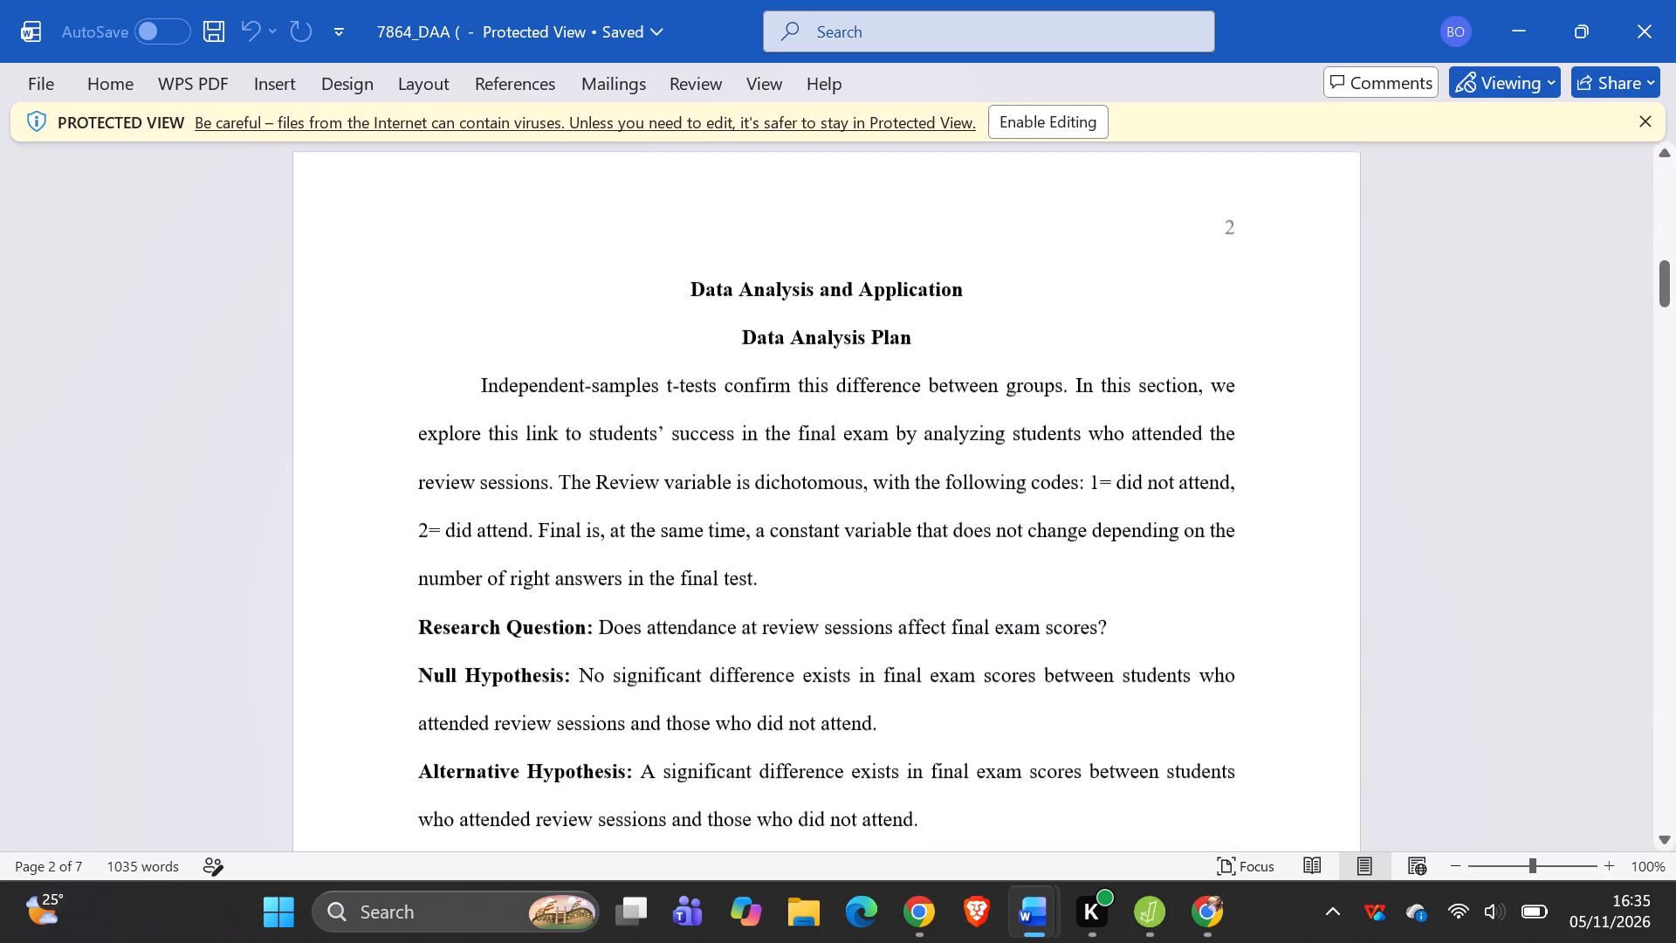
pyautogui.scroll(-1, 1146, 368)
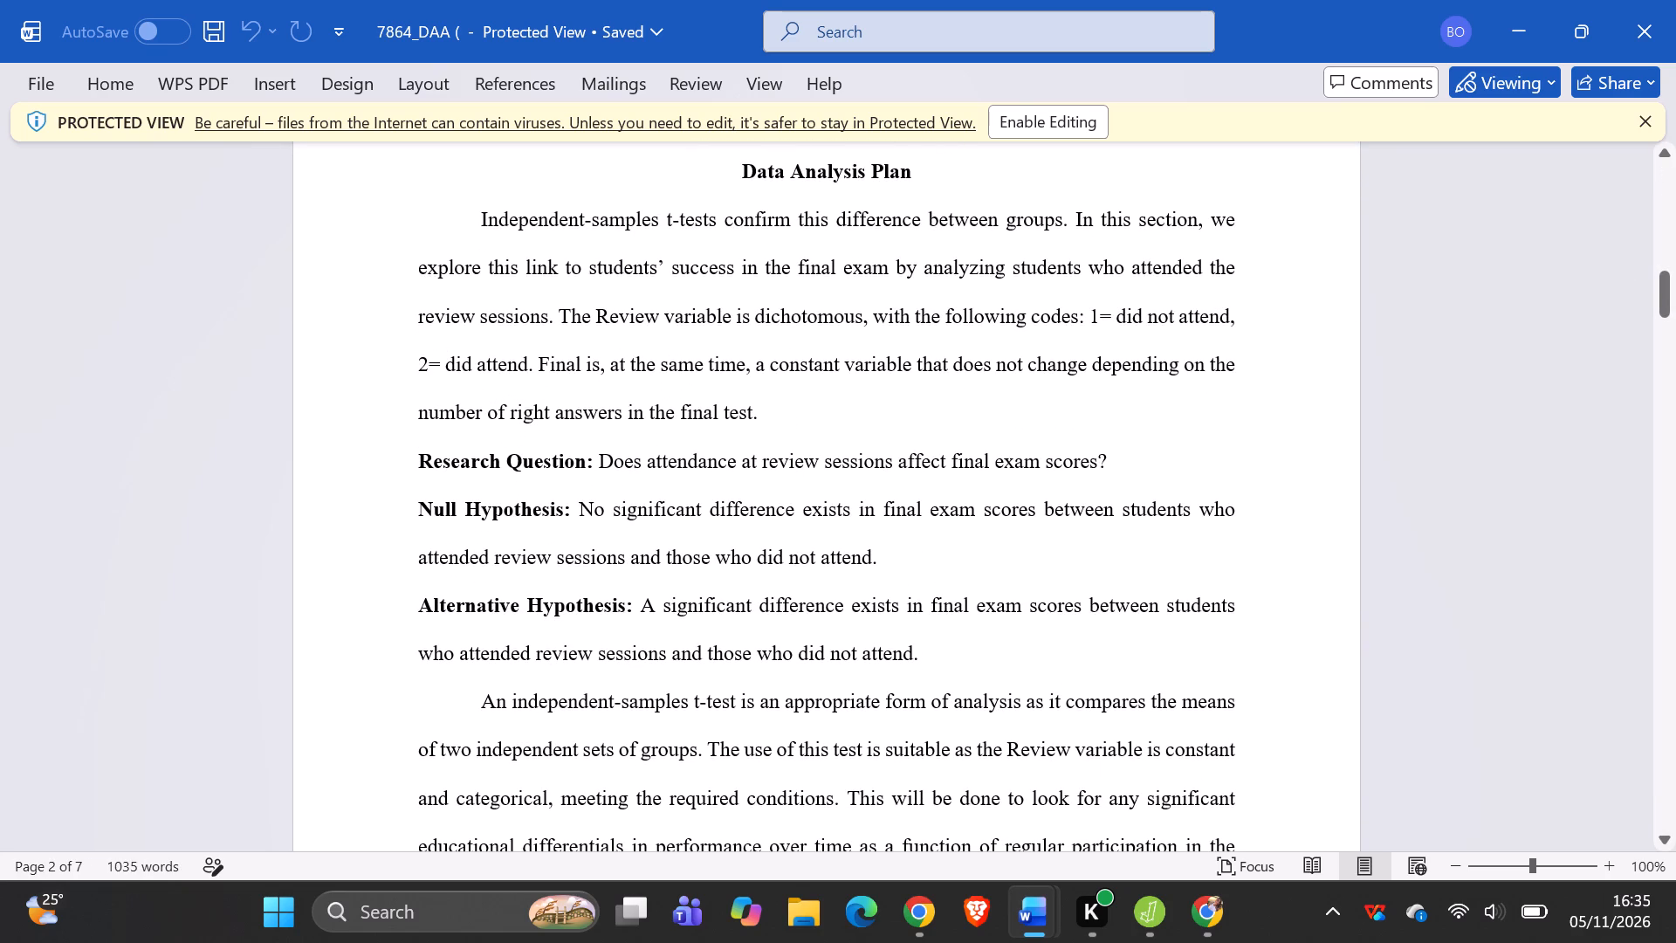
pyautogui.click(480, 224)
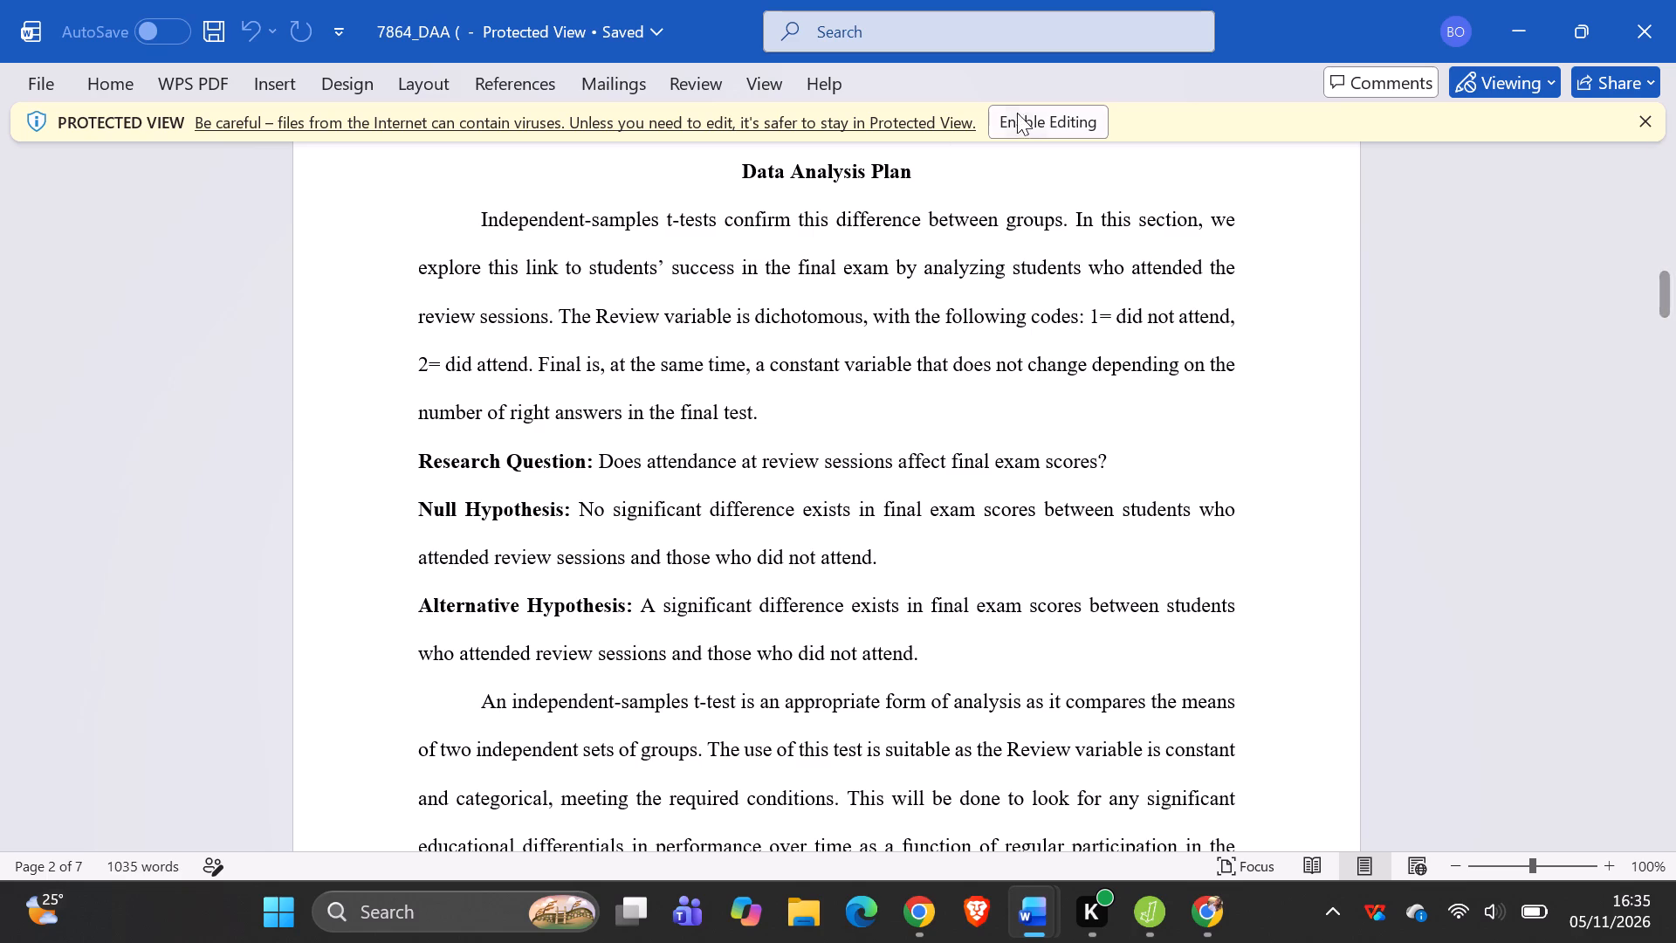
pyautogui.click(1025, 115)
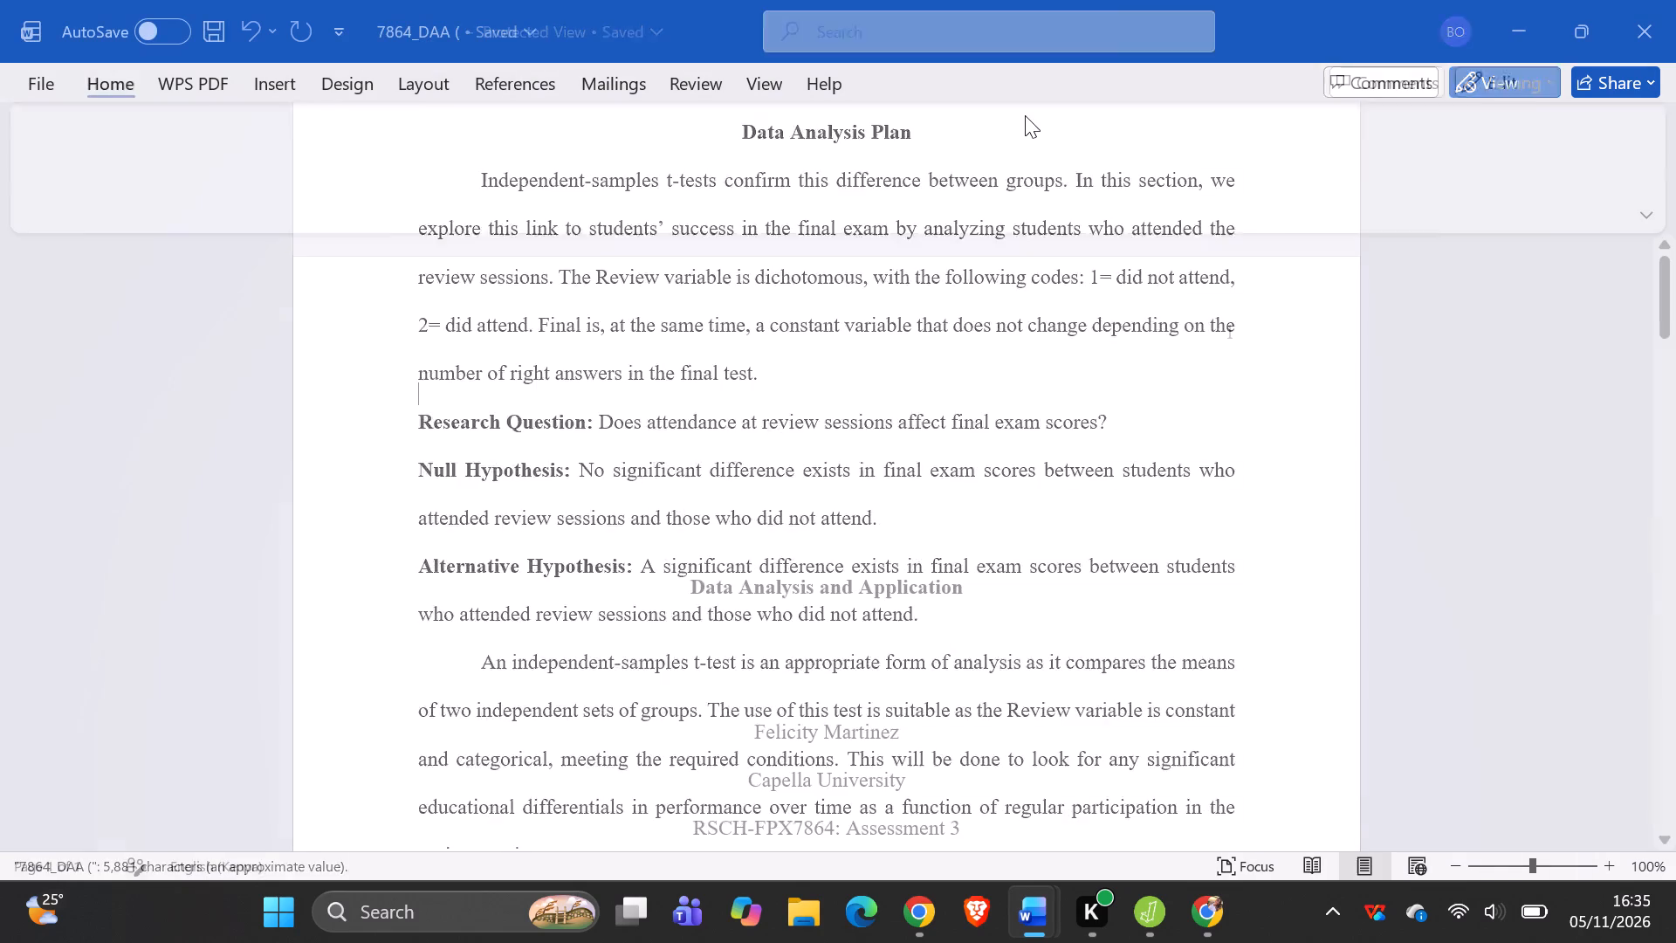
# Delete all body text under the Data Analysis Plan heading, including the research question, hypotheses and closing t-test paragraph, keeping the Testing Assumptions heading.
pyautogui.scroll(-2, 832, 410)
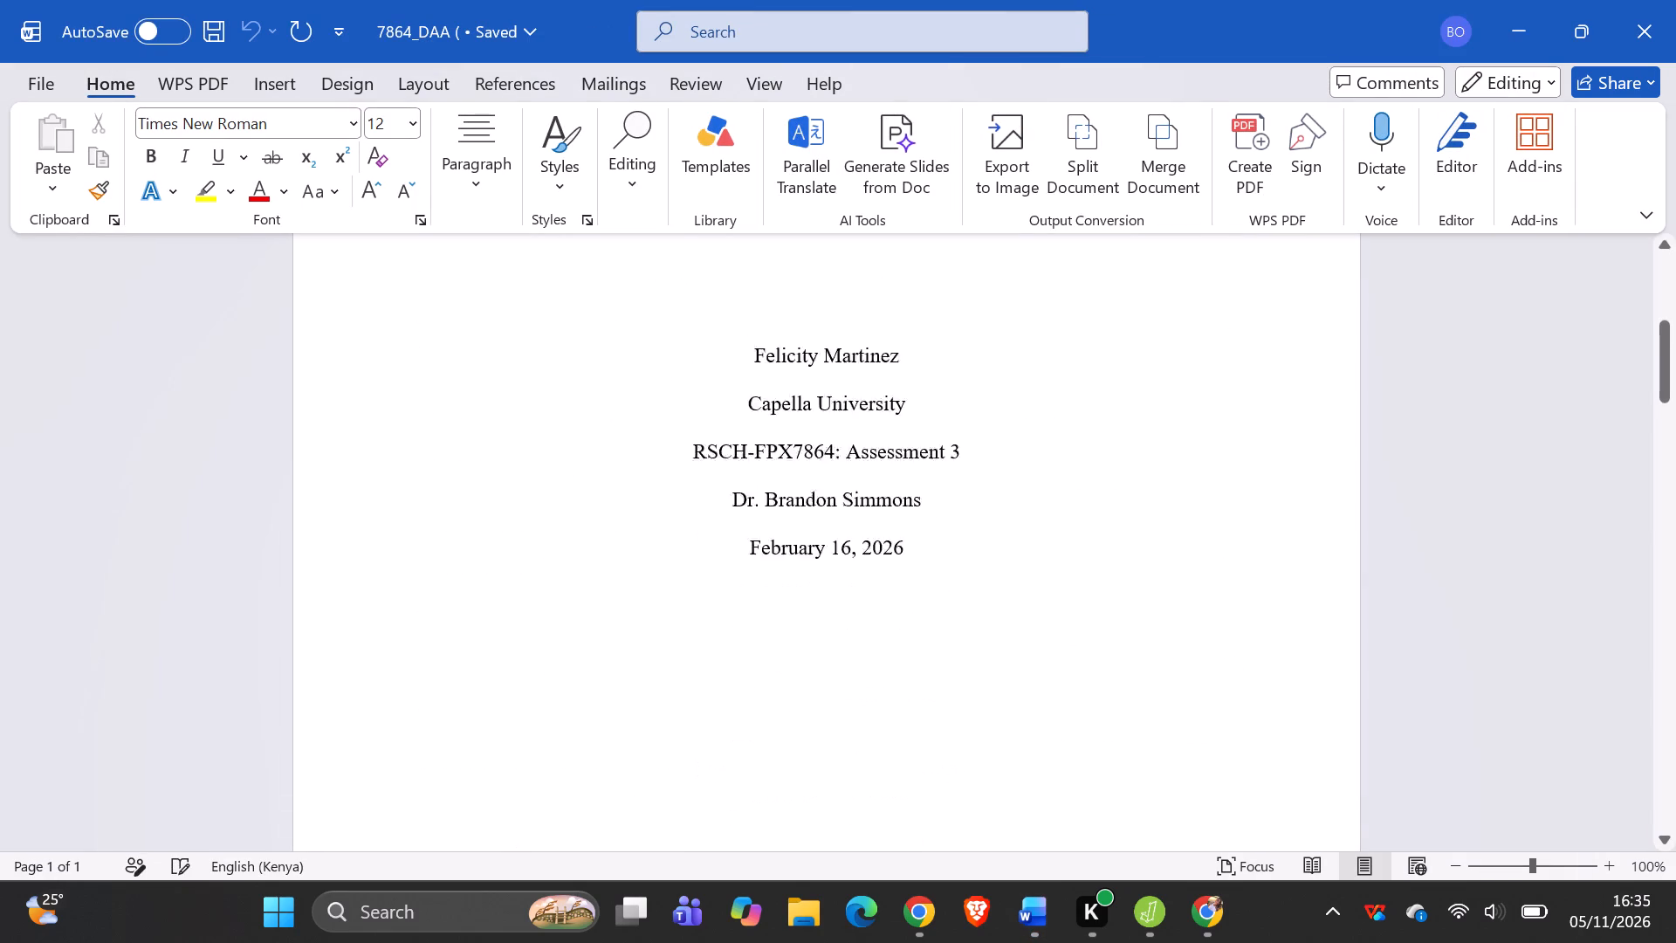
pyautogui.scroll(-3, 832, 410)
pyautogui.scroll(1, 832, 410)
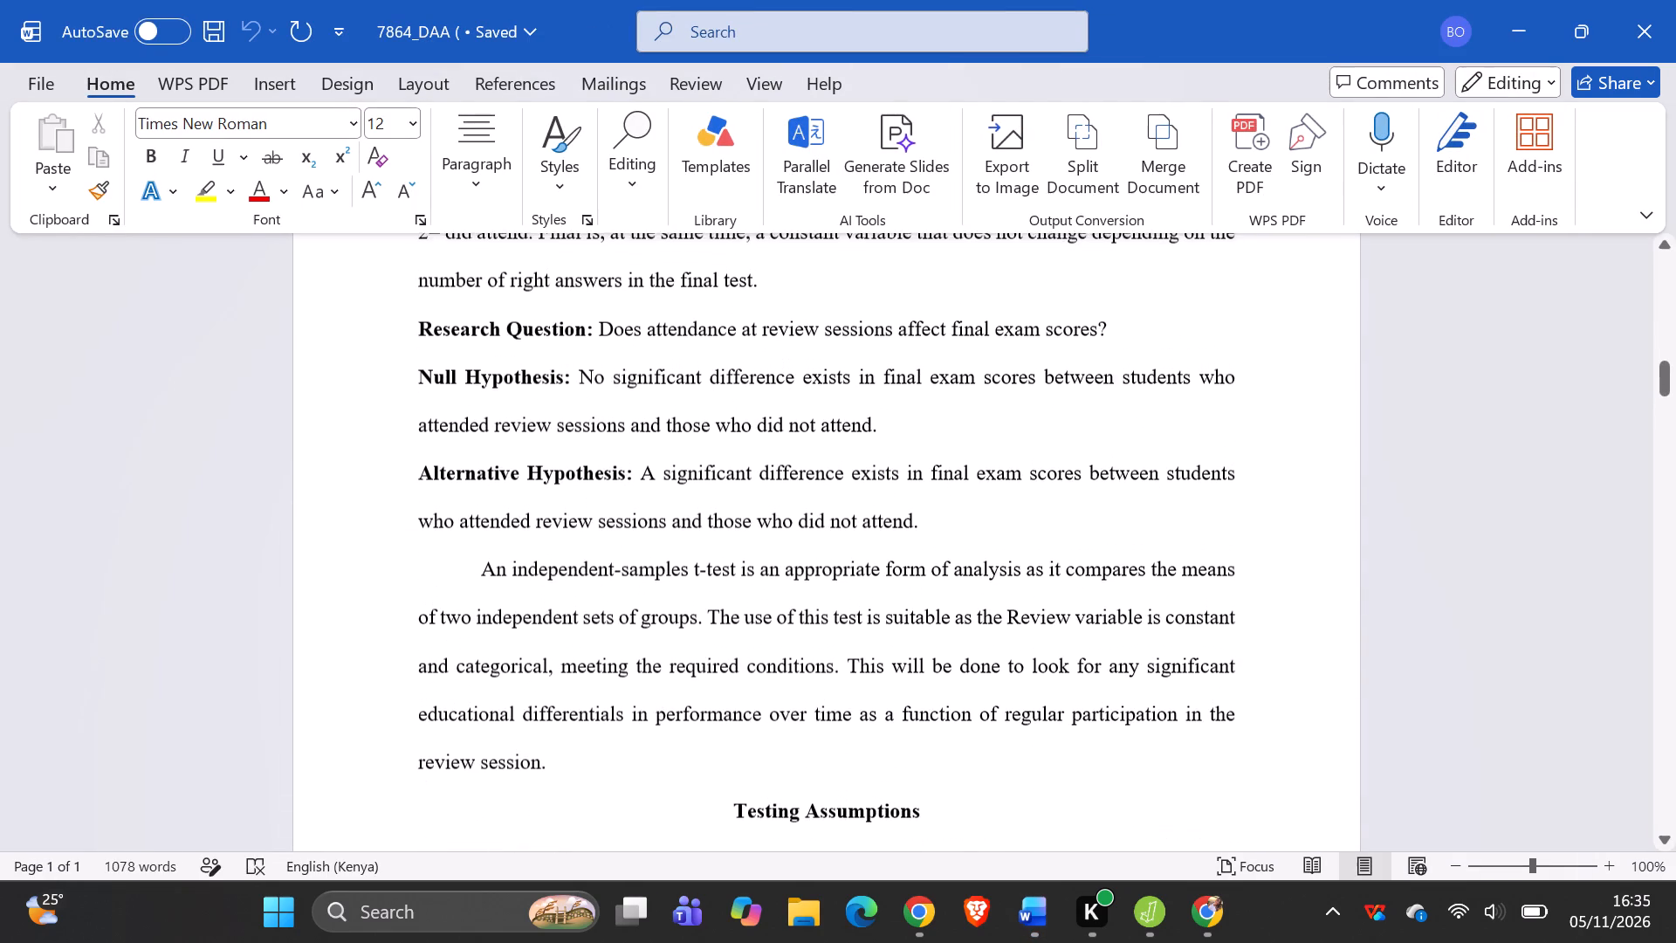
pyautogui.scroll(1, 832, 410)
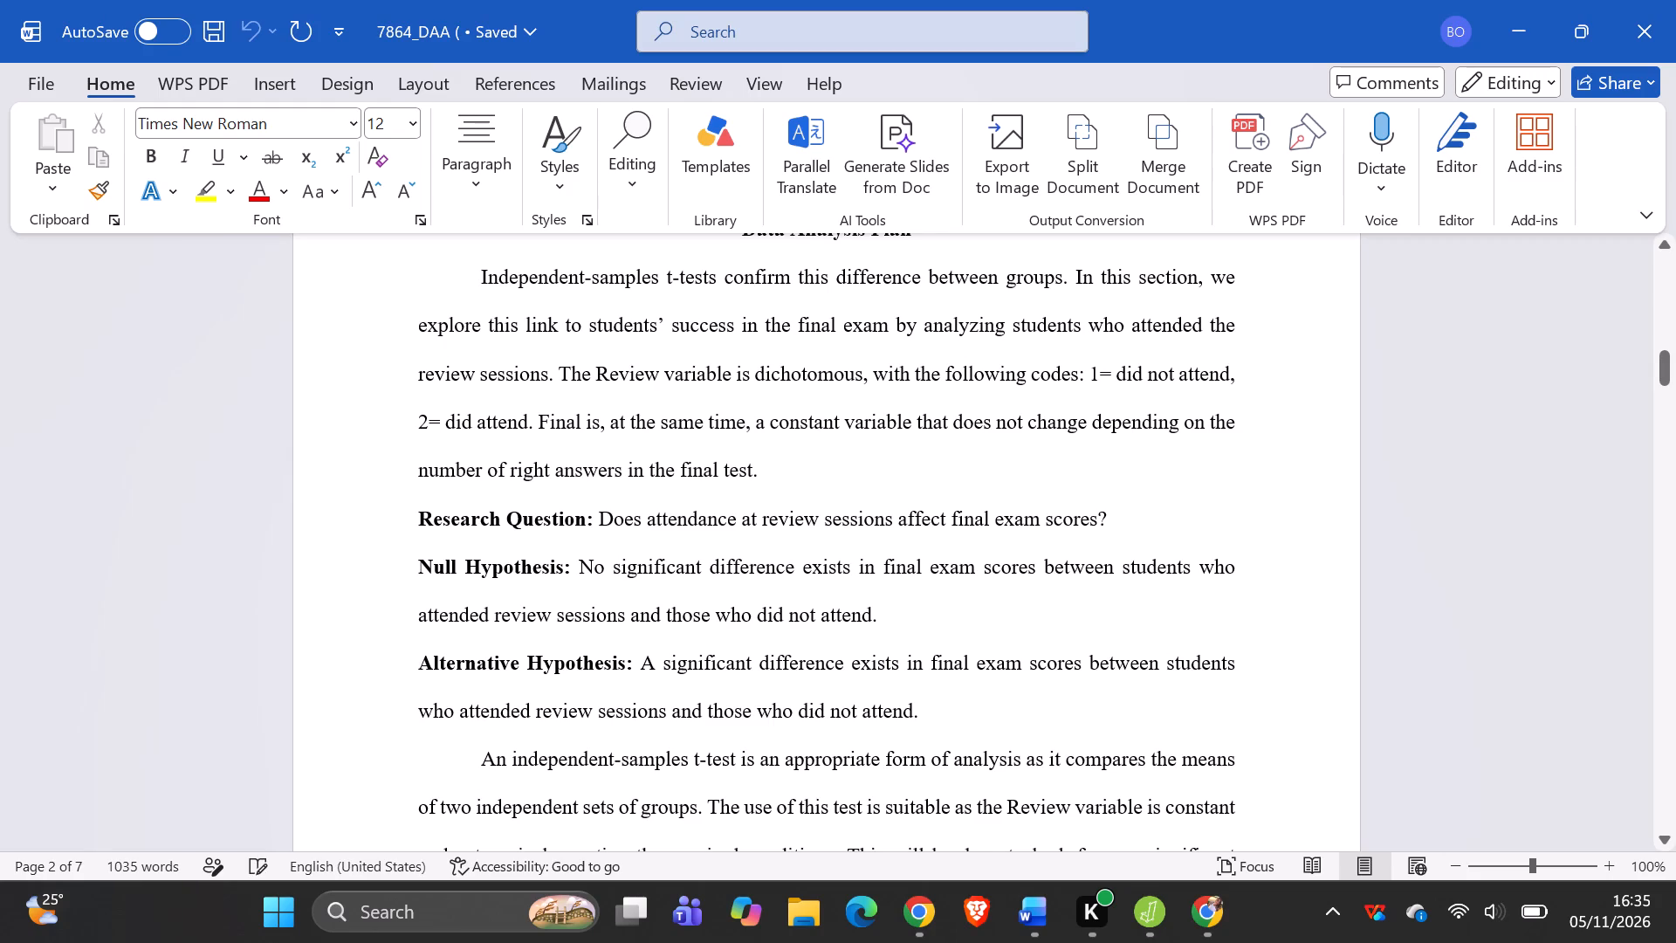
pyautogui.moveTo(478, 282); pyautogui.dragTo(553, 665)
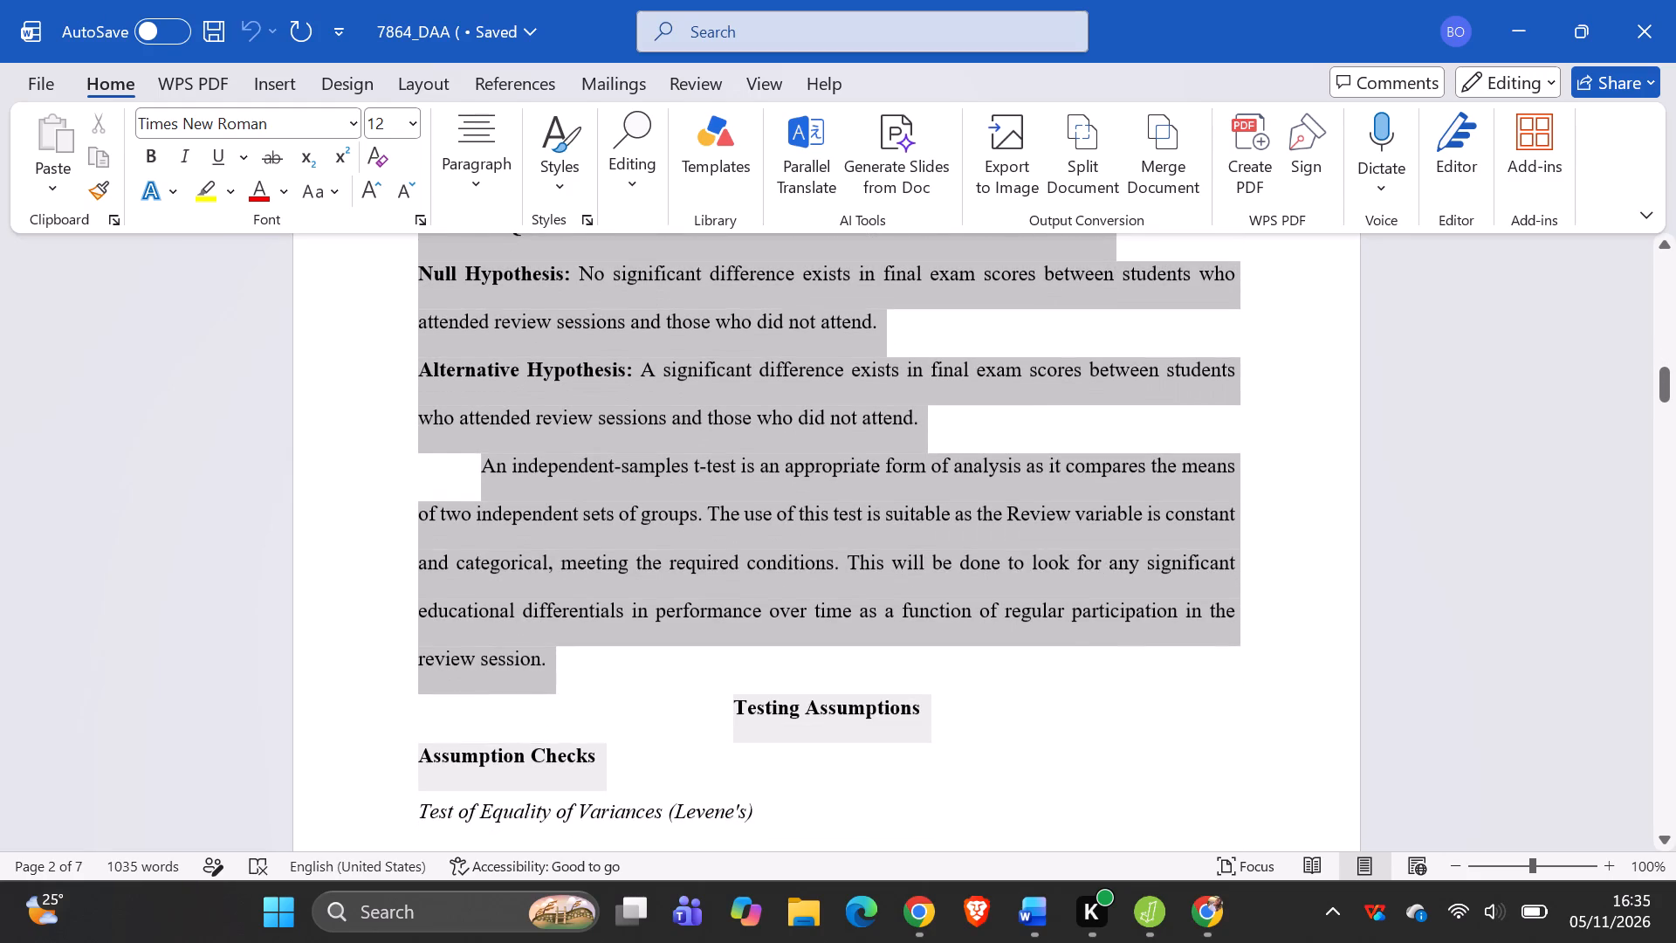
pyautogui.moveTo(553, 665); pyautogui.dragTo(542, 665)
pyautogui.press('BackSpace')
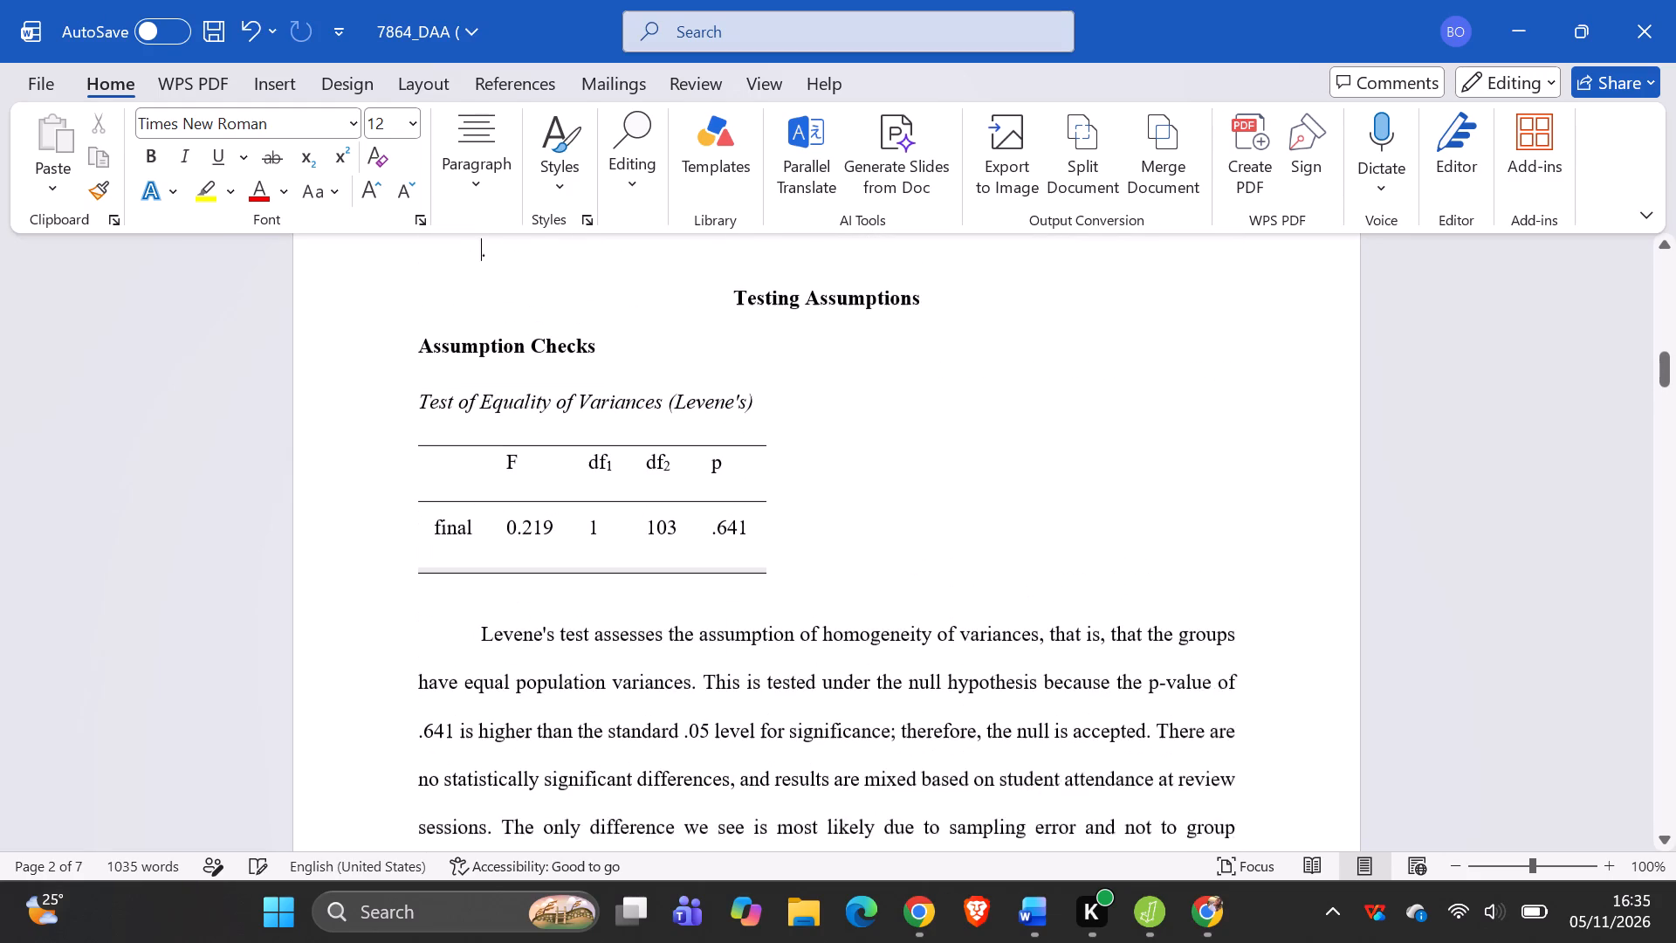
pyautogui.press('Delete')
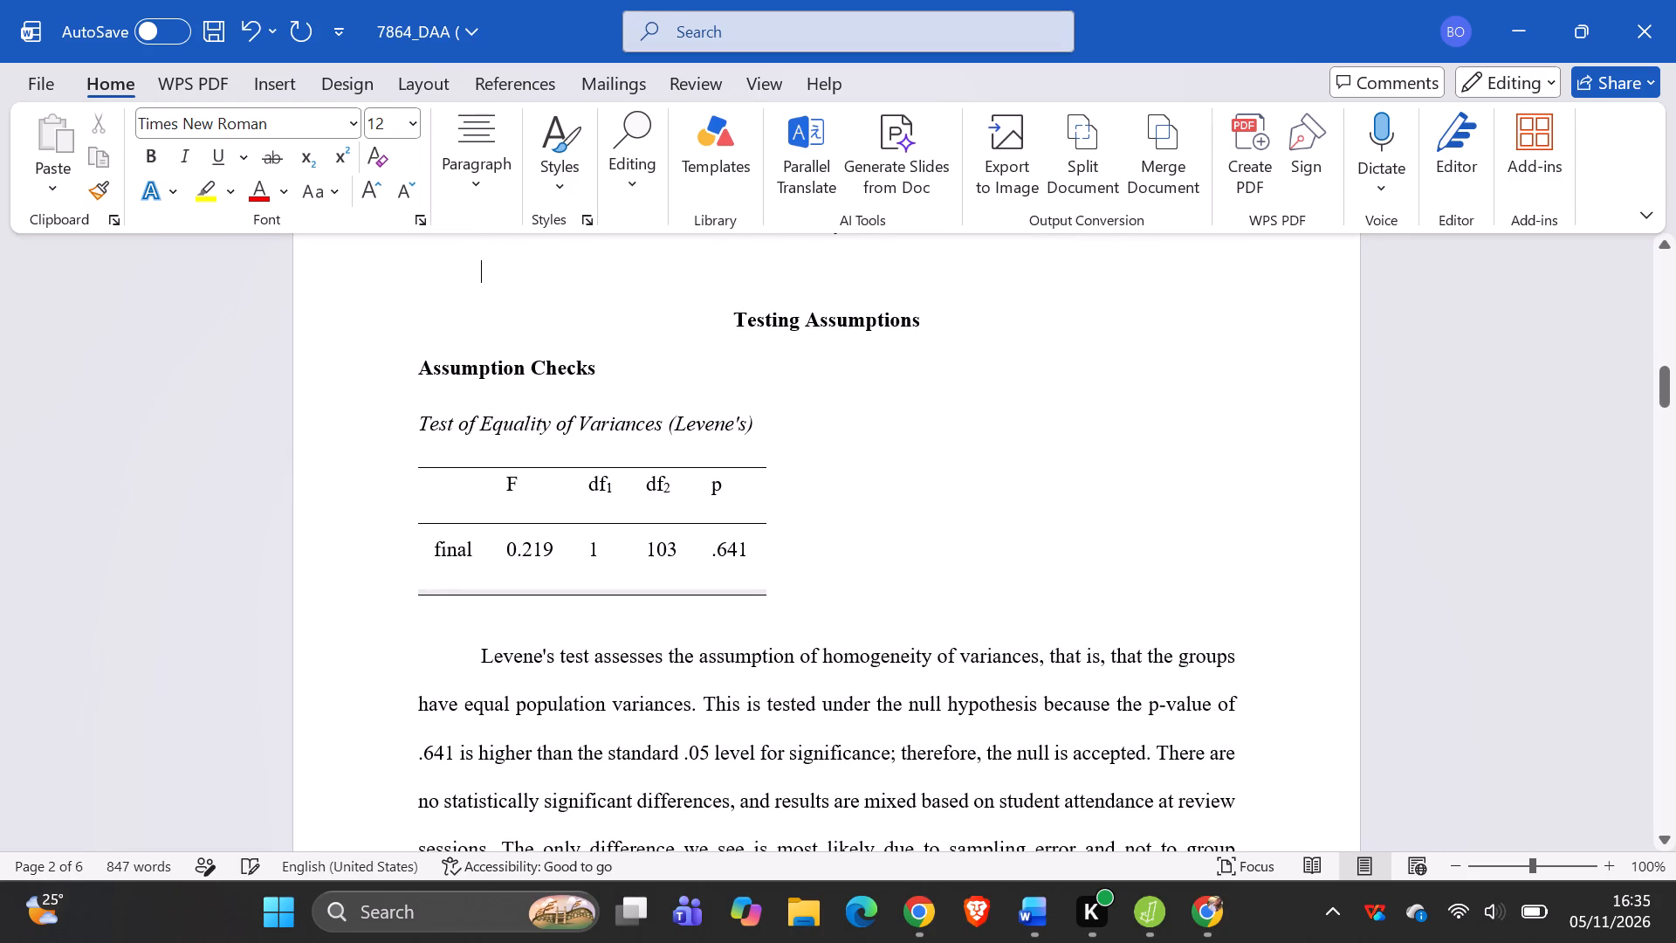
# Copy the Assumption Checks output from the cf_grades results in JASP and return to the 7864_DAA document in Word.
pyautogui.click(408, 395)
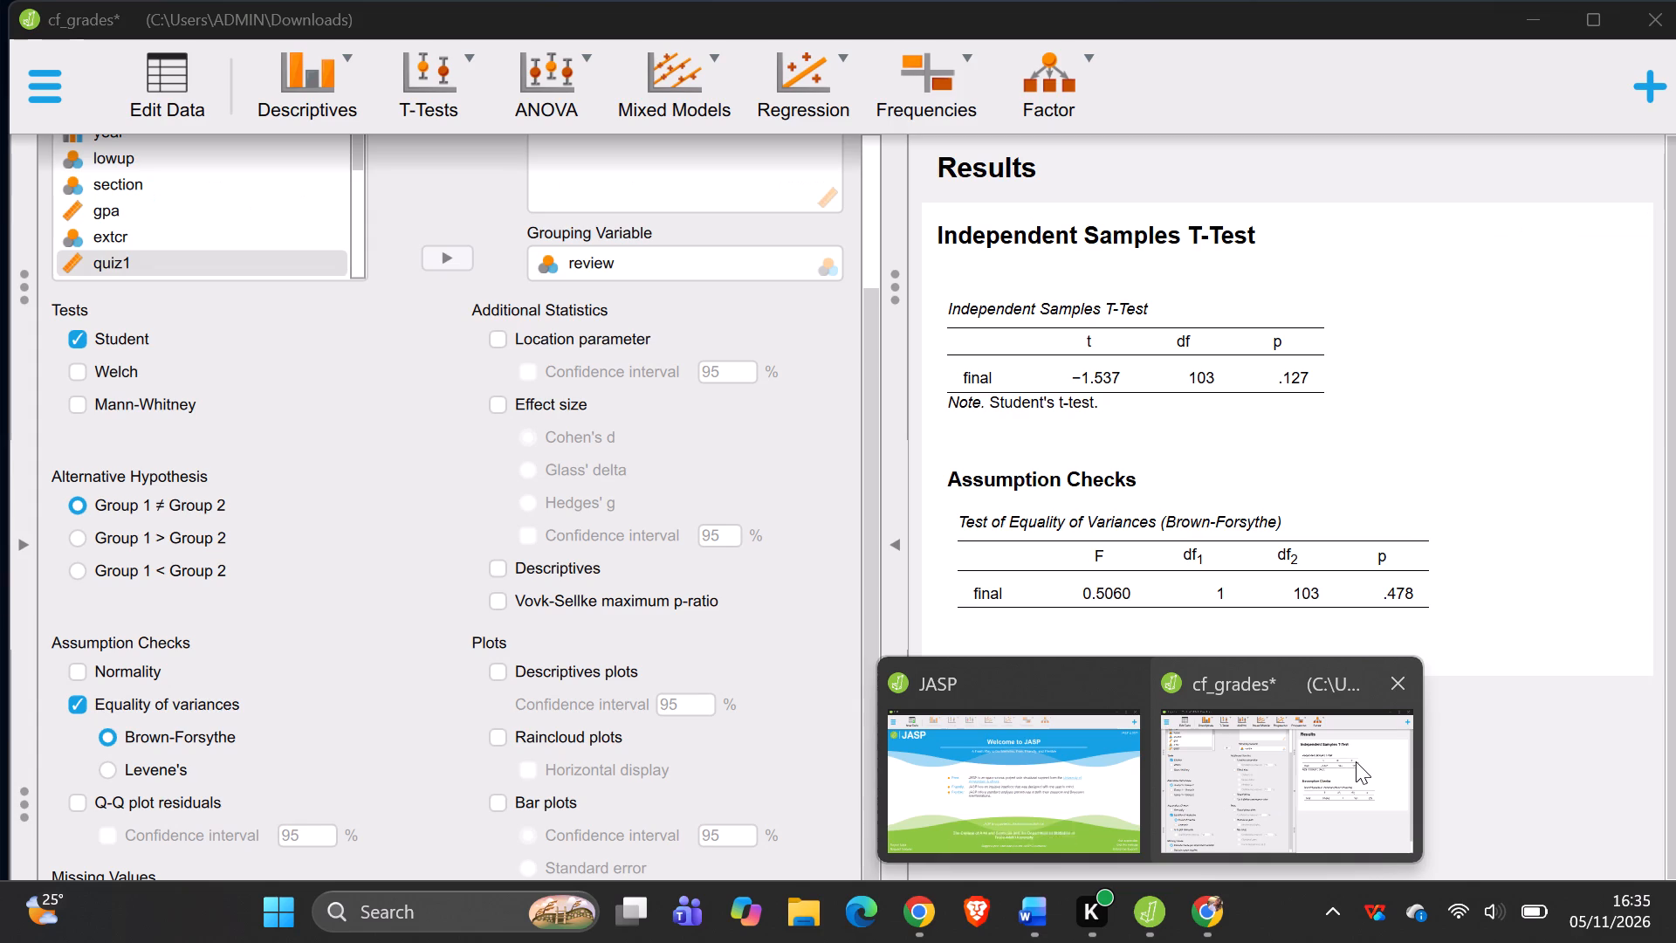
pyautogui.click(1356, 761)
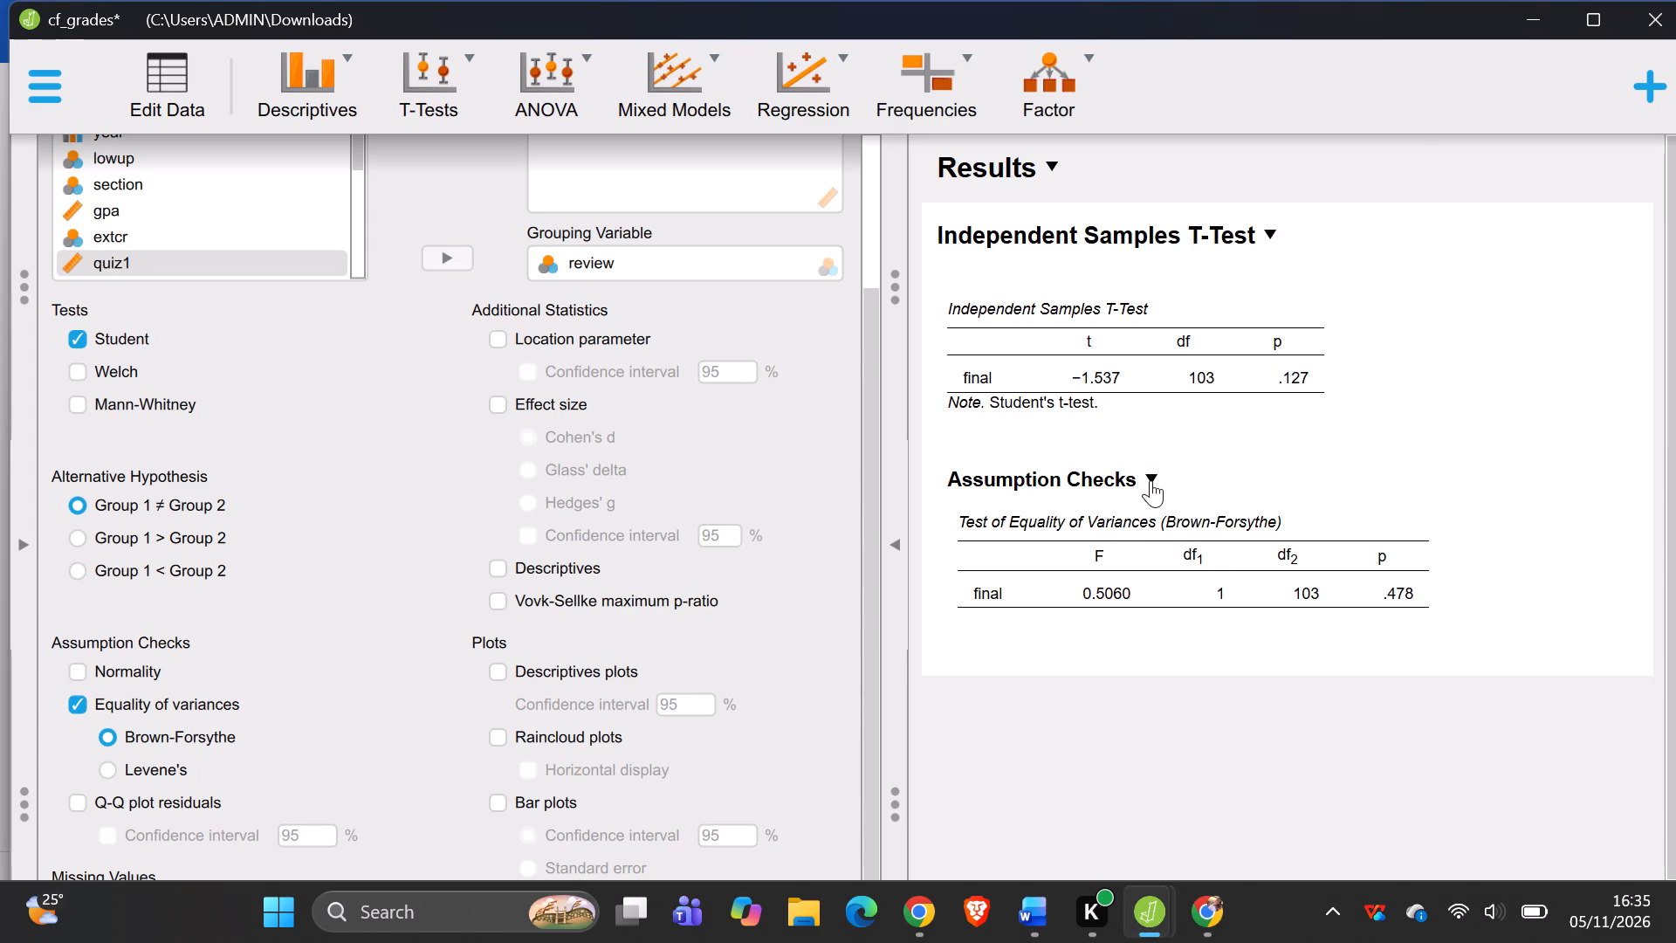
pyautogui.moveTo(939, 481); pyautogui.dragTo(964, 481)
pyautogui.click(964, 481)
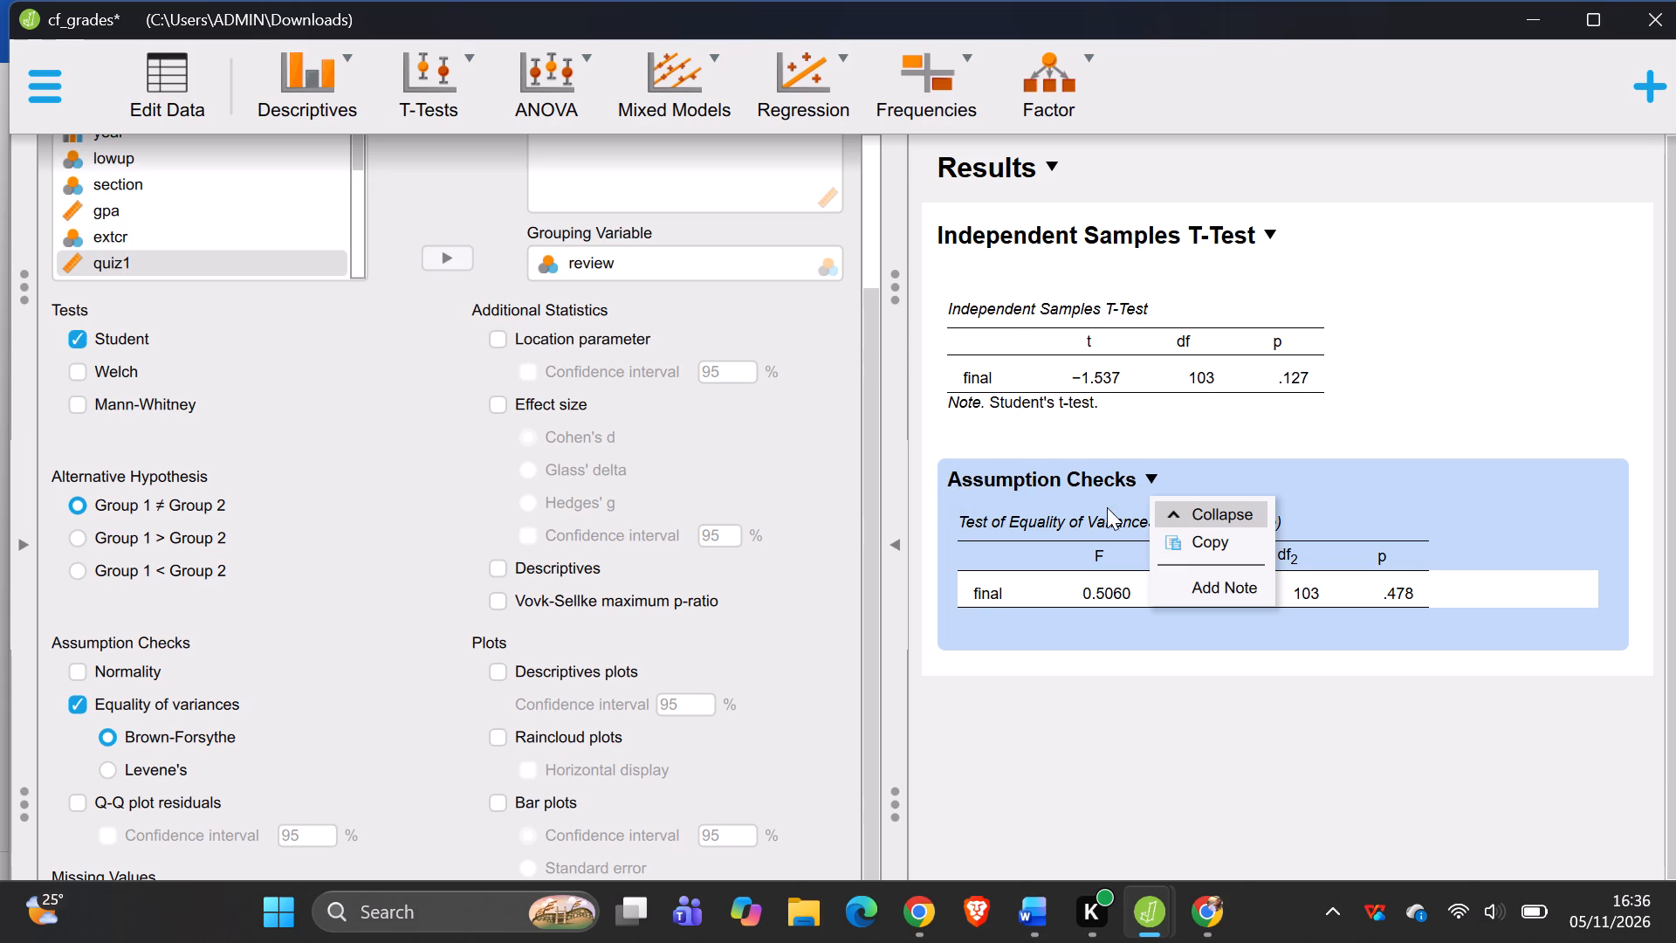
pyautogui.click(1066, 470)
pyautogui.click(1193, 549)
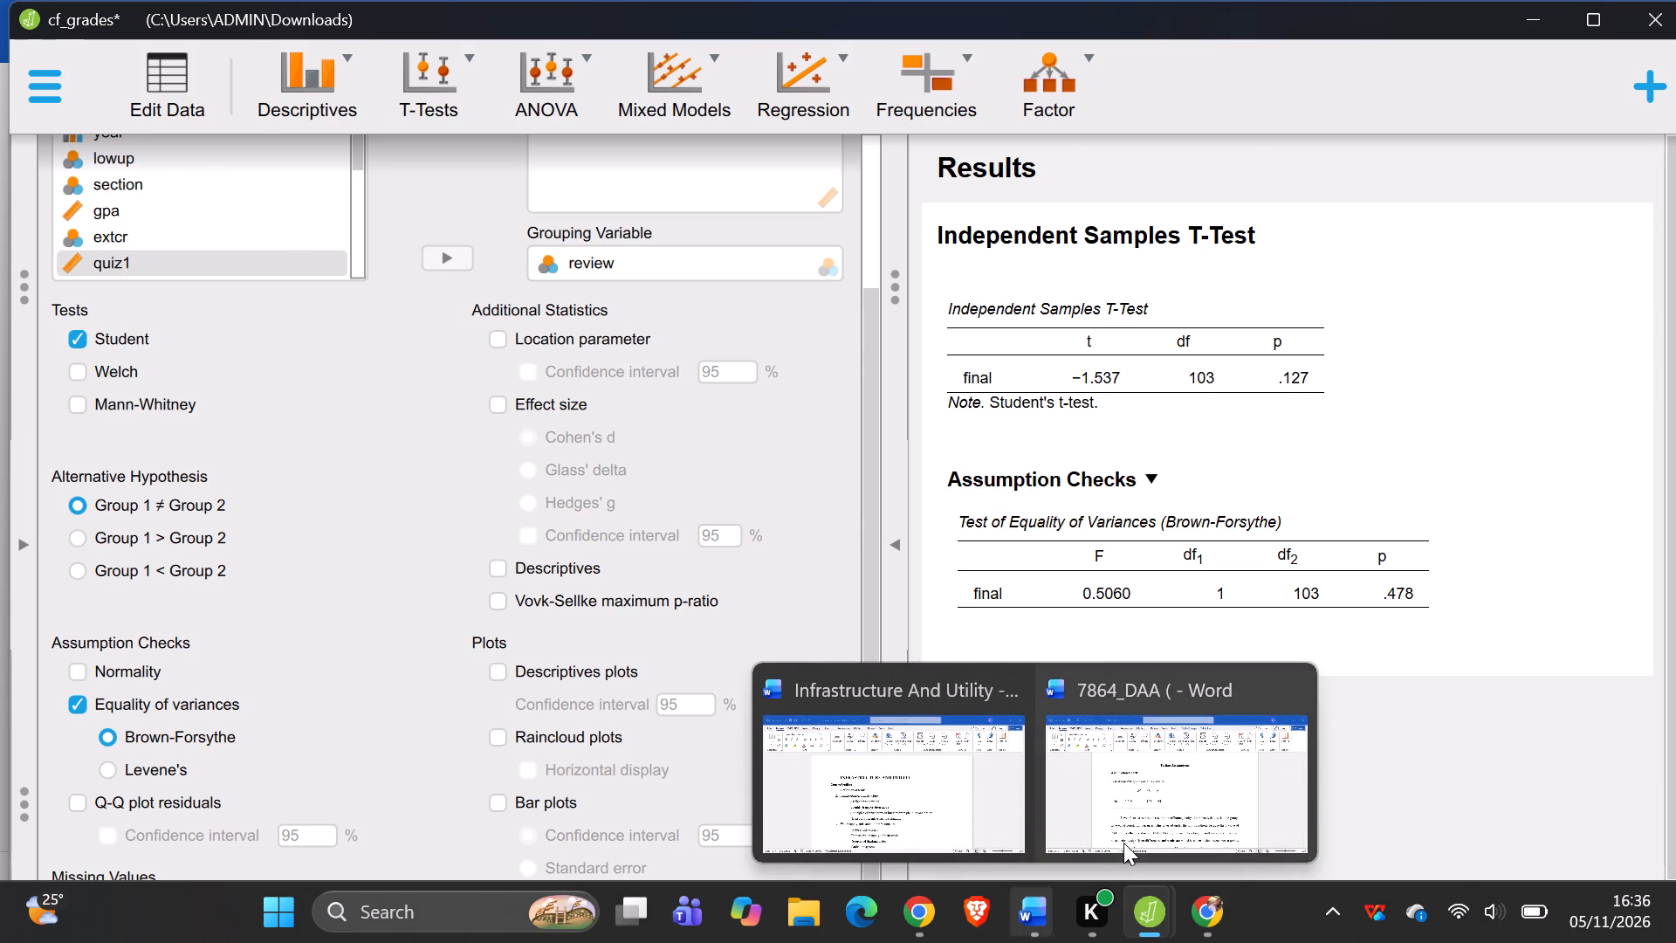
pyautogui.click(1125, 843)
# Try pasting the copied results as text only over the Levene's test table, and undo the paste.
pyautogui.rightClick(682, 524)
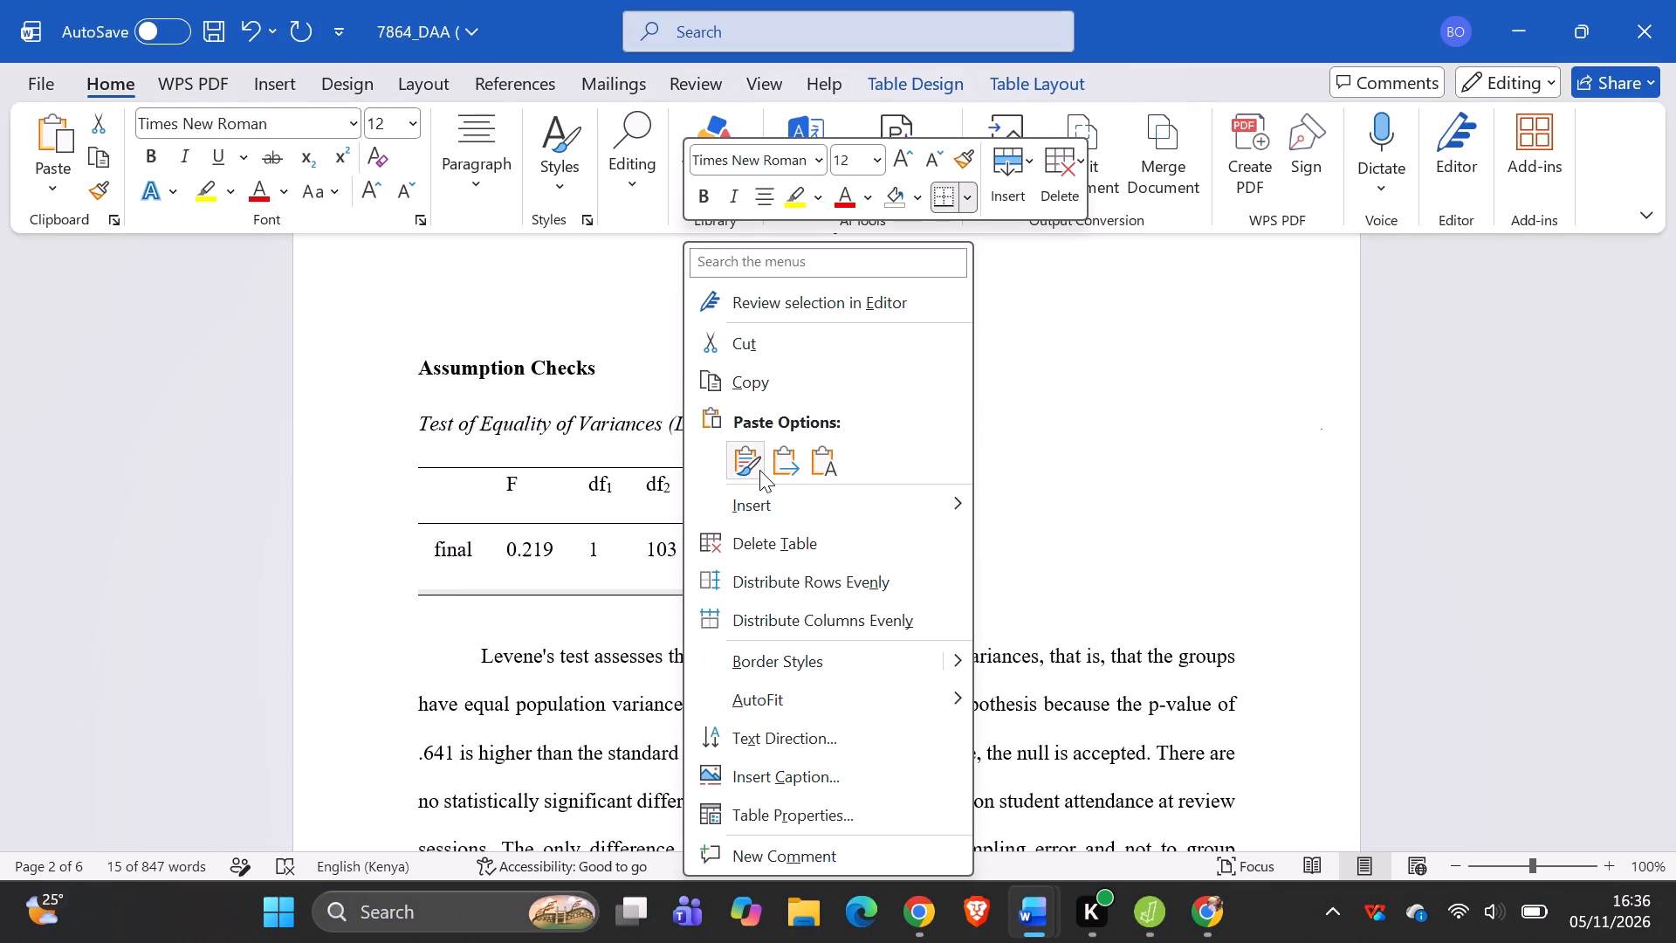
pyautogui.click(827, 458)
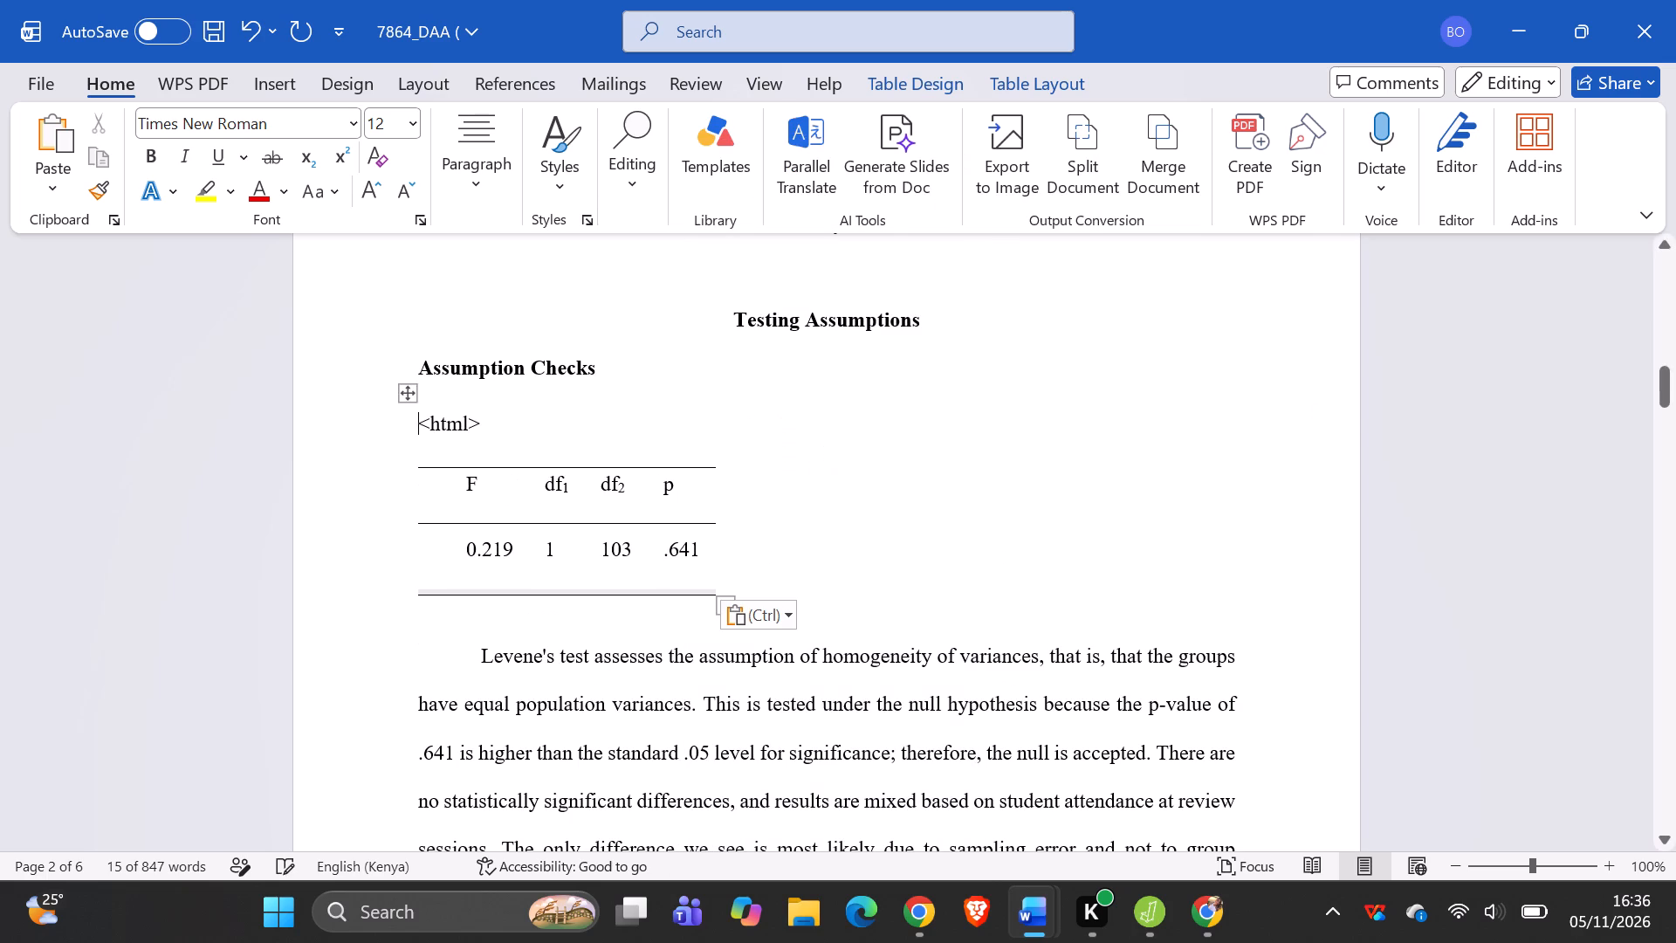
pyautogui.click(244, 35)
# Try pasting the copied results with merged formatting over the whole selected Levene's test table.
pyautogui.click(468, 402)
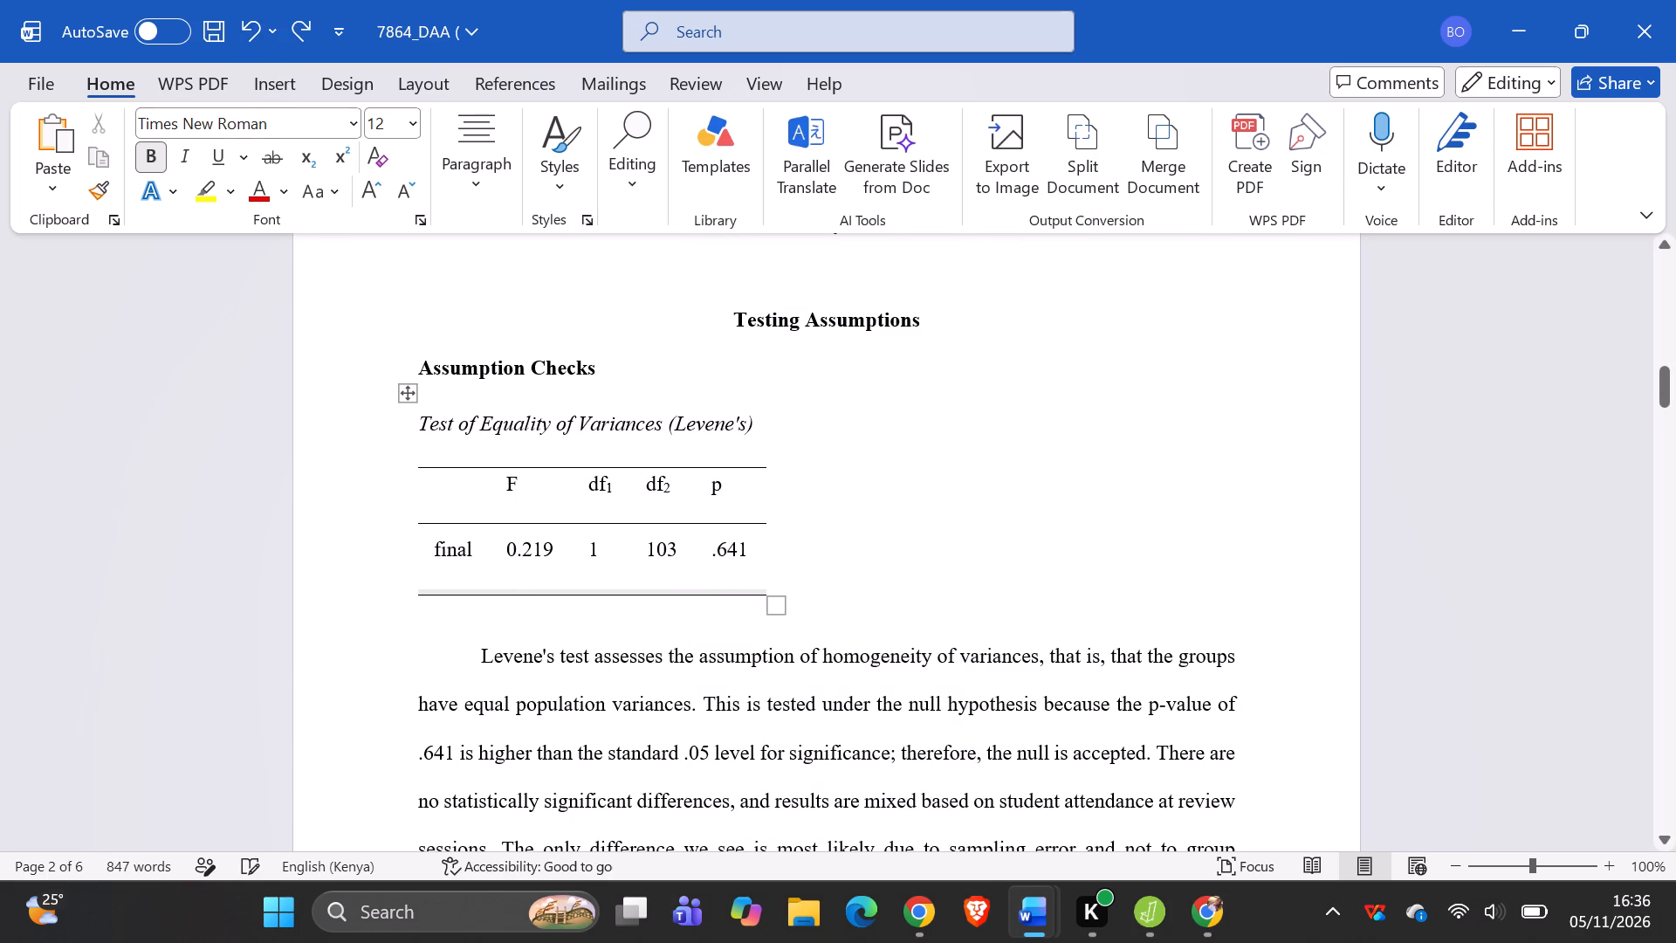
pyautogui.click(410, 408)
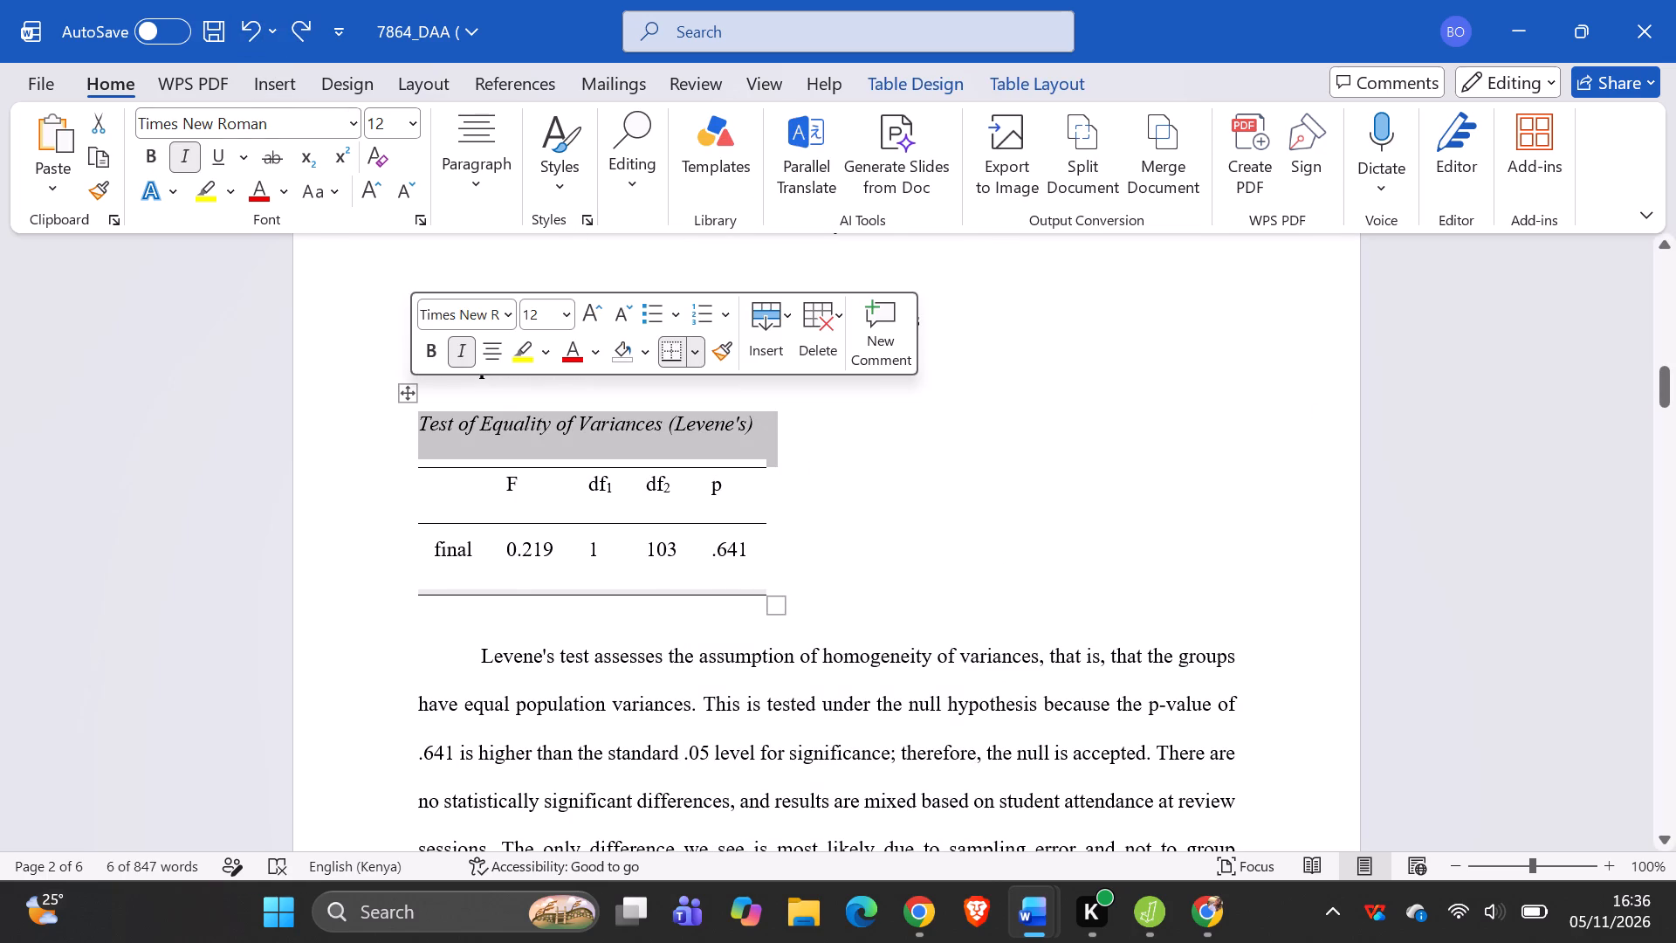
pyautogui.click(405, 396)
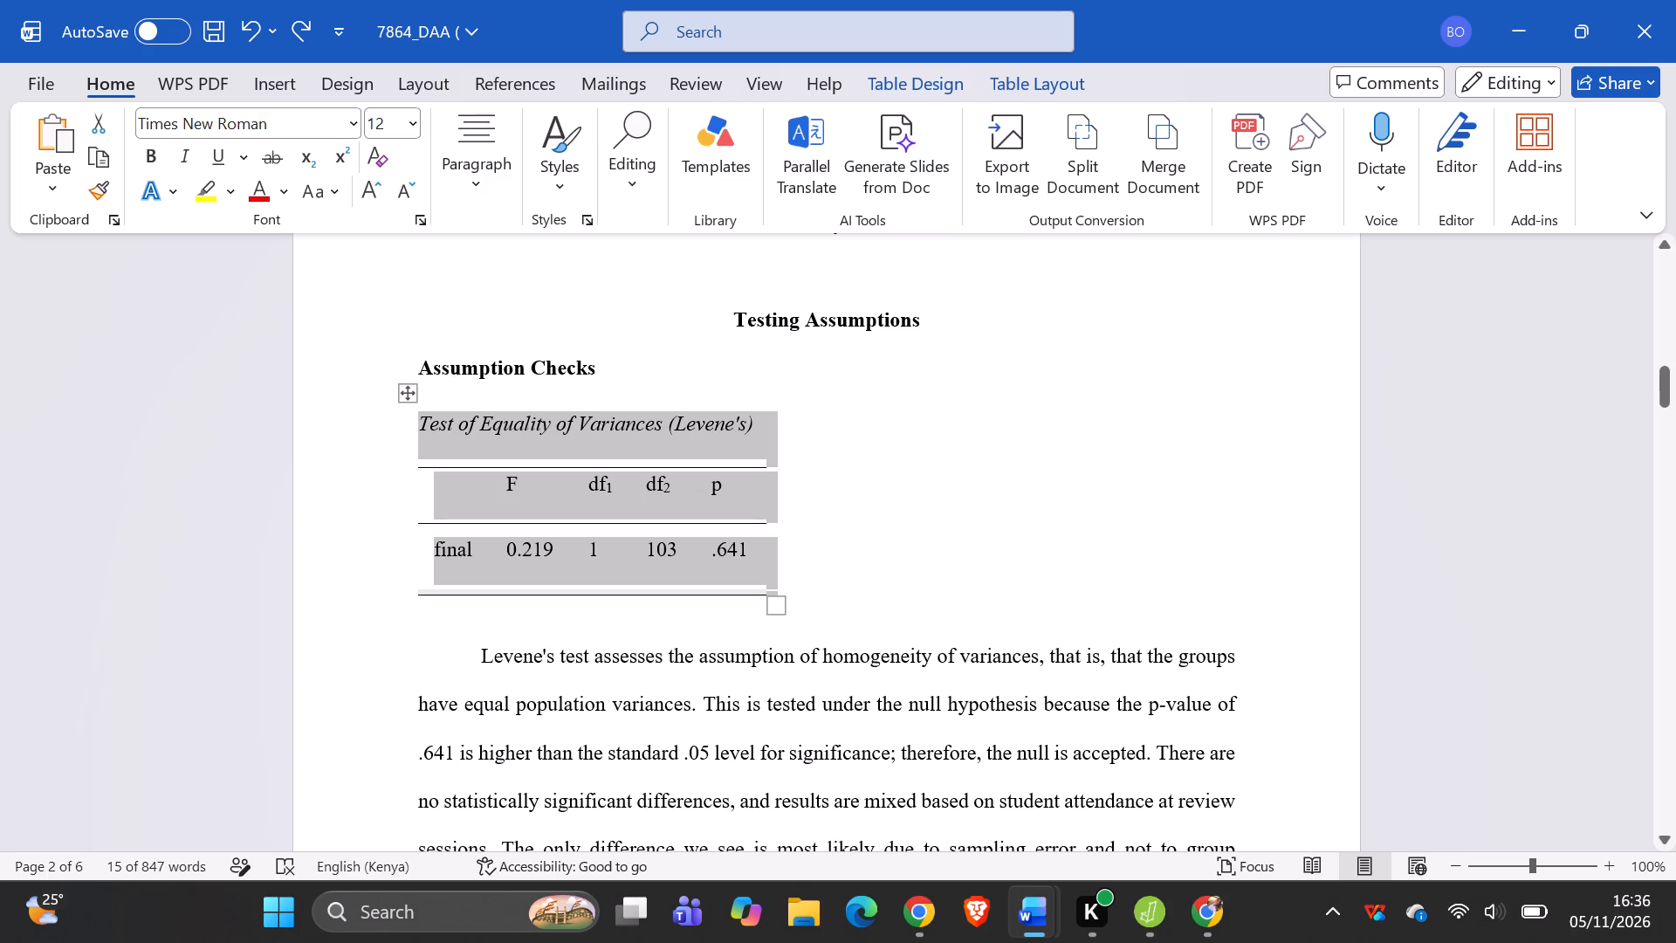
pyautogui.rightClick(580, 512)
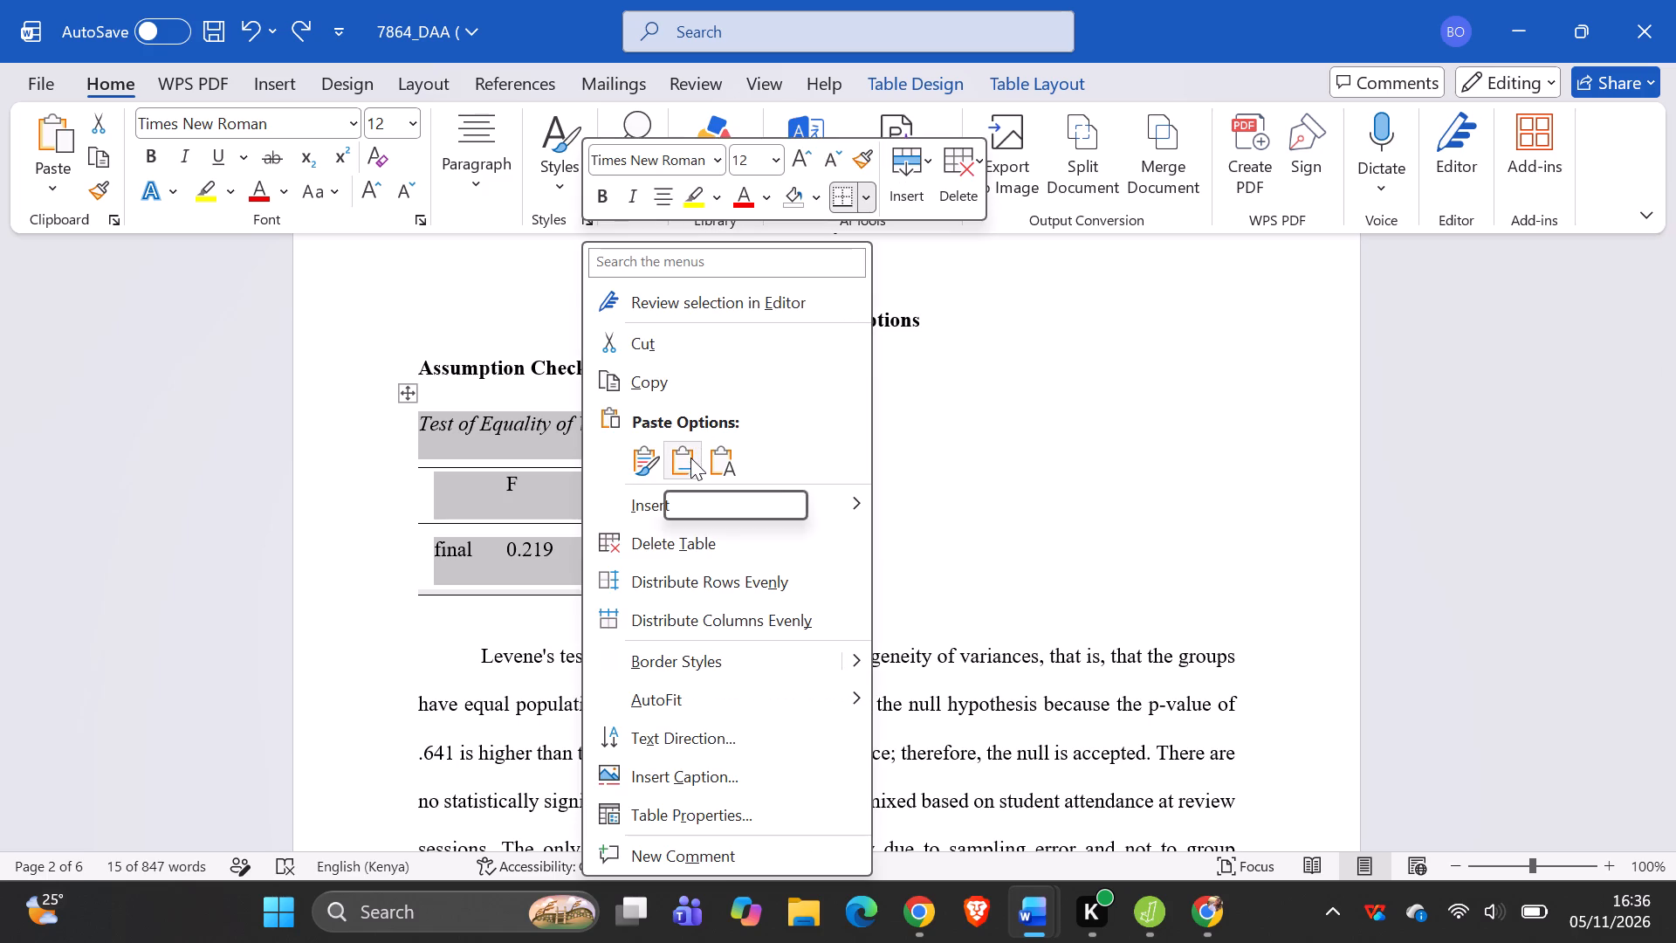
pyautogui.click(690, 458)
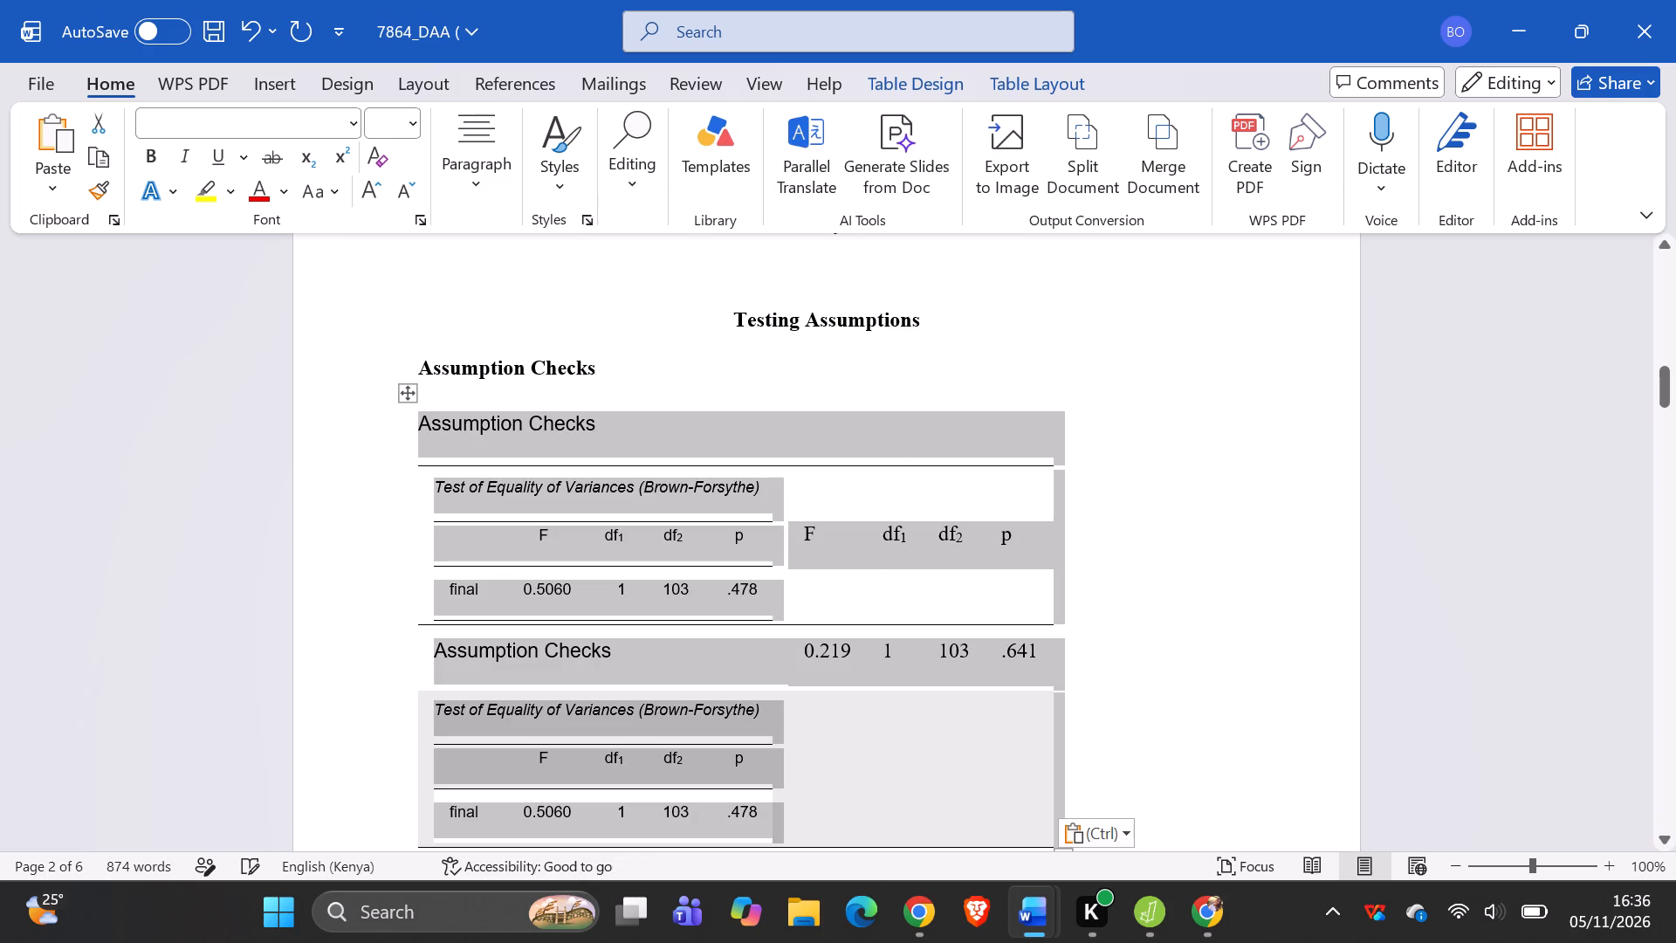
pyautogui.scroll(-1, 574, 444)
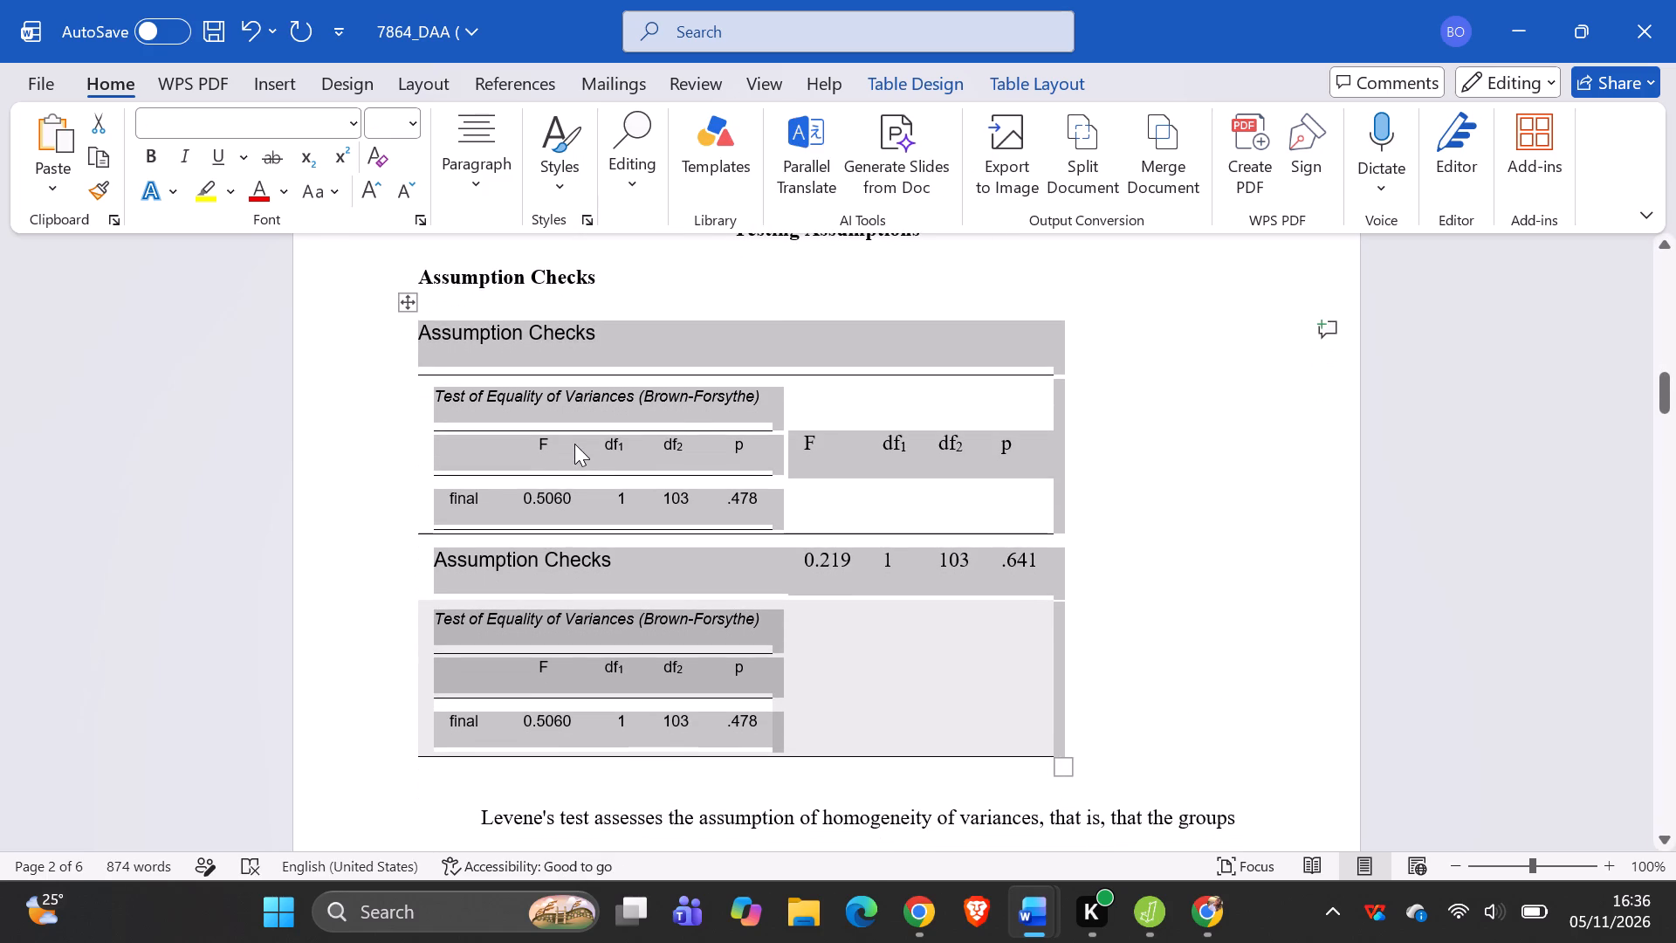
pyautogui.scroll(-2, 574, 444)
# Delete the jumbled table under Assumption Checks and paste the copied JASP output in its place with merged formatting.
pyautogui.click(409, 299)
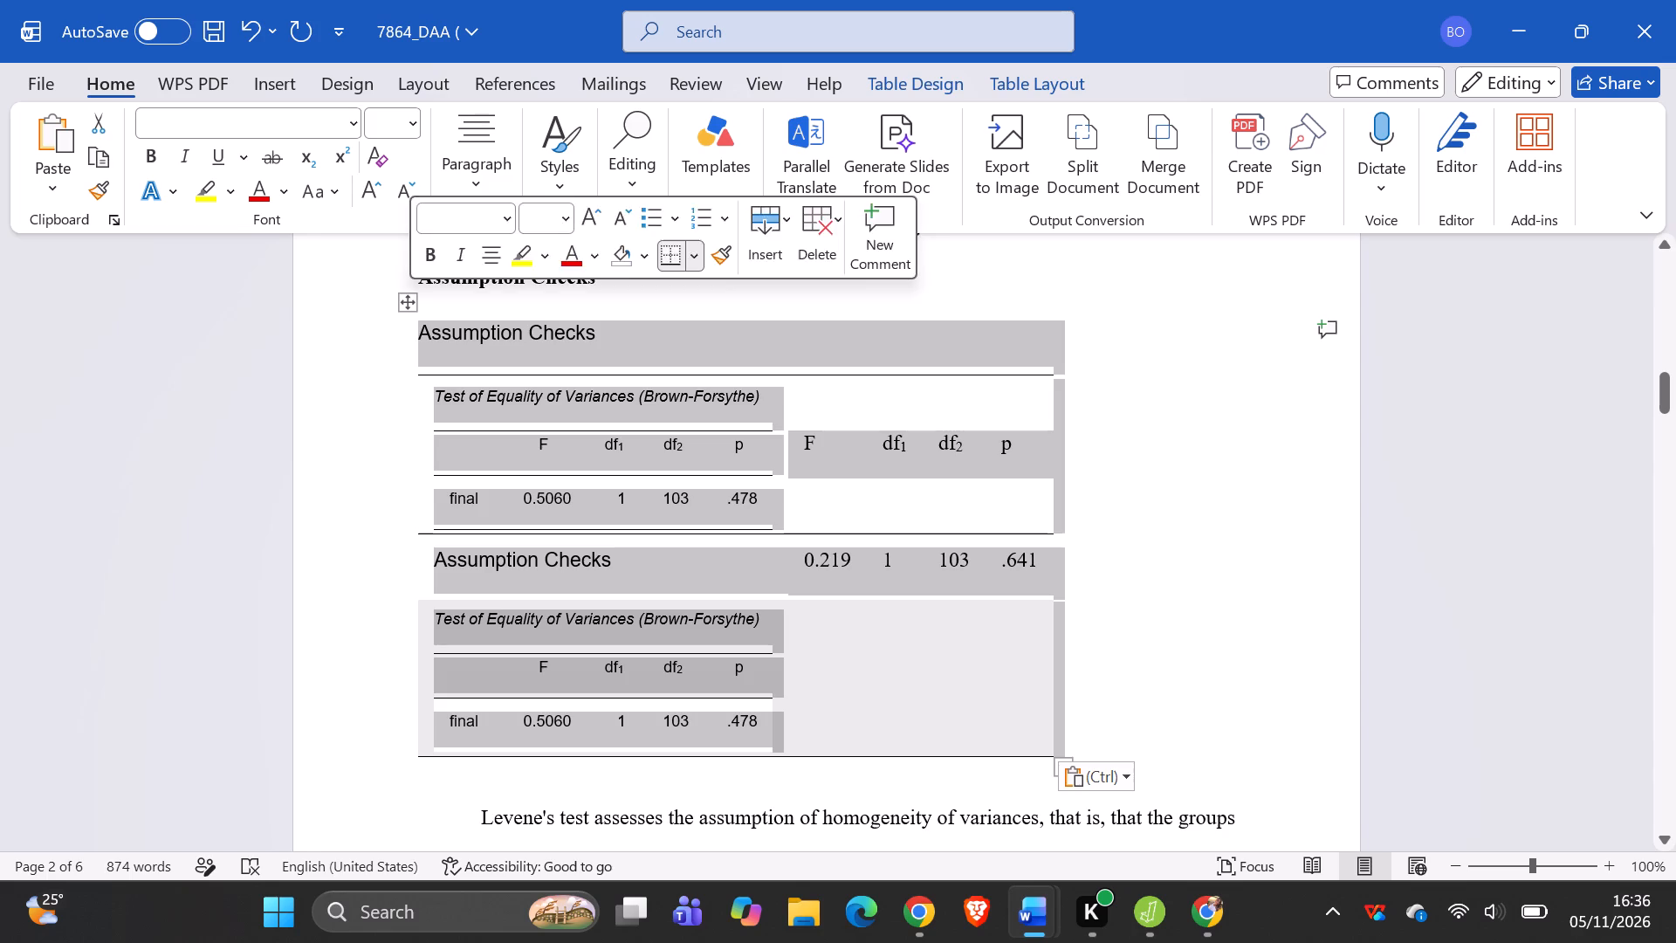
pyautogui.press('BackSpace')
pyautogui.rightClick(420, 320)
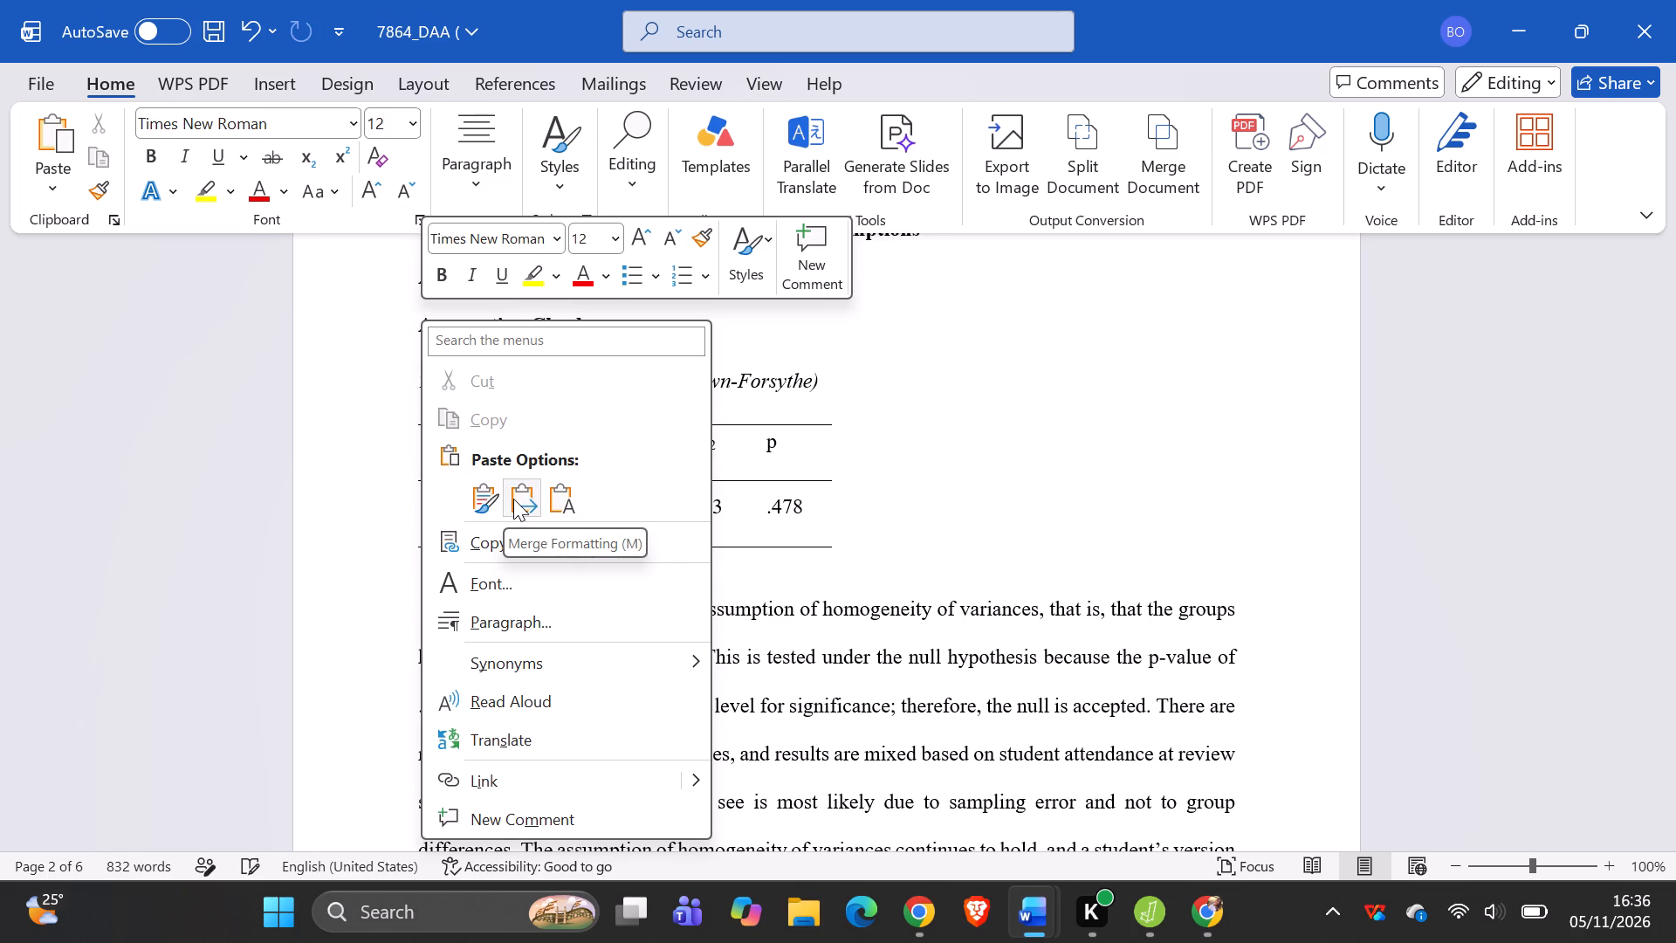
pyautogui.click(513, 497)
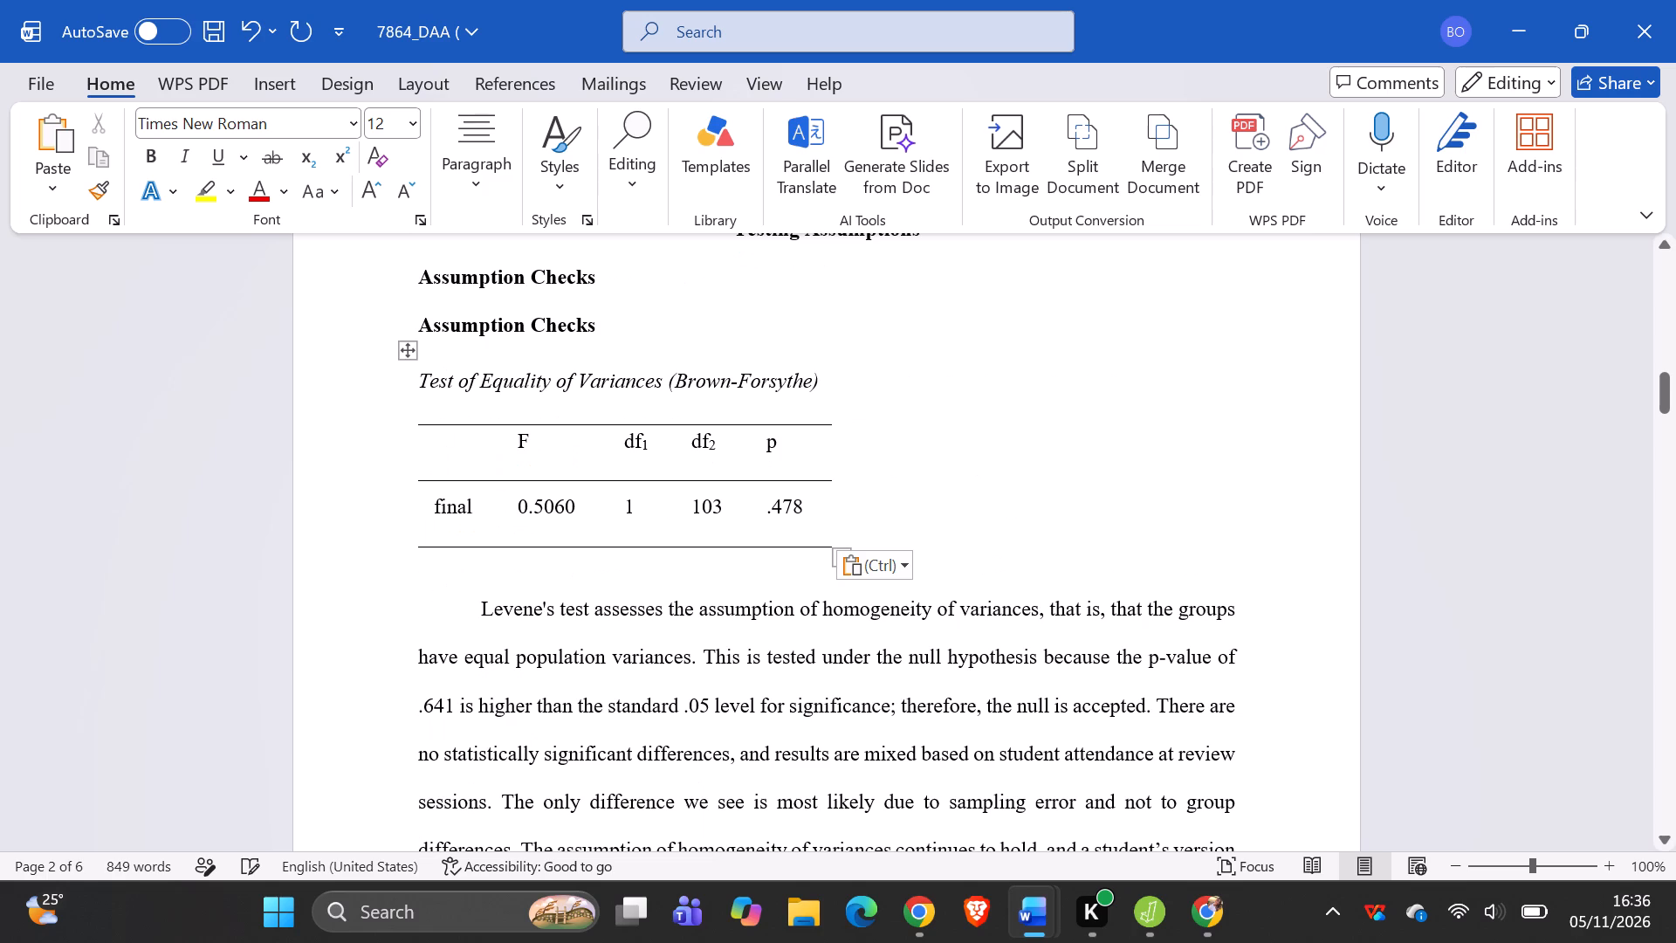
pyautogui.click(1025, 506)
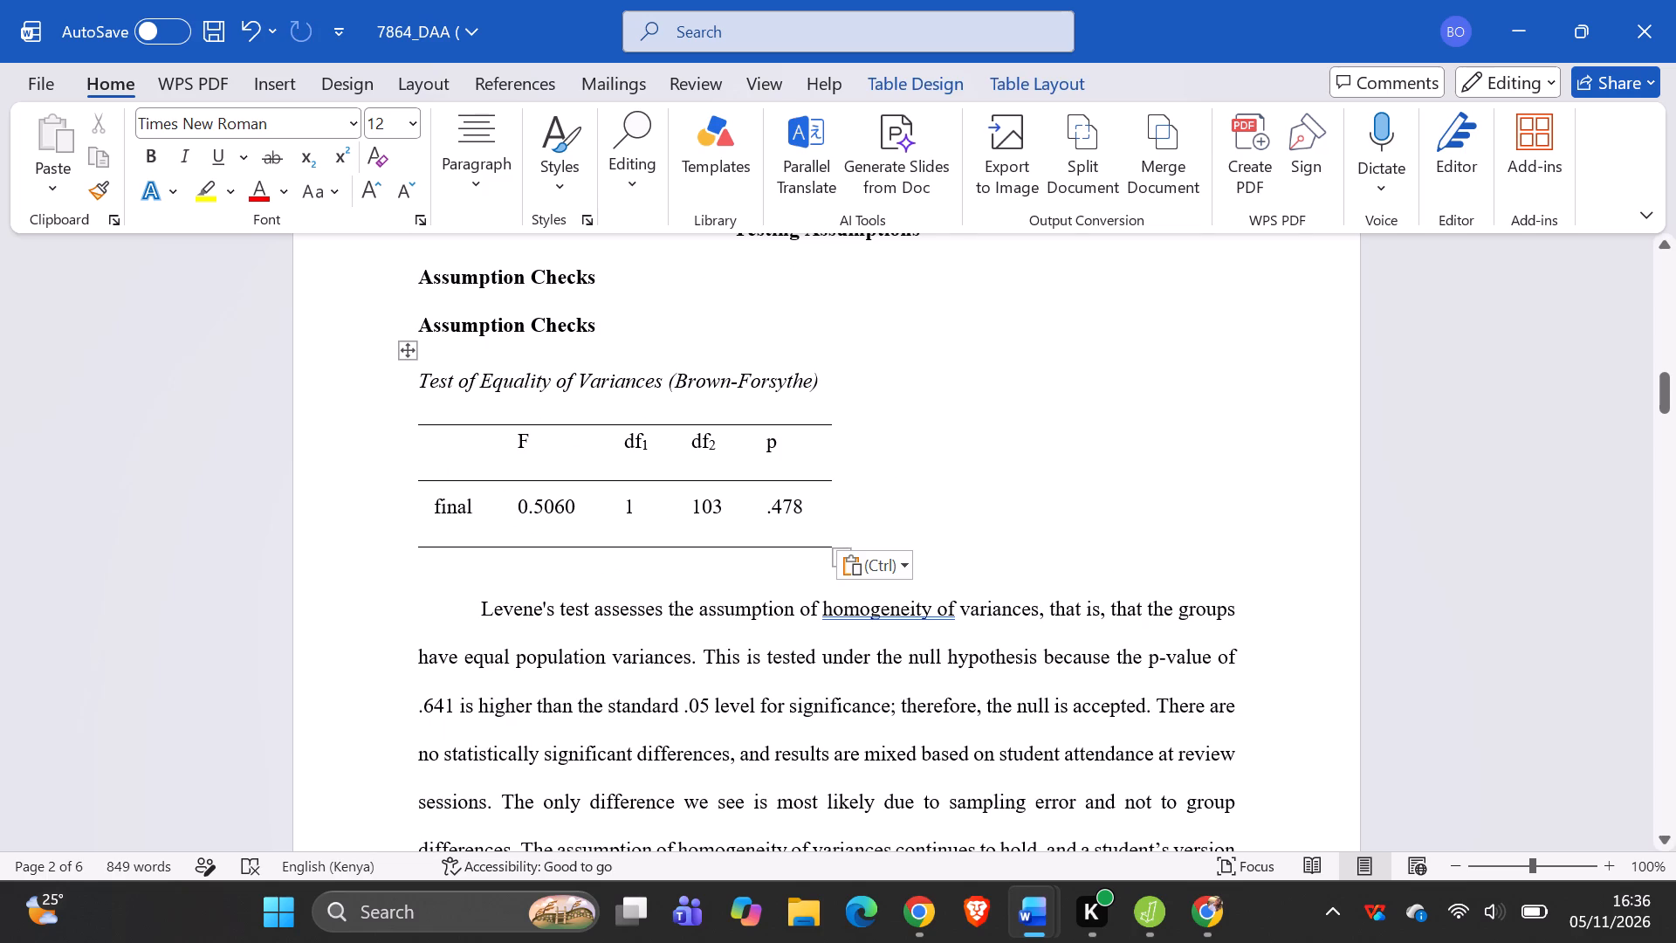
# Delete the Levene's test interpretation paragraph between the Brown-Forsythe table and the Results & Interpretation heading.
pyautogui.moveTo(471, 610); pyautogui.dragTo(642, 845)
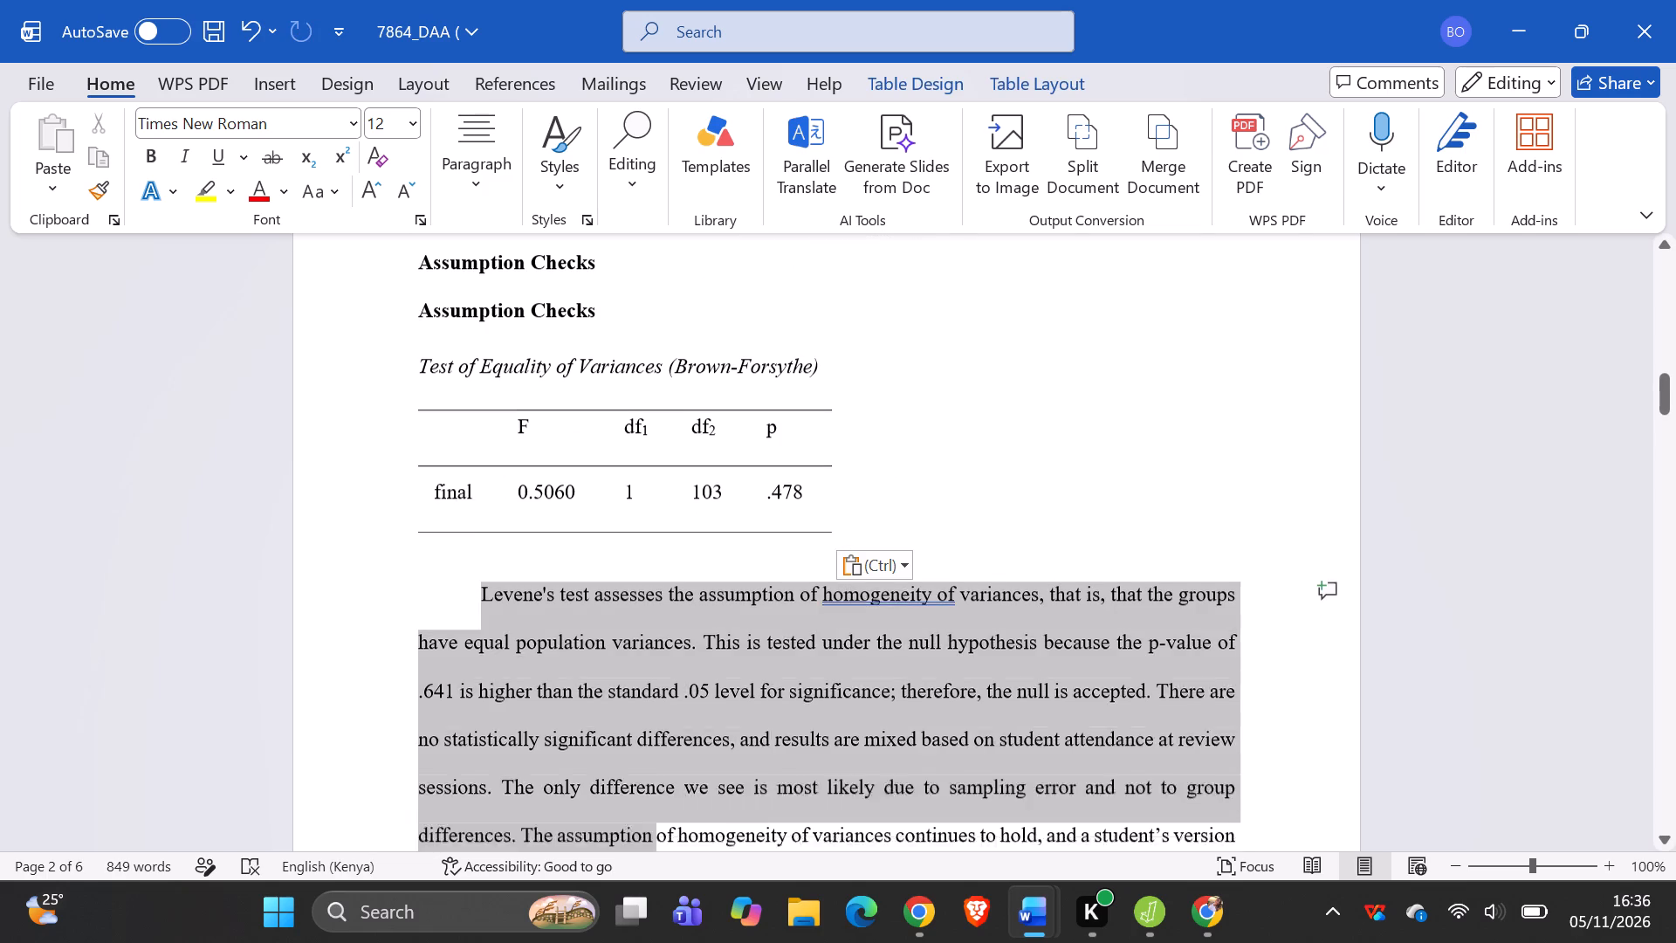
pyautogui.moveTo(642, 845); pyautogui.dragTo(496, 772)
pyautogui.hscroll(-1, 608, 765)
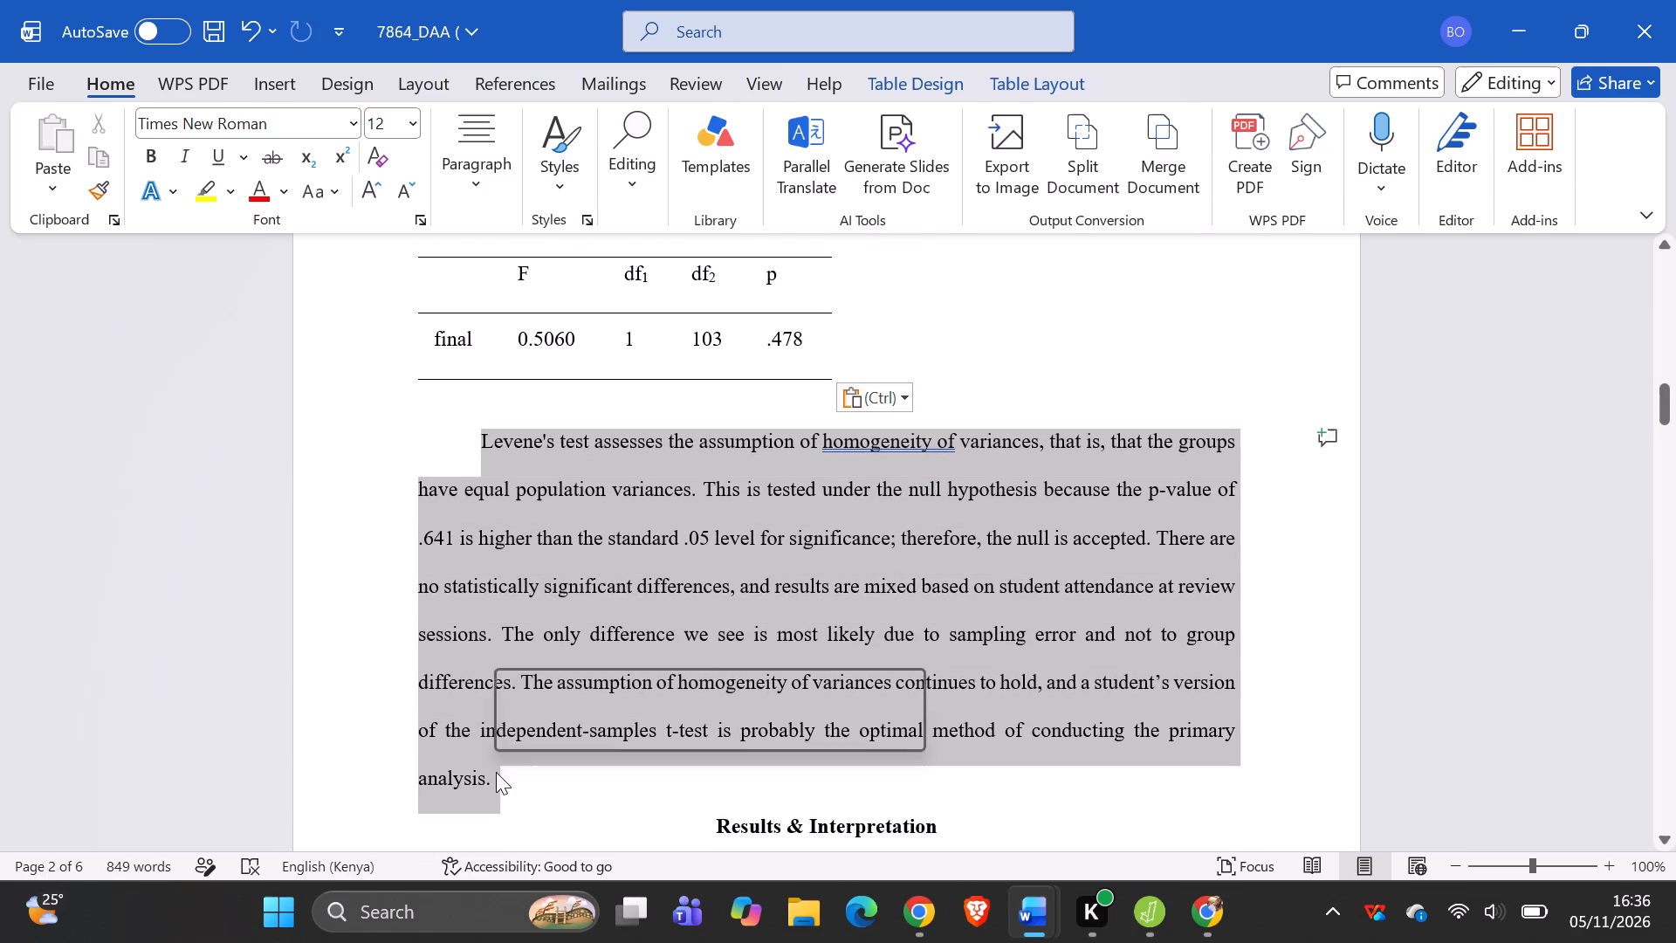
pyautogui.press('BackSpace')
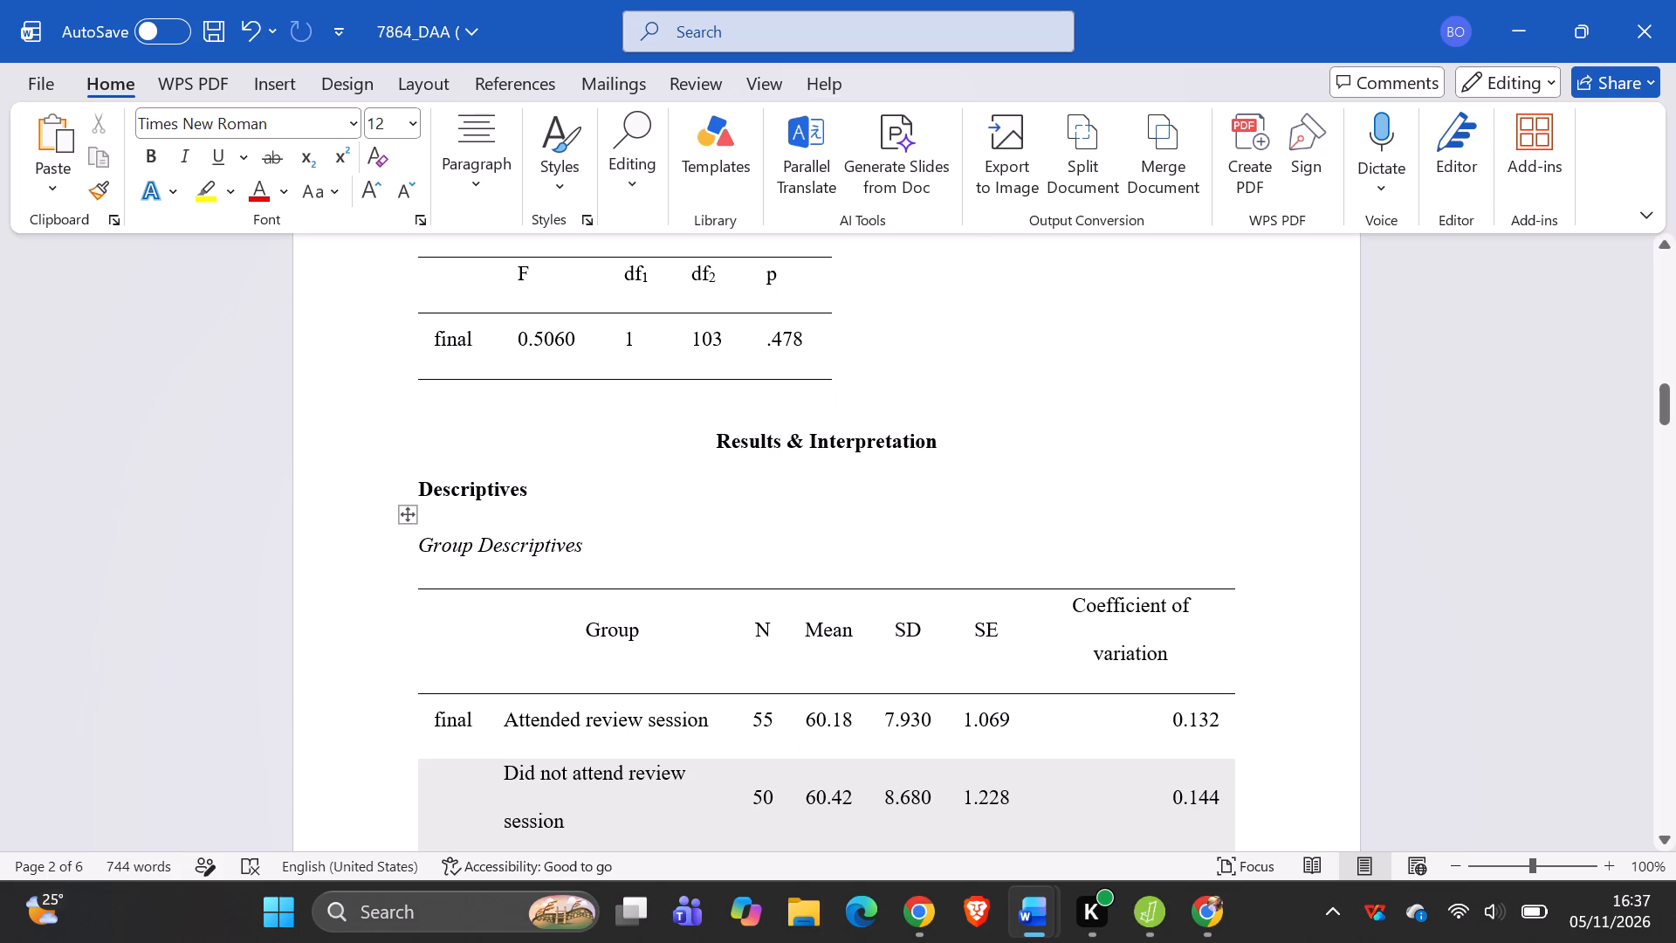
# Insert two blank lines between the Brown-Forsythe table and the Results & Interpretation heading.
pyautogui.click(931, 416)
pyautogui.press('Return')
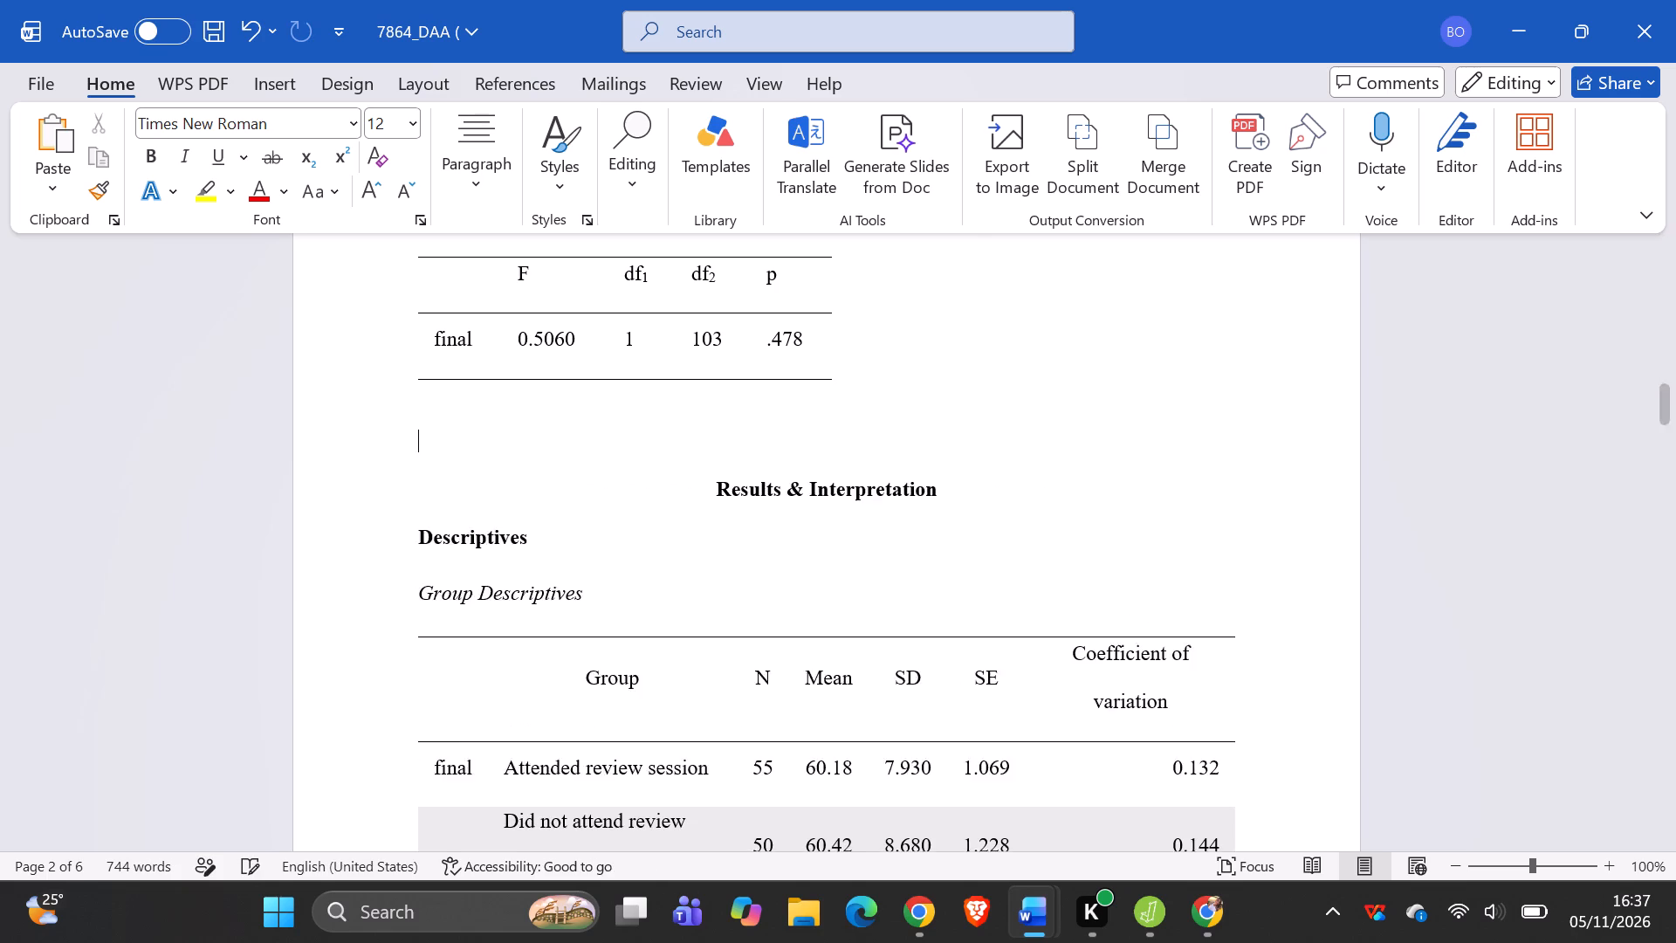
pyautogui.press('Return')
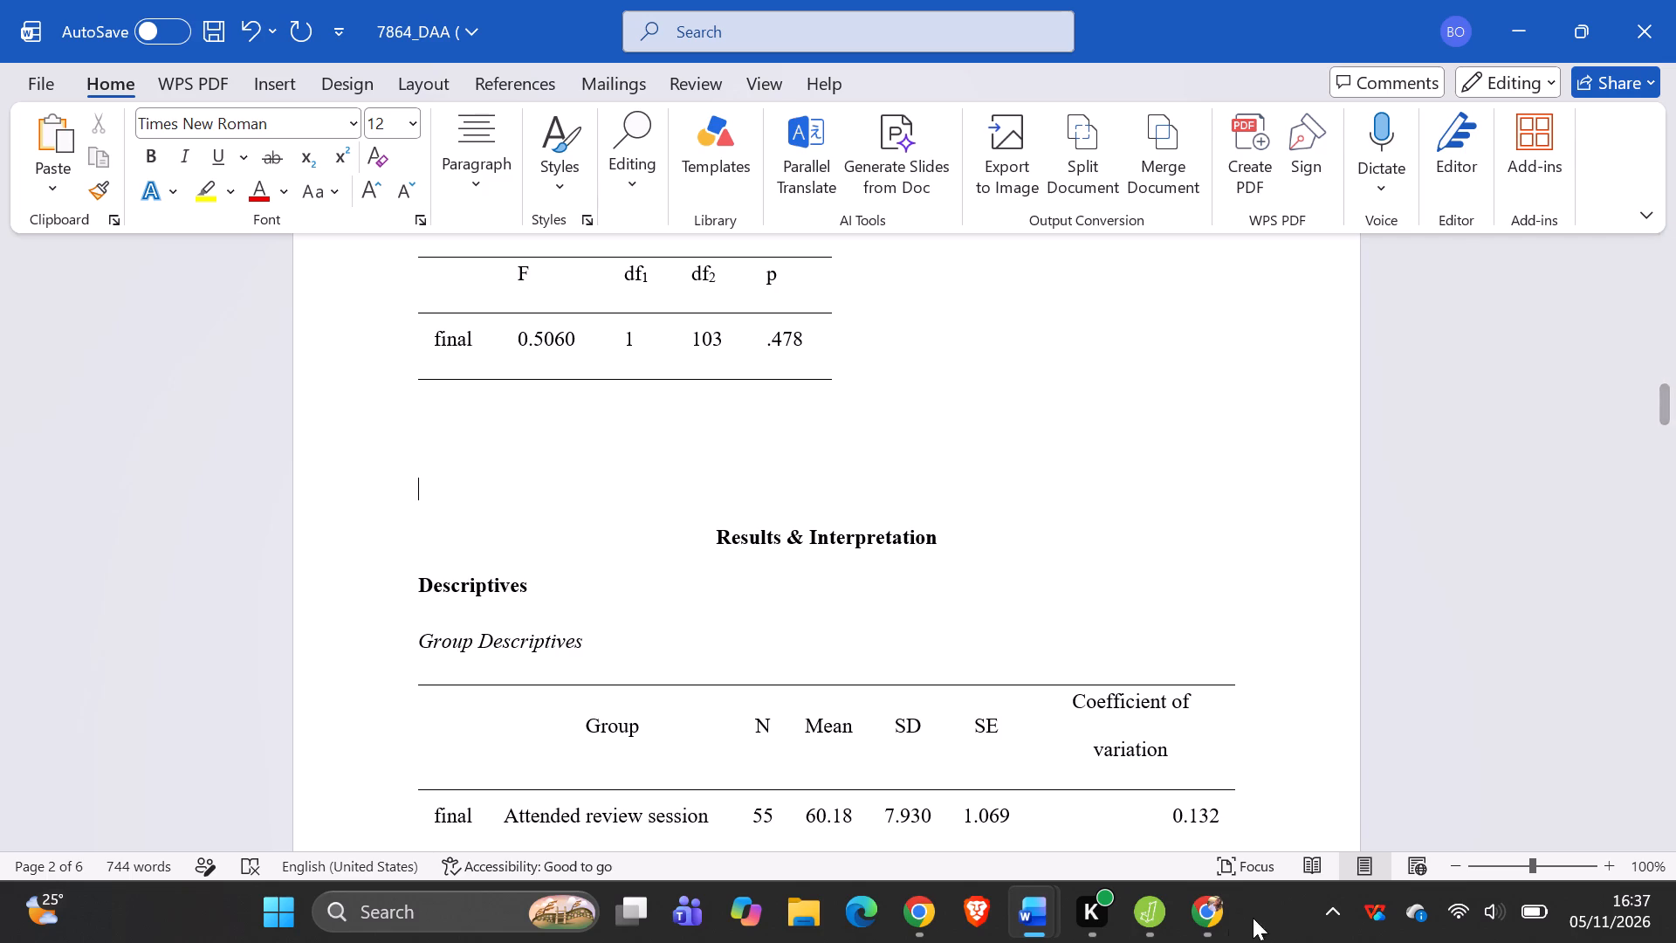
# Switch to JASP, enable Descriptives for the independent samples t-test, and copy the Descriptives output.
pyautogui.click(1159, 922)
pyautogui.click(1242, 828)
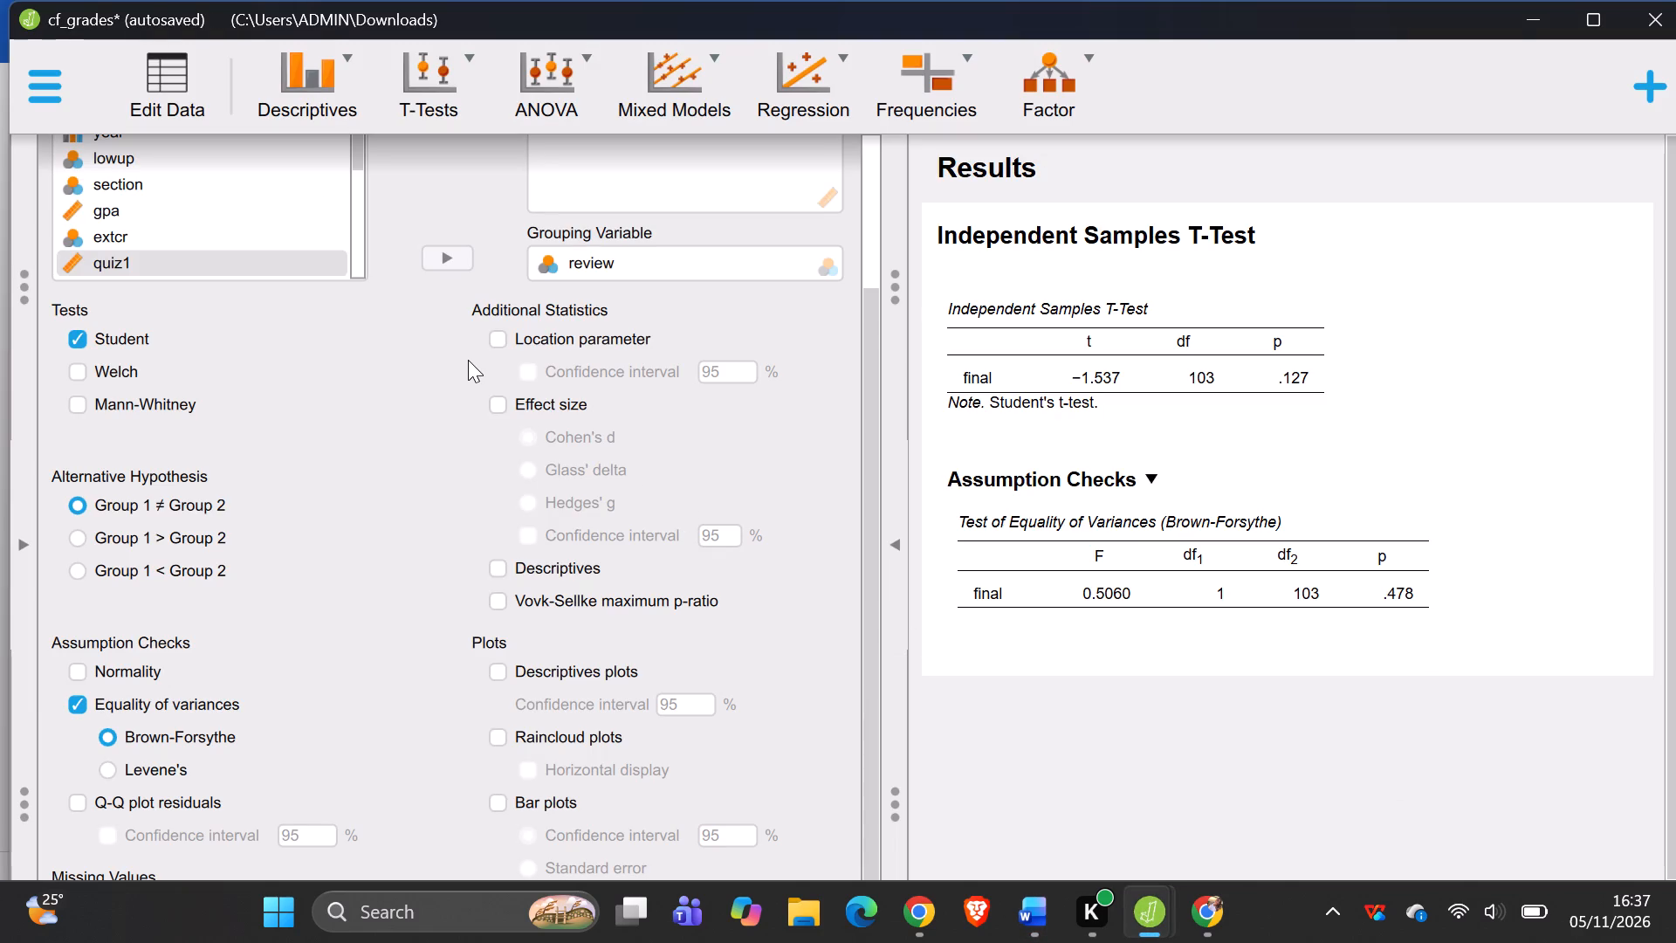
pyautogui.click(503, 571)
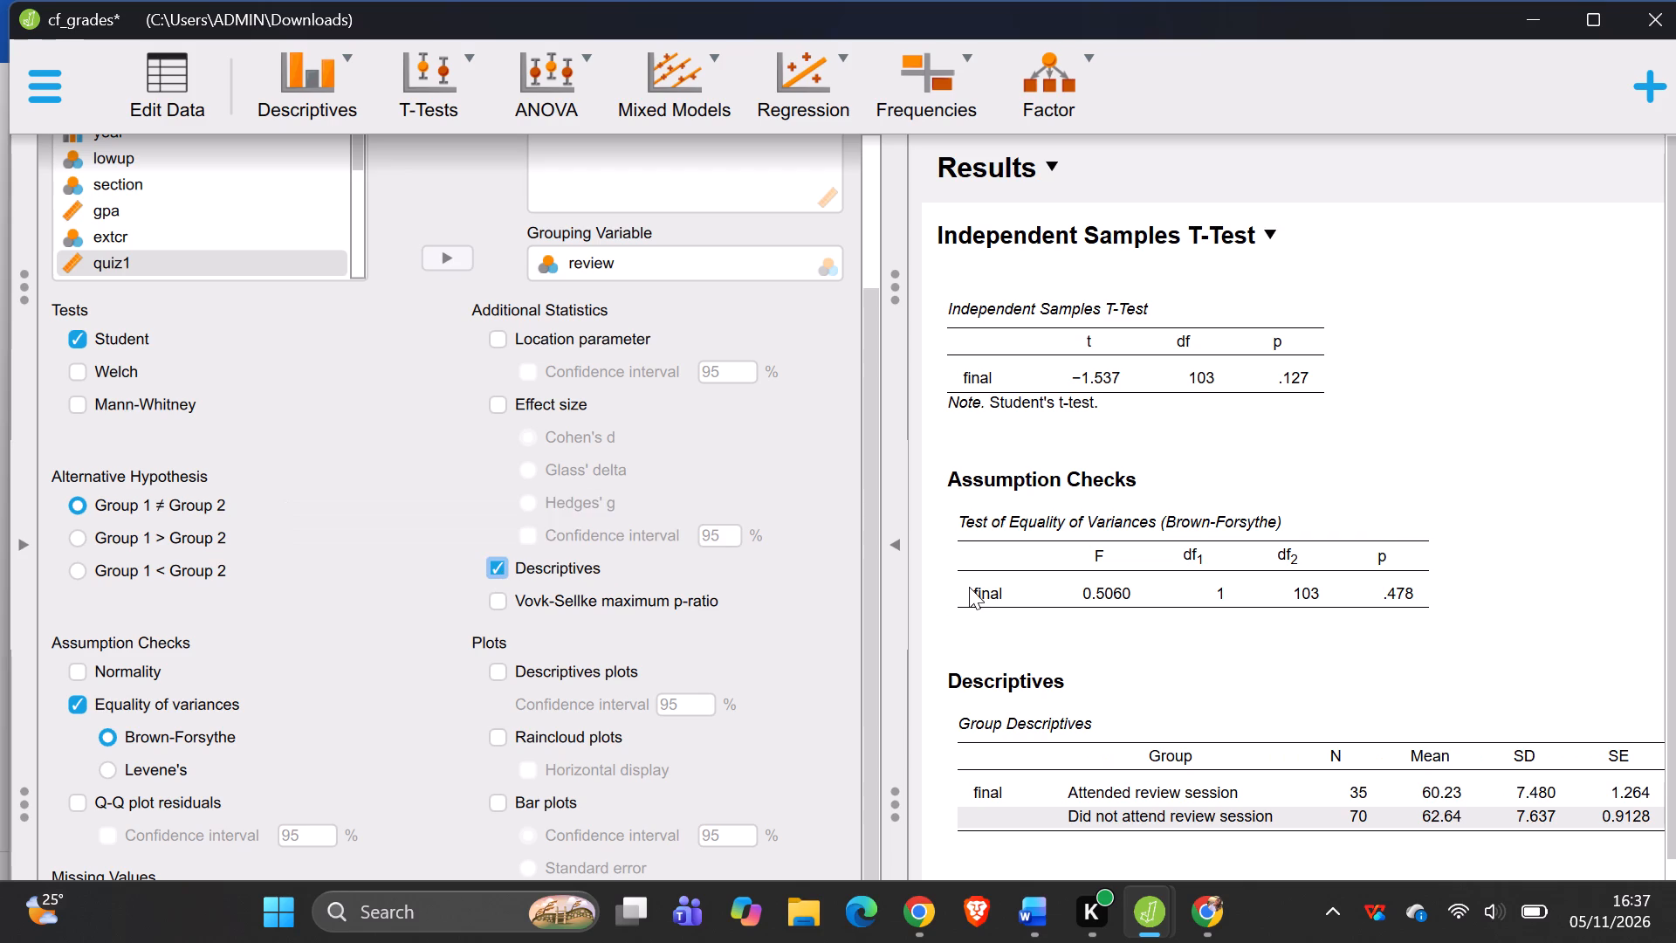
pyautogui.scroll(-1, 969, 587)
pyautogui.click(1071, 605)
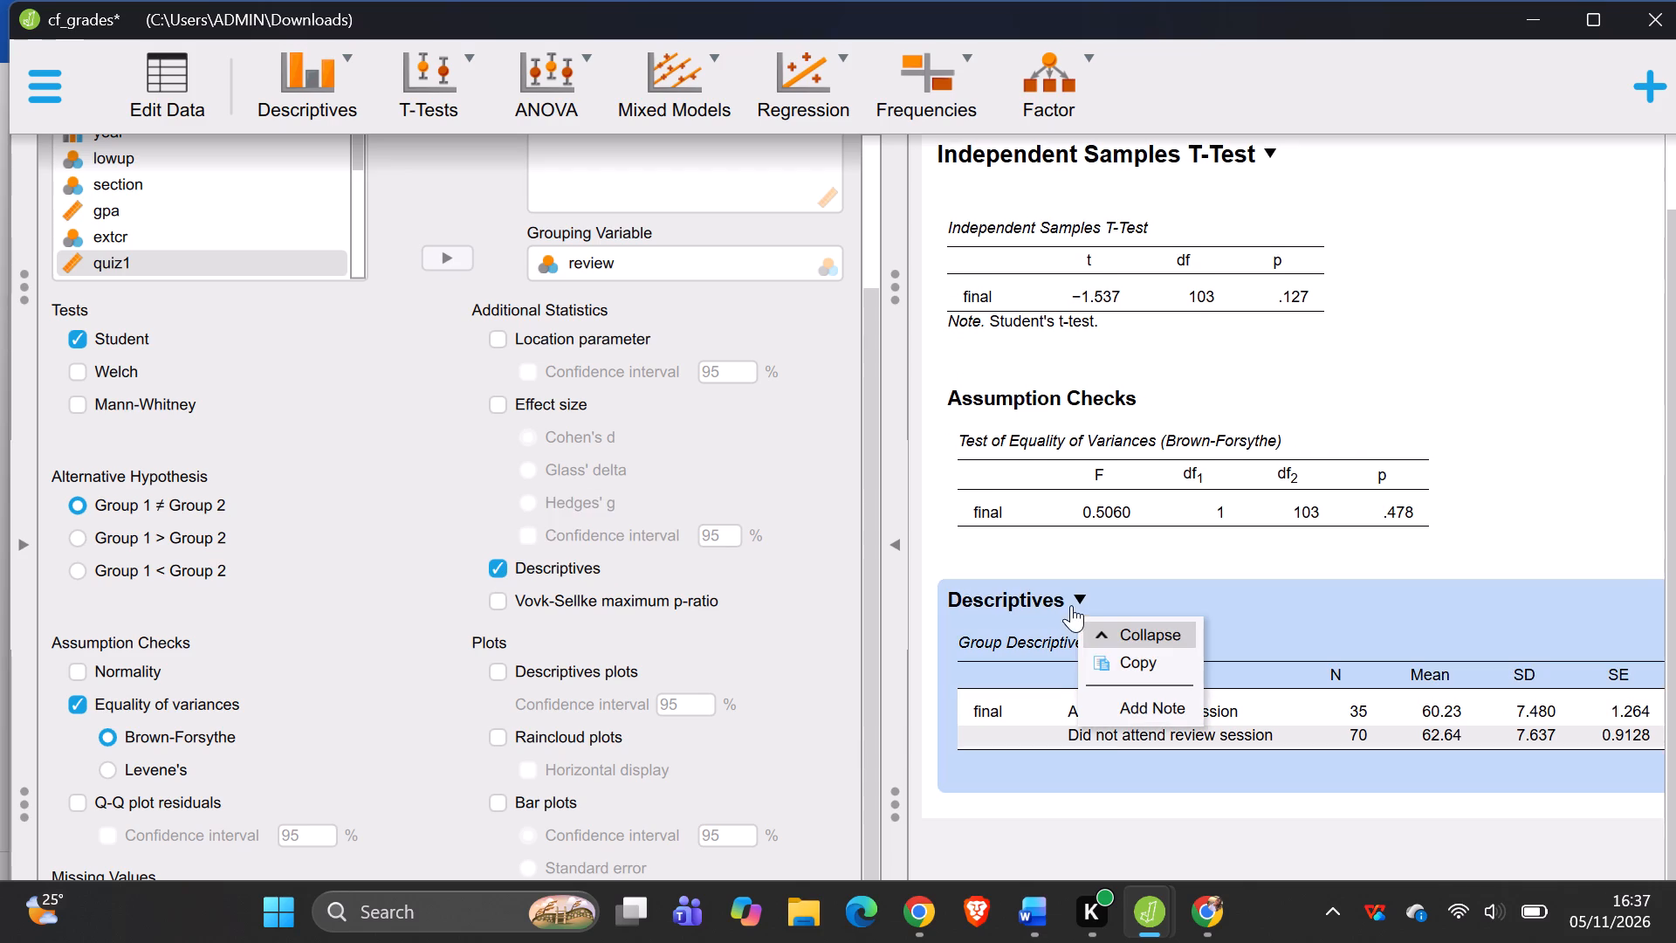
pyautogui.click(1130, 661)
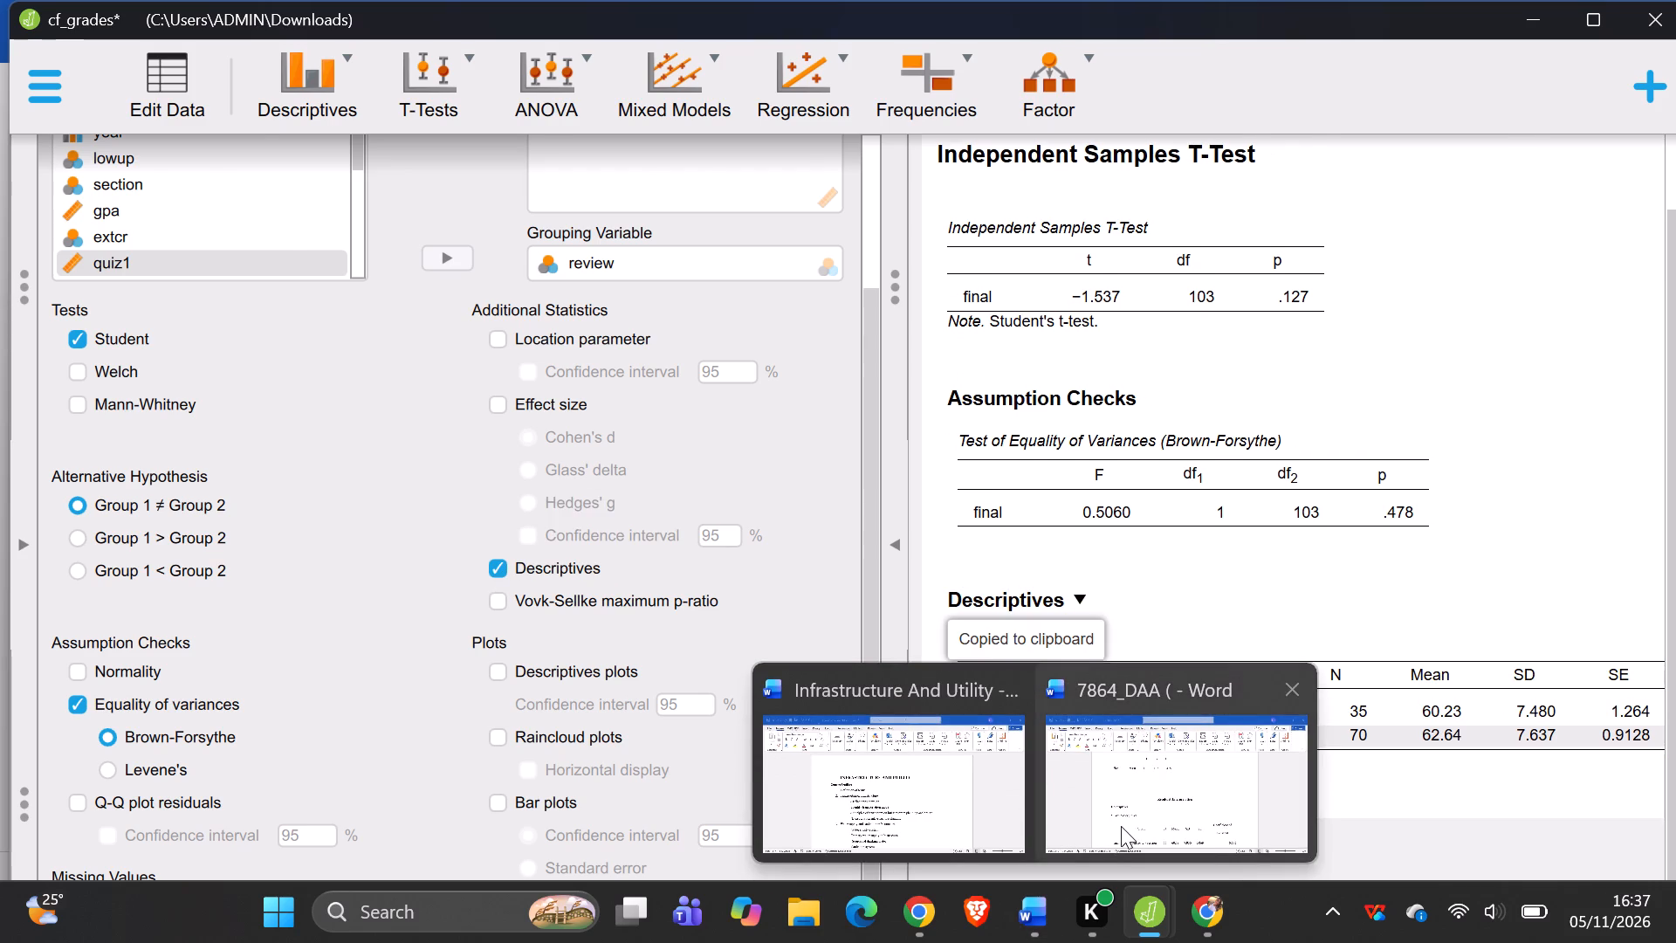
# In the 7864_DAA Word document, delete the old Group Descriptives table and paste the copied JASP Descriptives output in its place.
pyautogui.click(1121, 826)
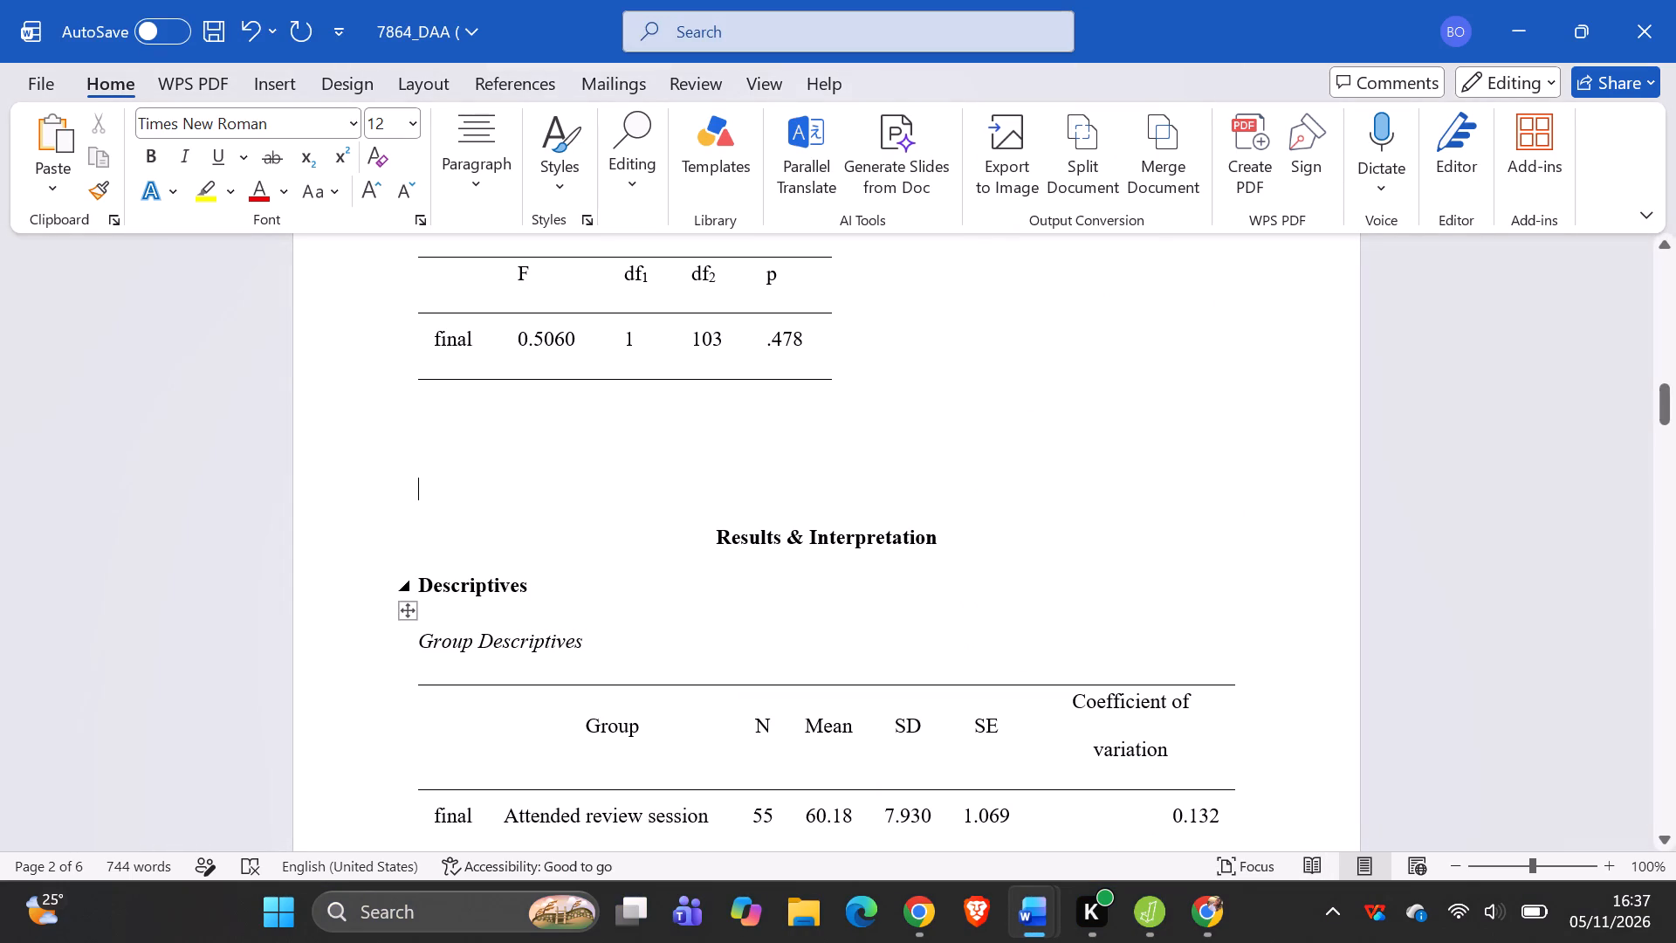
pyautogui.click(416, 616)
pyautogui.press('BackSpace')
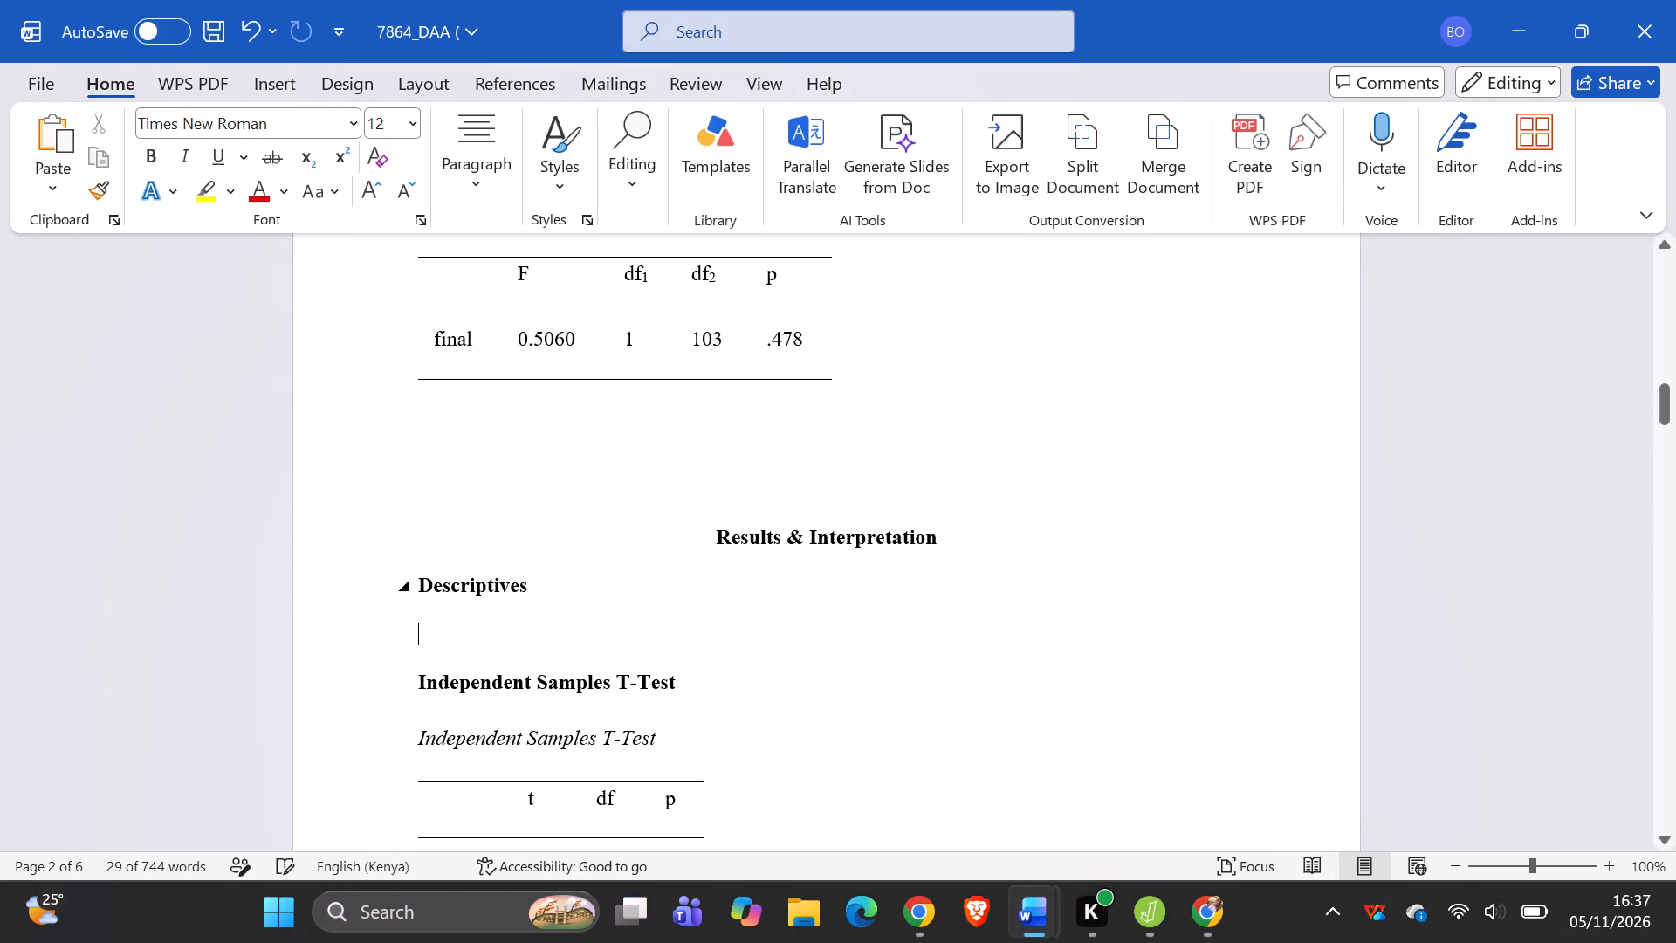
pyautogui.rightClick(416, 622)
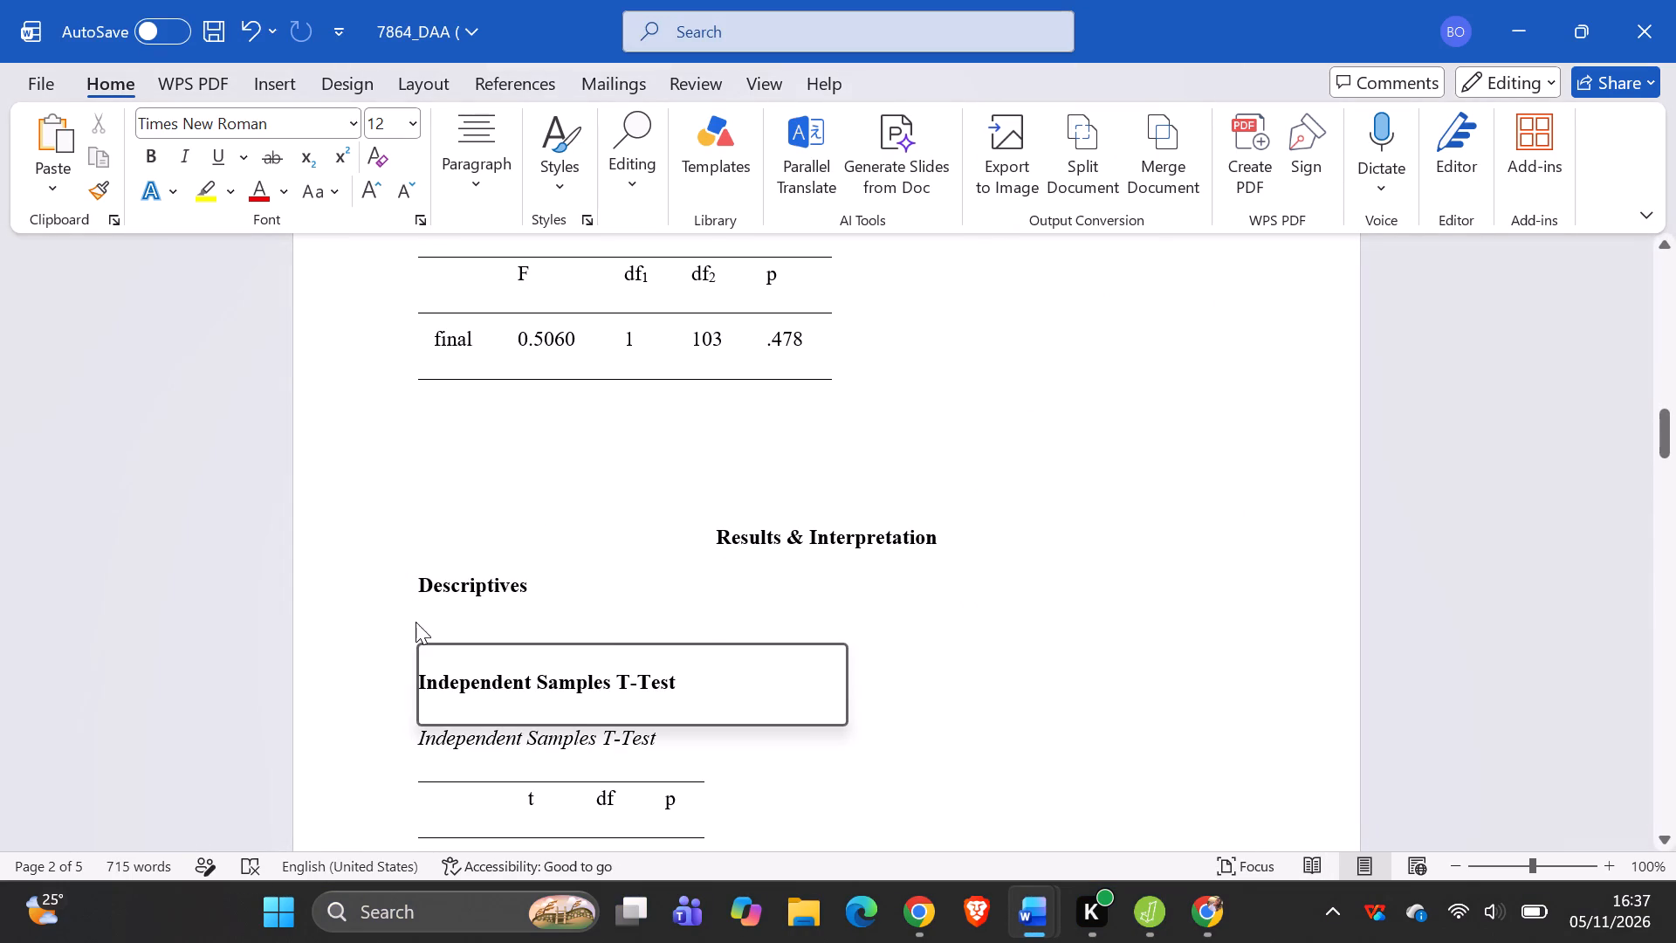
pyautogui.click(515, 273)
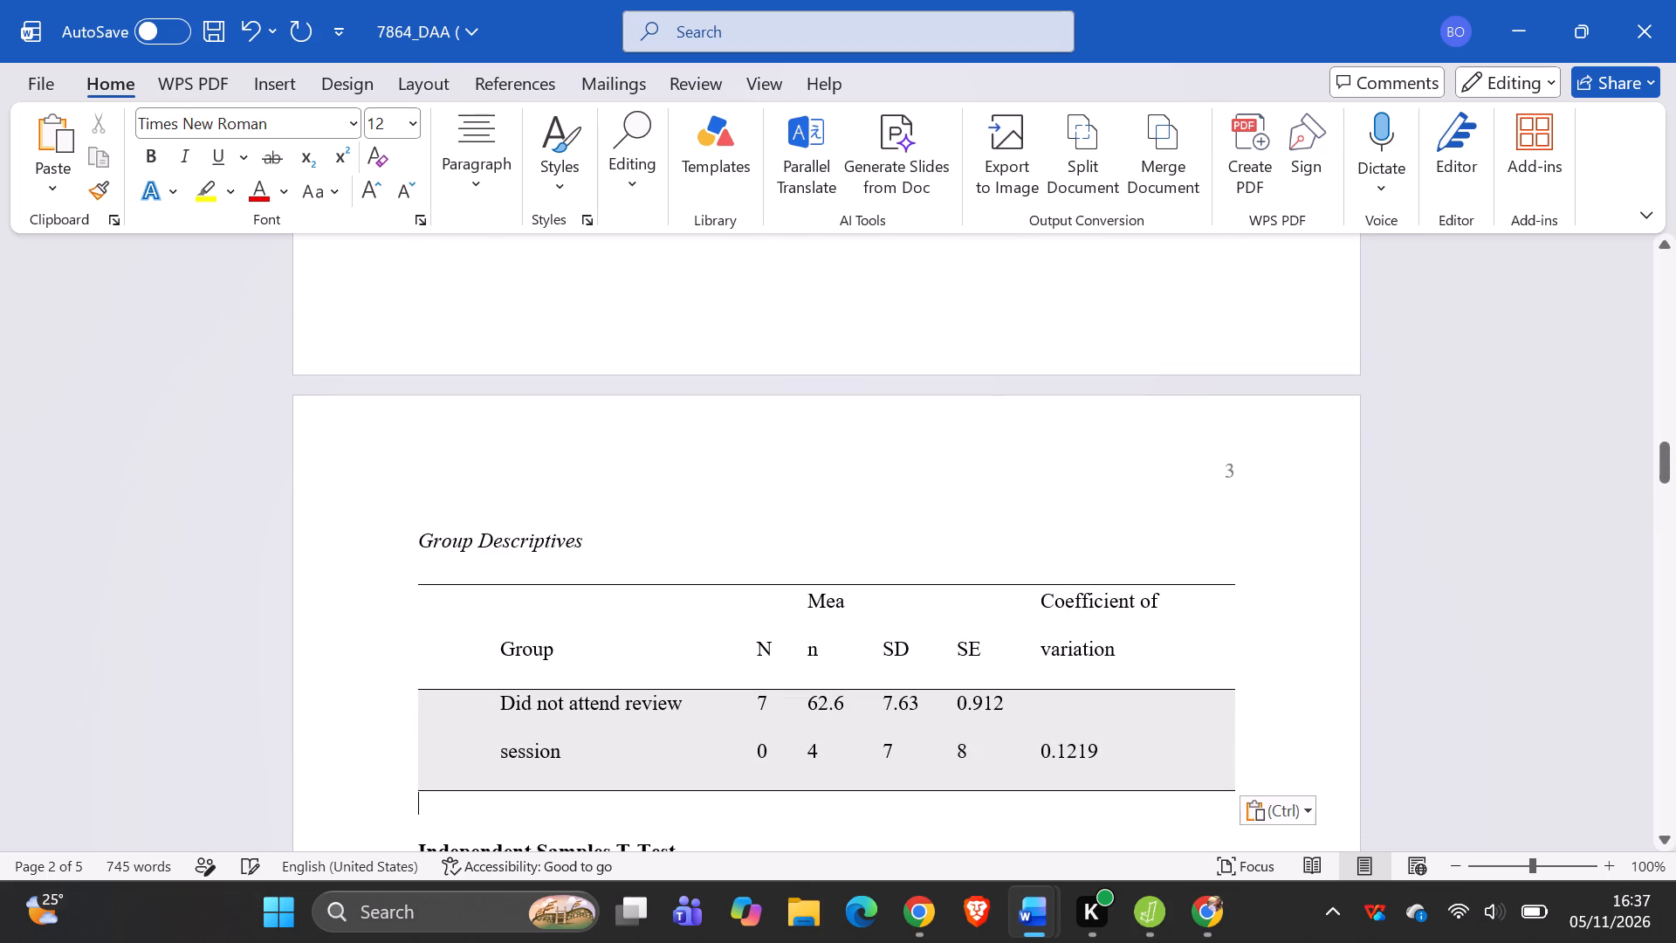
# Examine the pasted Group Descriptives table across the page break and the Independent Samples T-Test section below it.
pyautogui.click(716, 823)
pyautogui.scroll(-1, 716, 823)
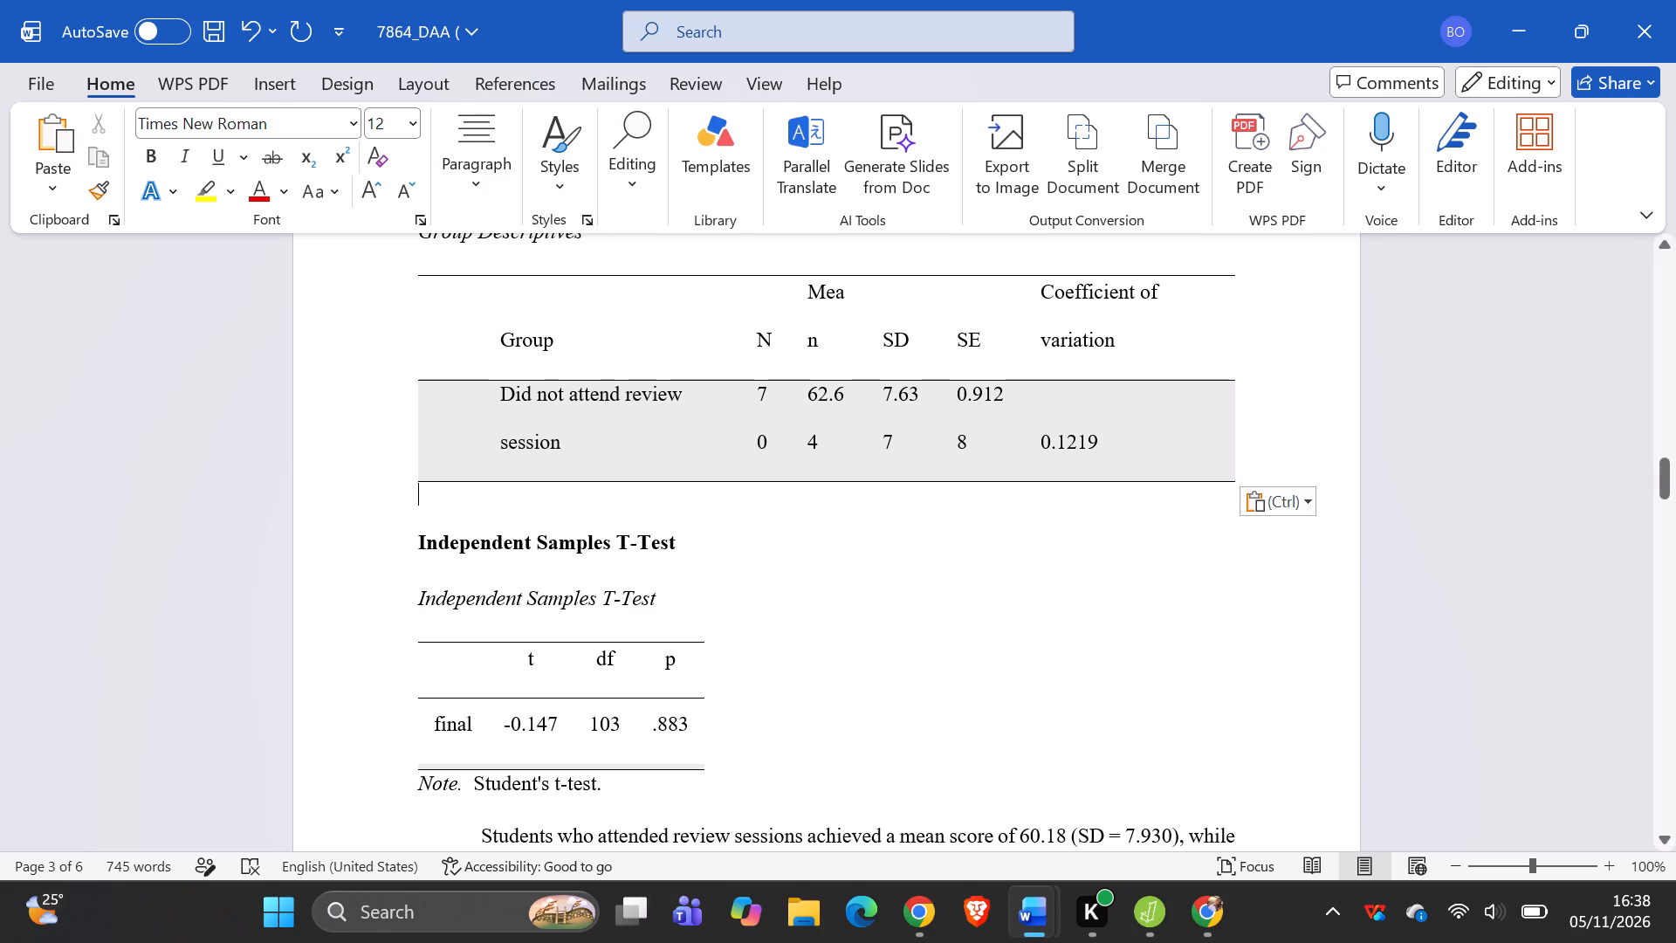
pyautogui.scroll(-1, 705, 770)
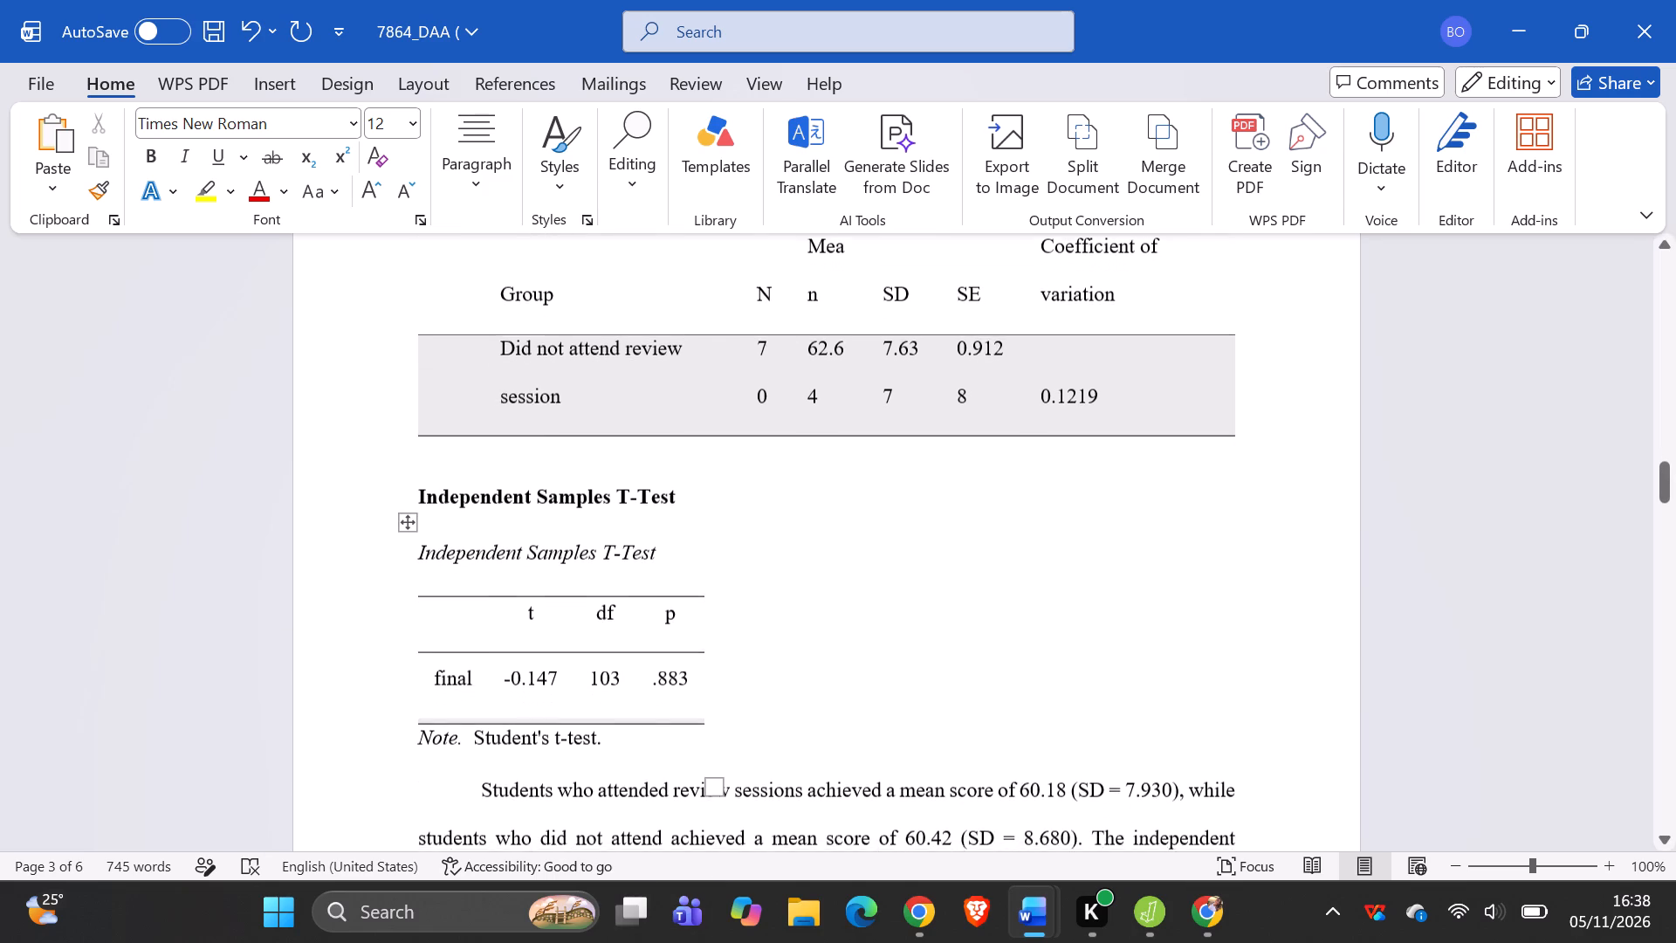
pyautogui.scroll(-1, 705, 770)
pyautogui.scroll(1, 705, 770)
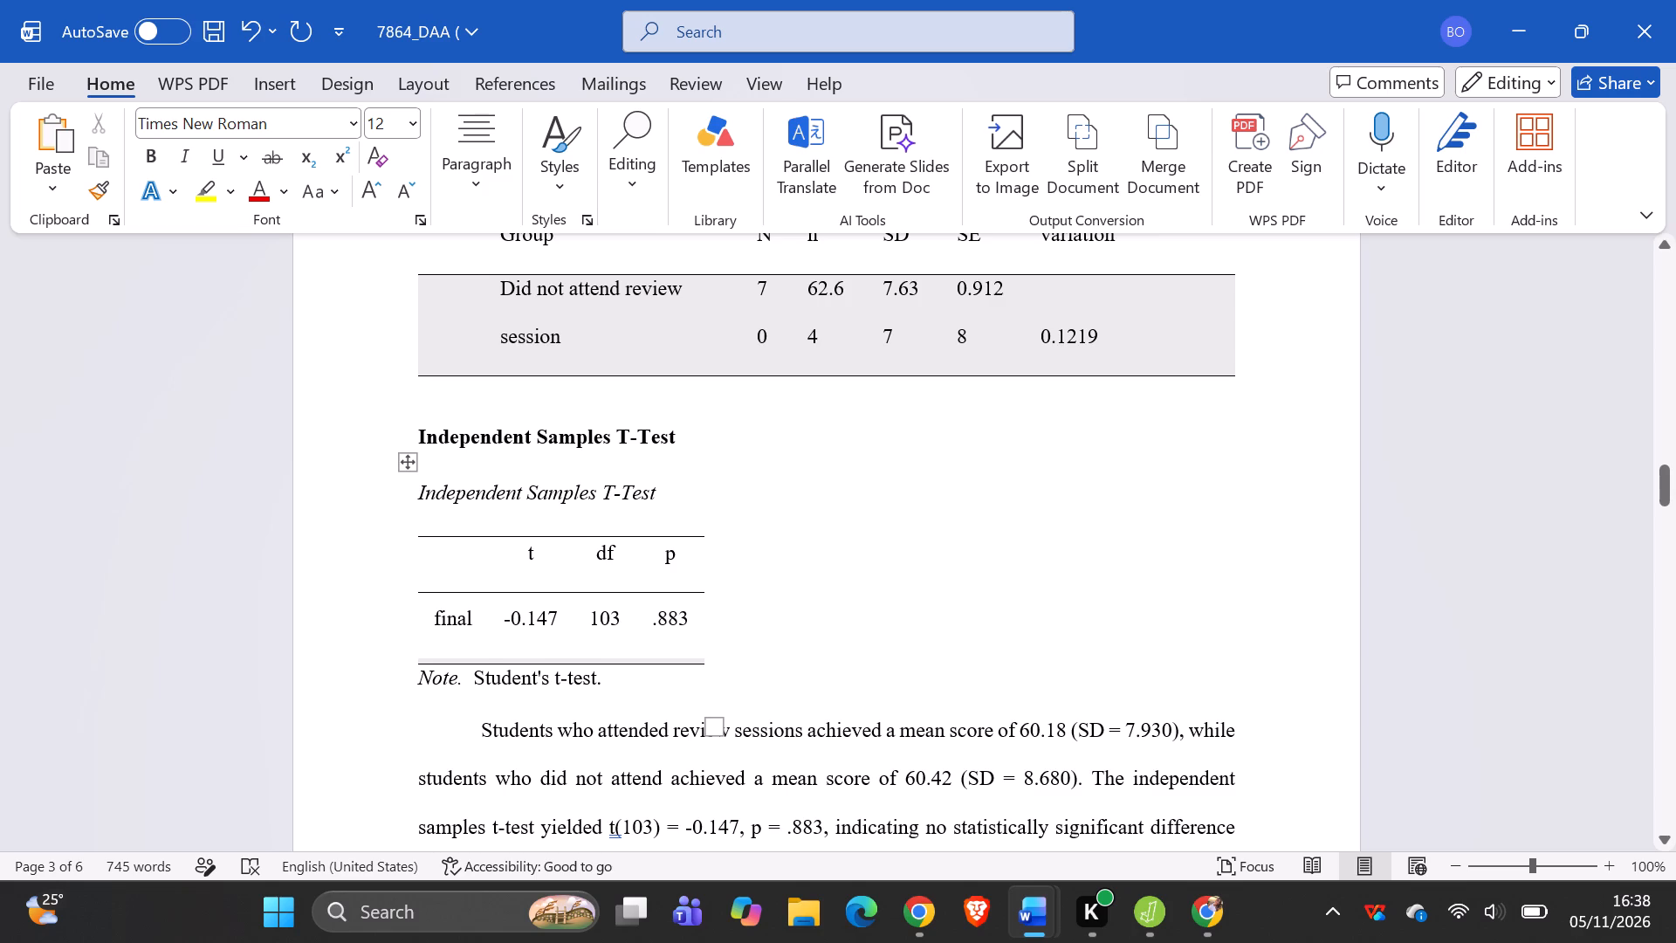
pyautogui.scroll(2, 705, 770)
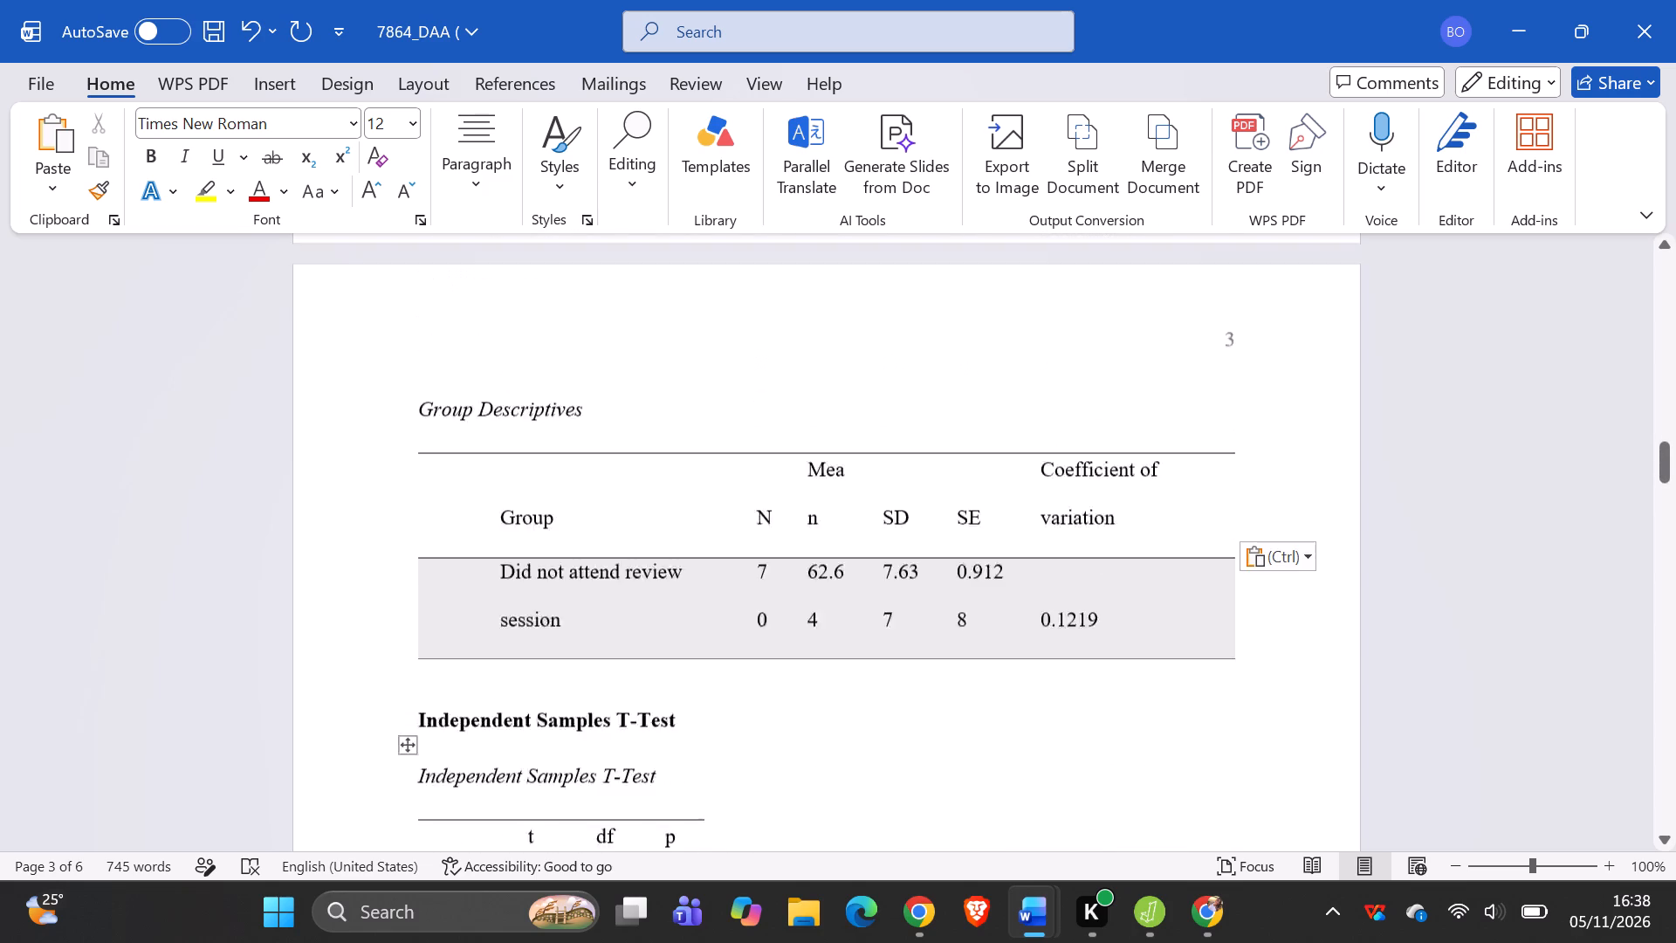
pyautogui.scroll(1, 705, 770)
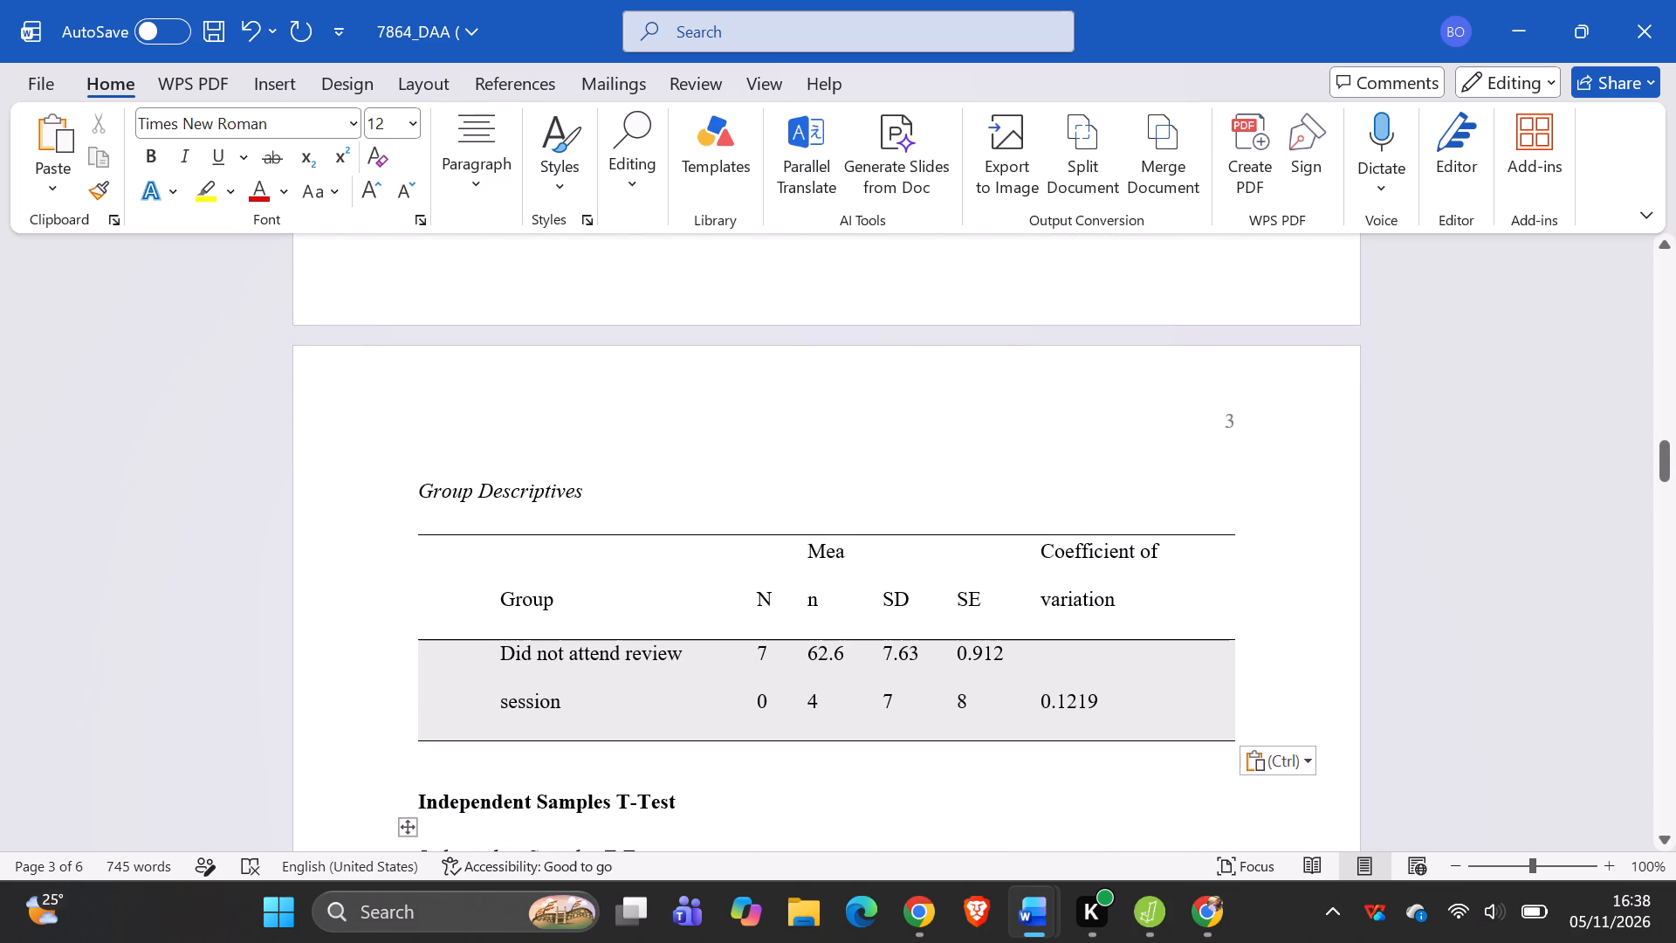
pyautogui.scroll(1, 705, 770)
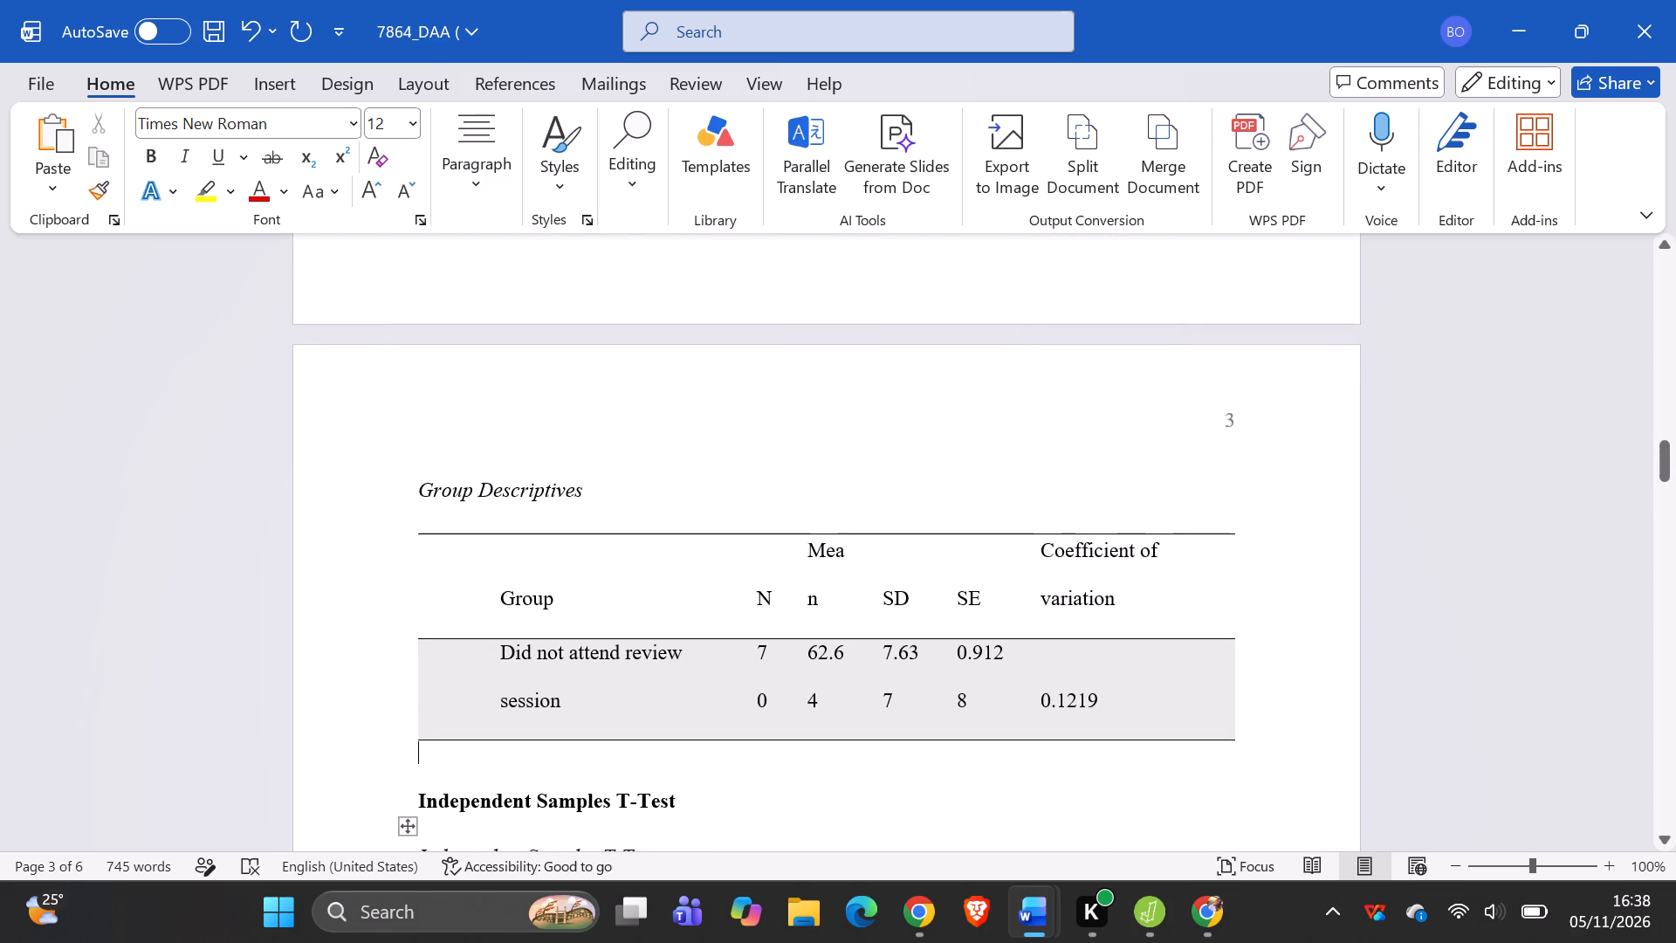
pyautogui.scroll(1, 705, 770)
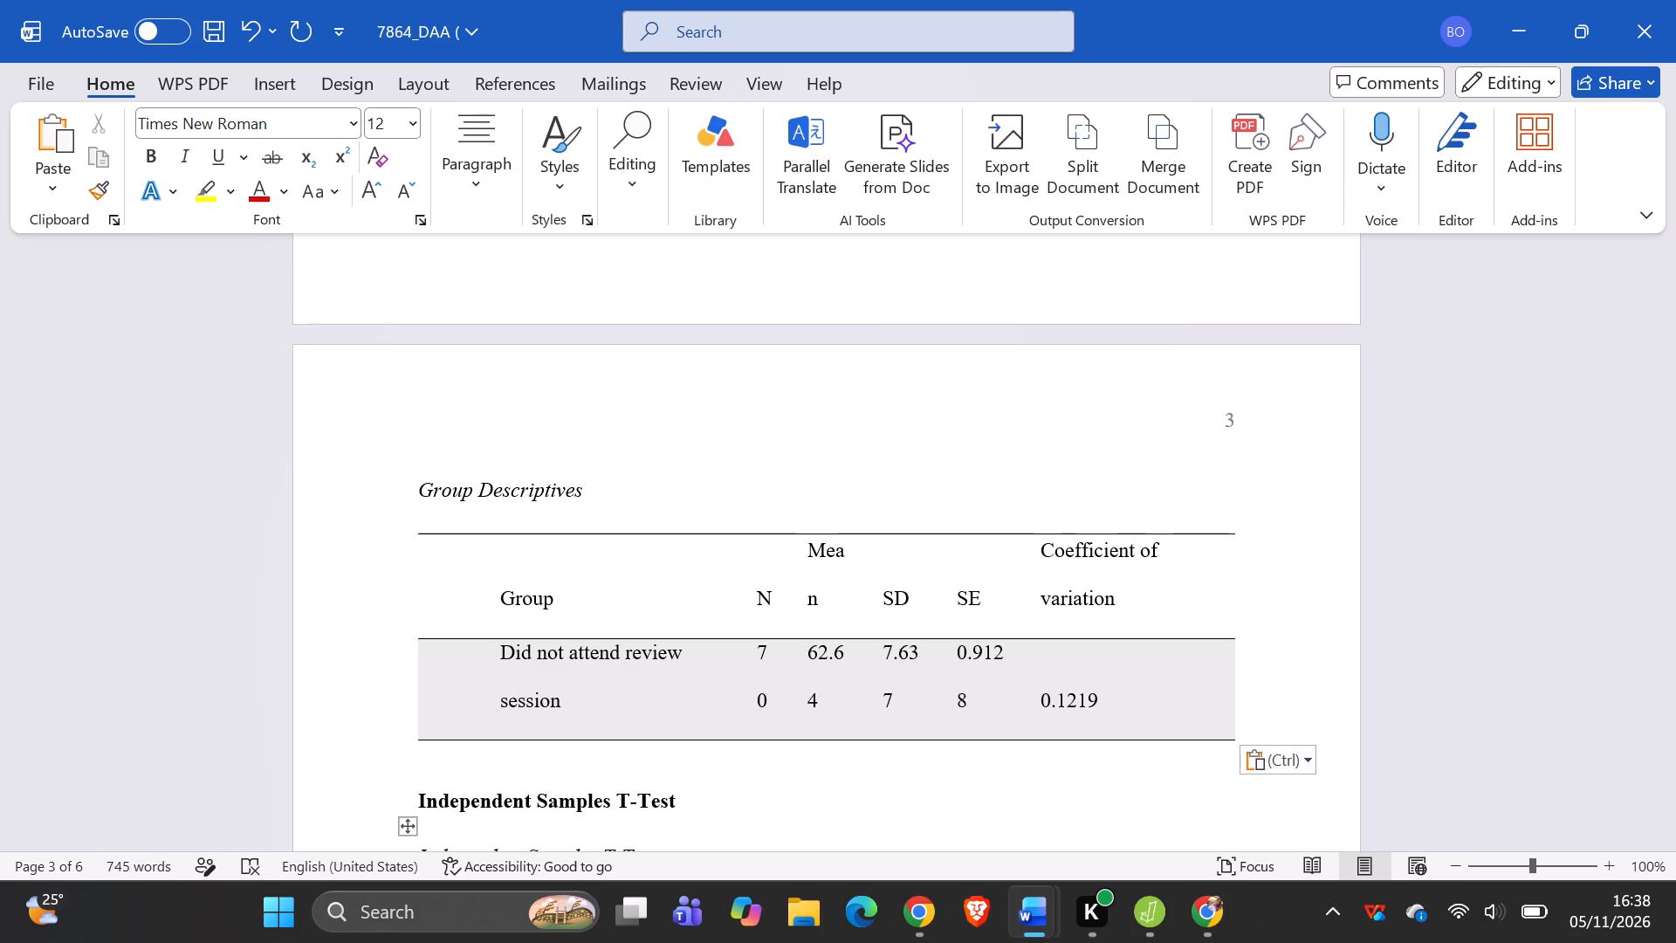
pyautogui.scroll(2, 705, 770)
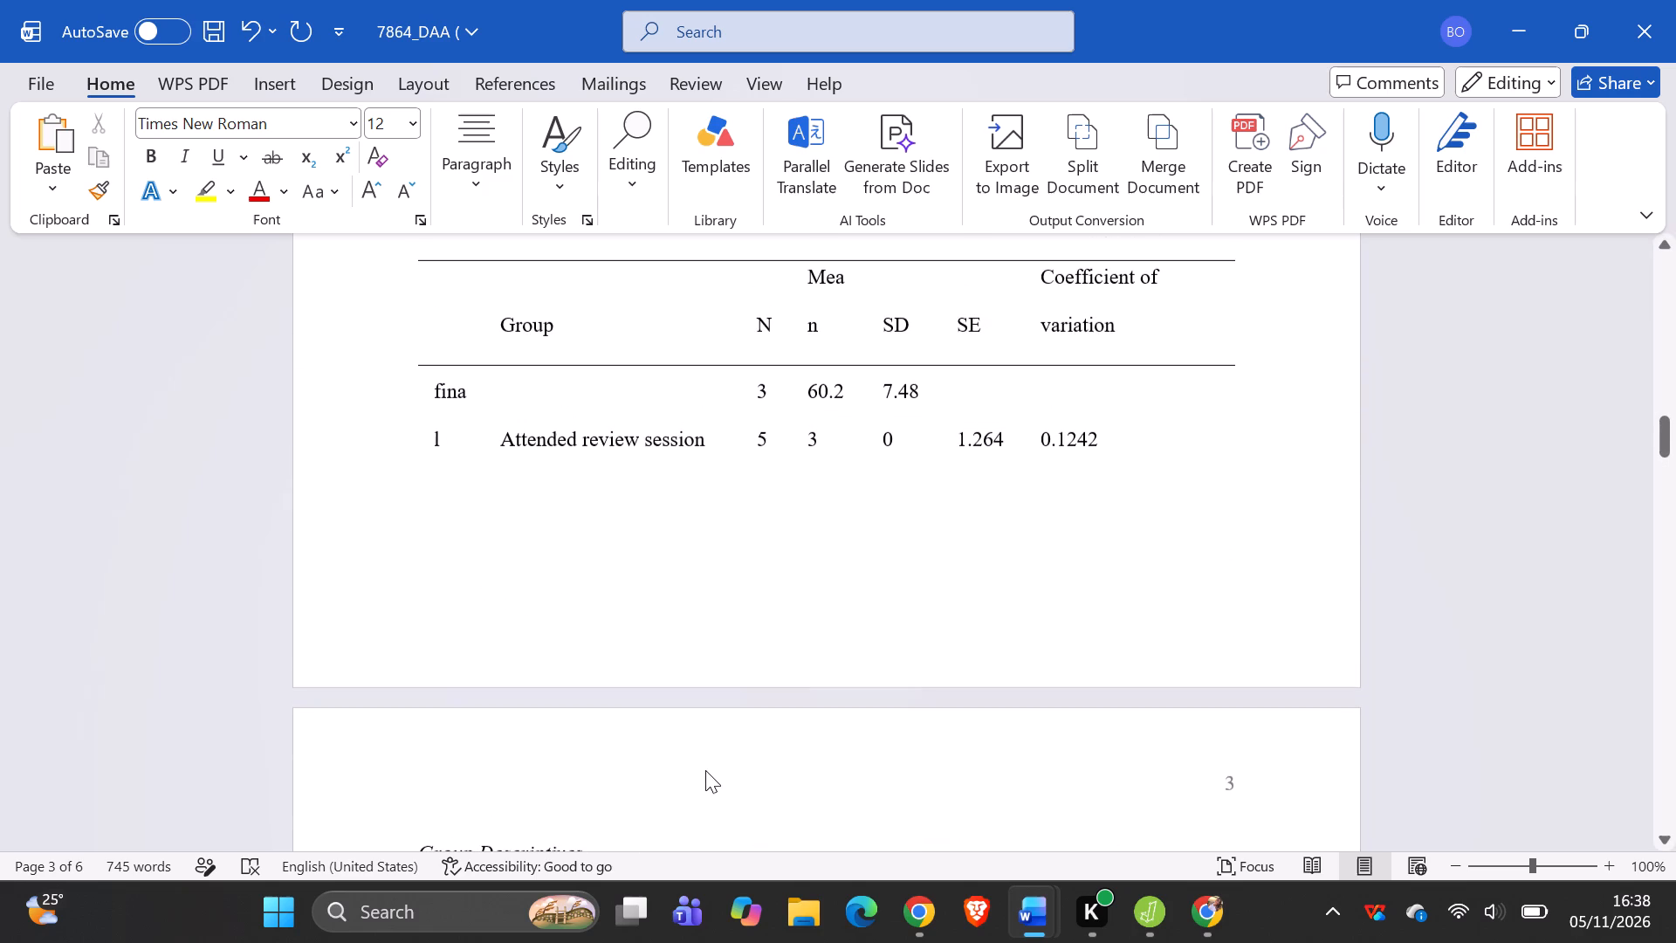
pyautogui.scroll(-2, 705, 770)
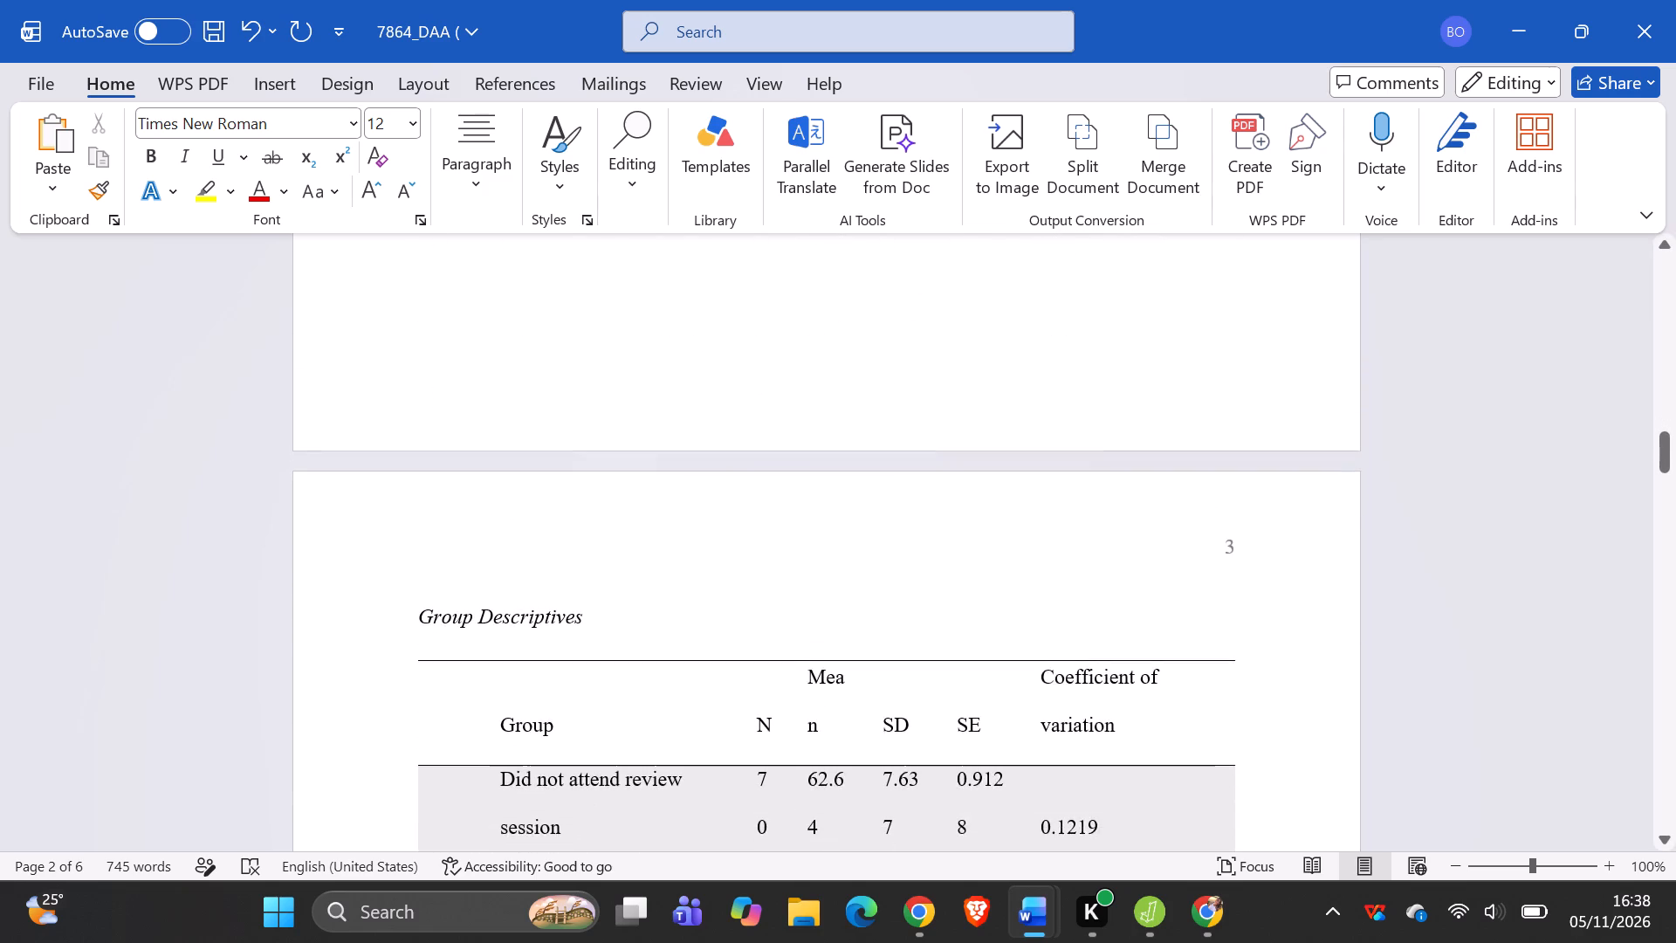
pyautogui.scroll(-1, 705, 770)
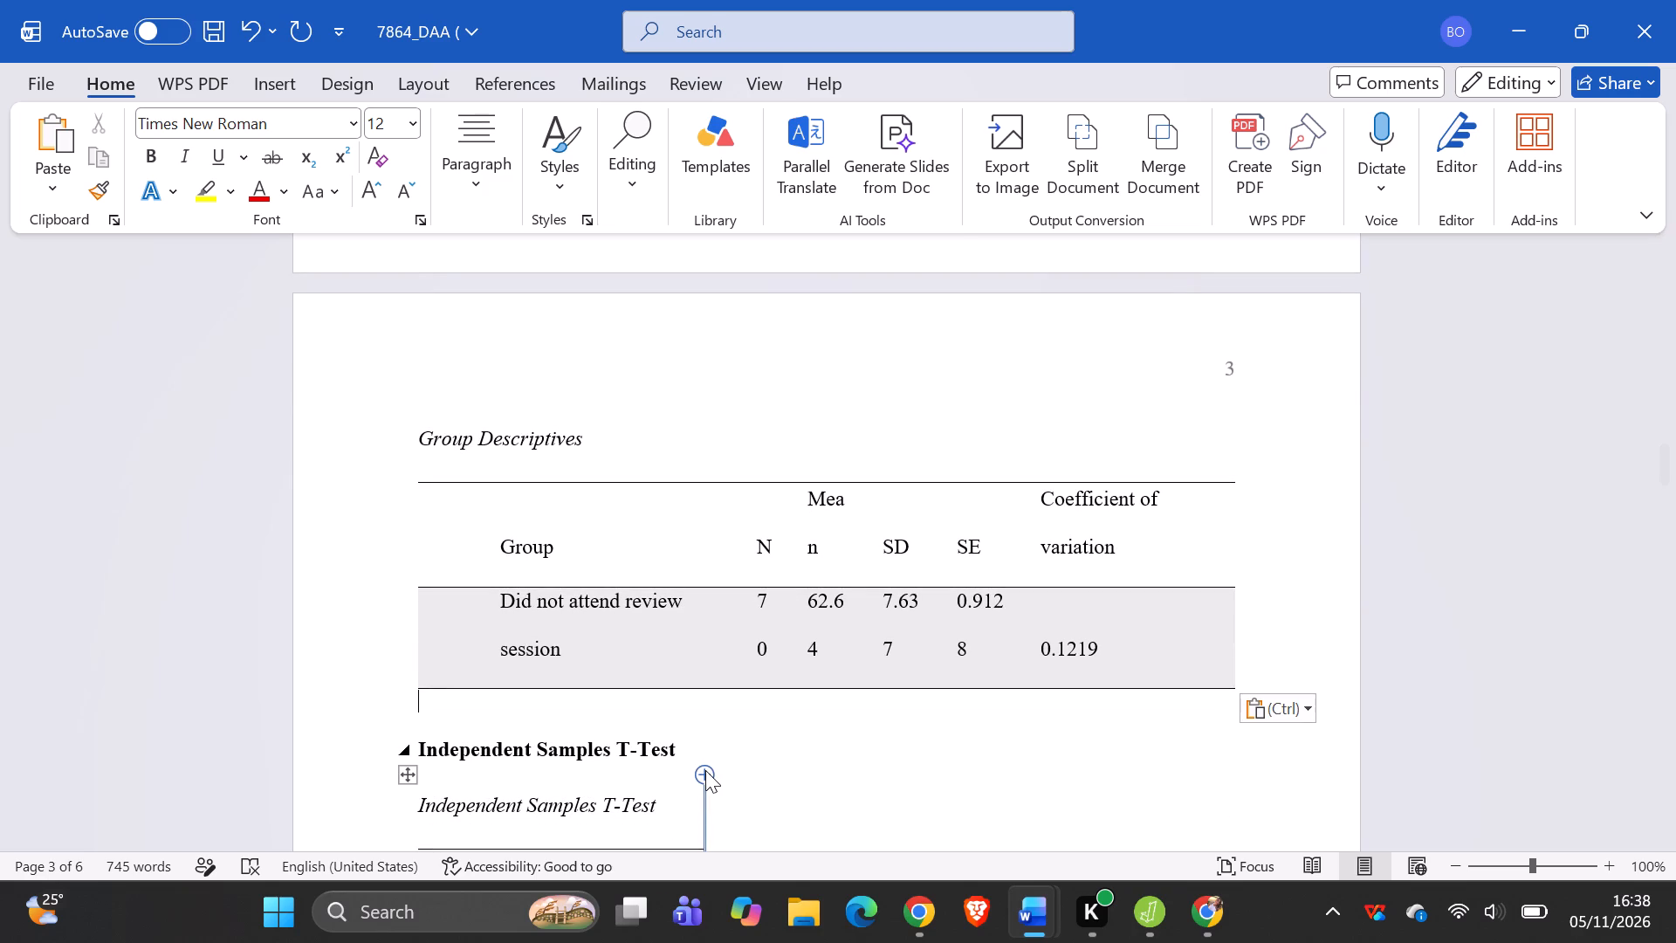
pyautogui.scroll(1, 705, 770)
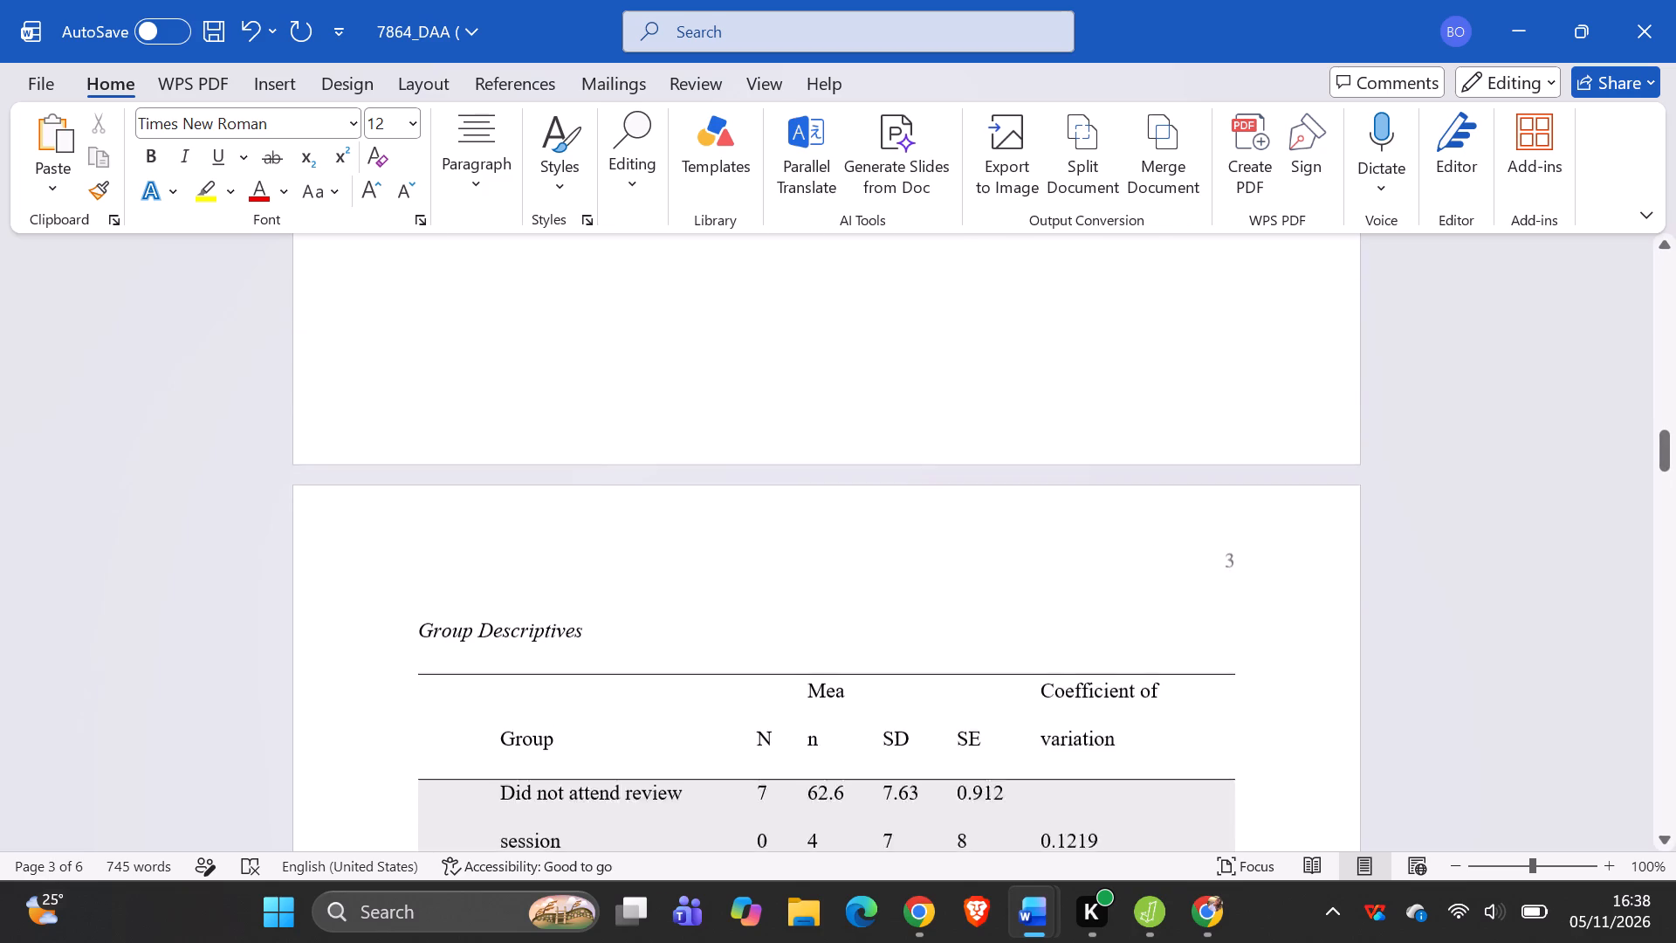
pyautogui.scroll(1, 705, 770)
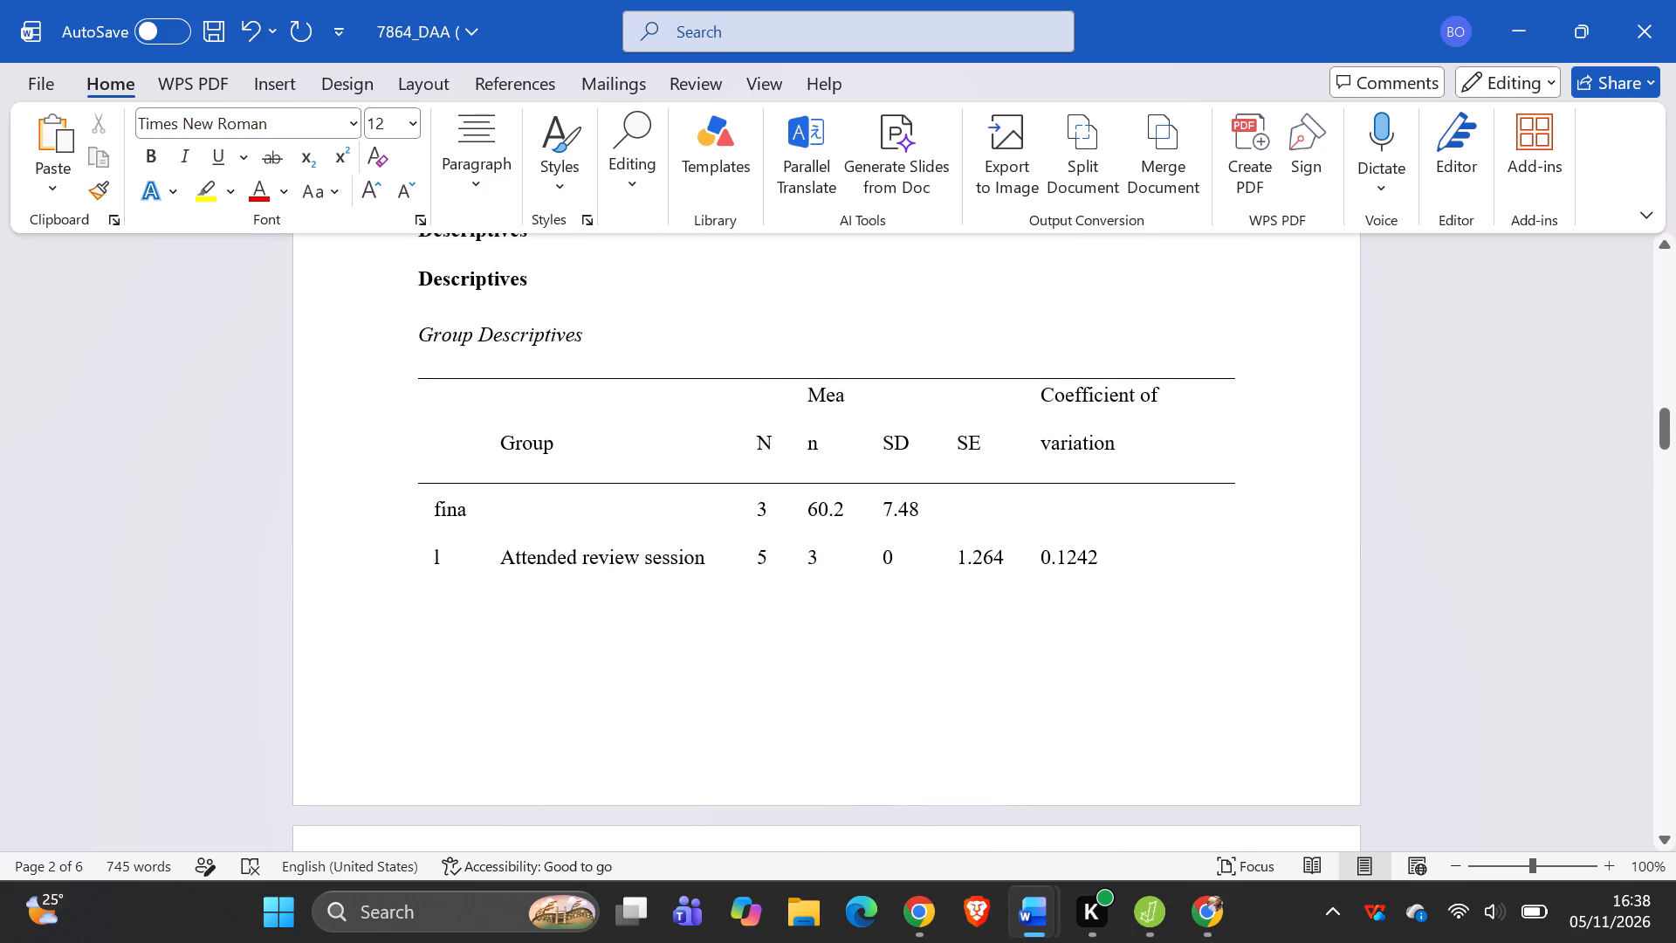
# Select the whole pasted Group Descriptives table and check its line spacing and paragraph settings.
pyautogui.click(525, 457)
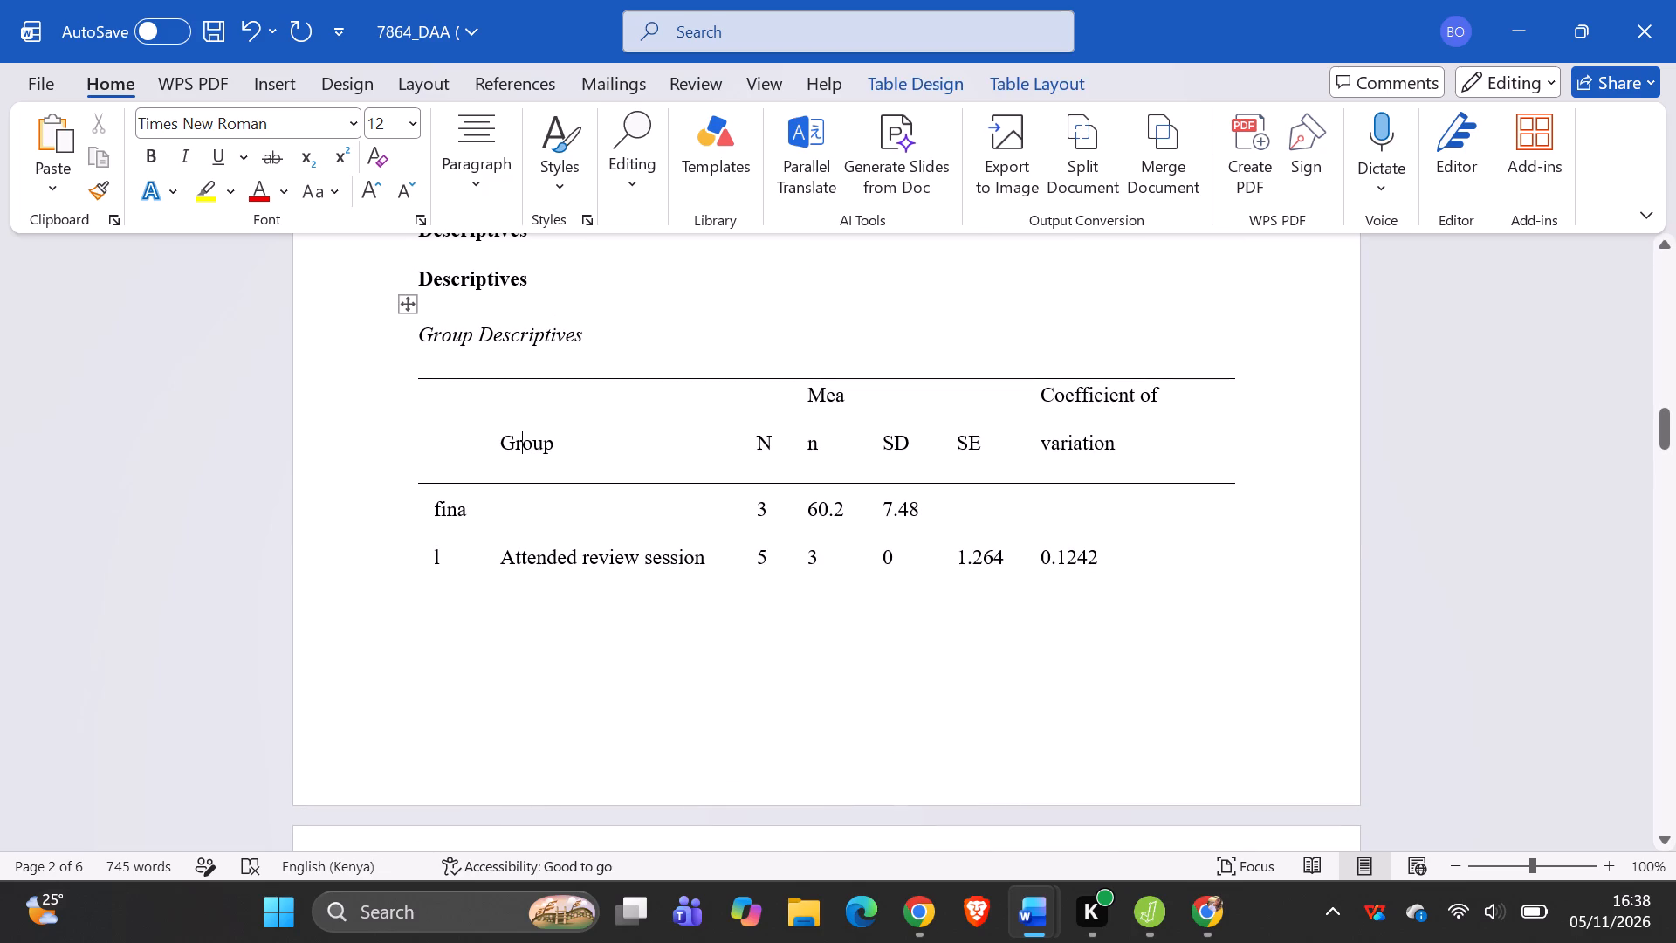
pyautogui.click(432, 561)
pyautogui.click(474, 582)
pyautogui.click(1147, 421)
pyautogui.click(403, 308)
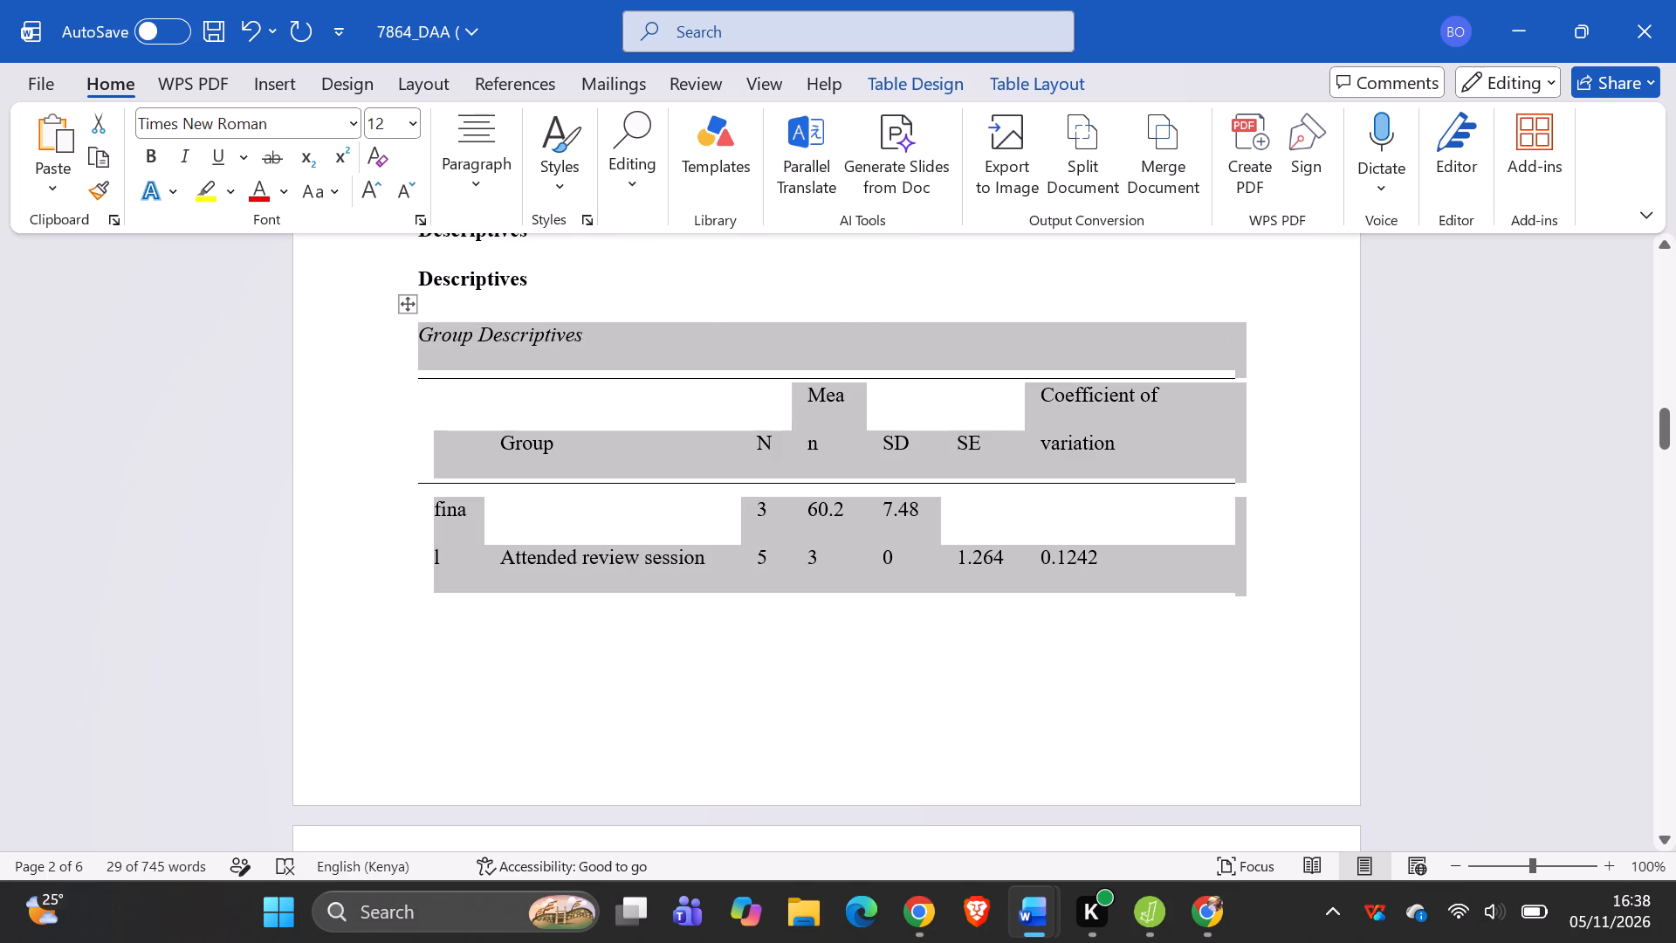
pyautogui.click(481, 193)
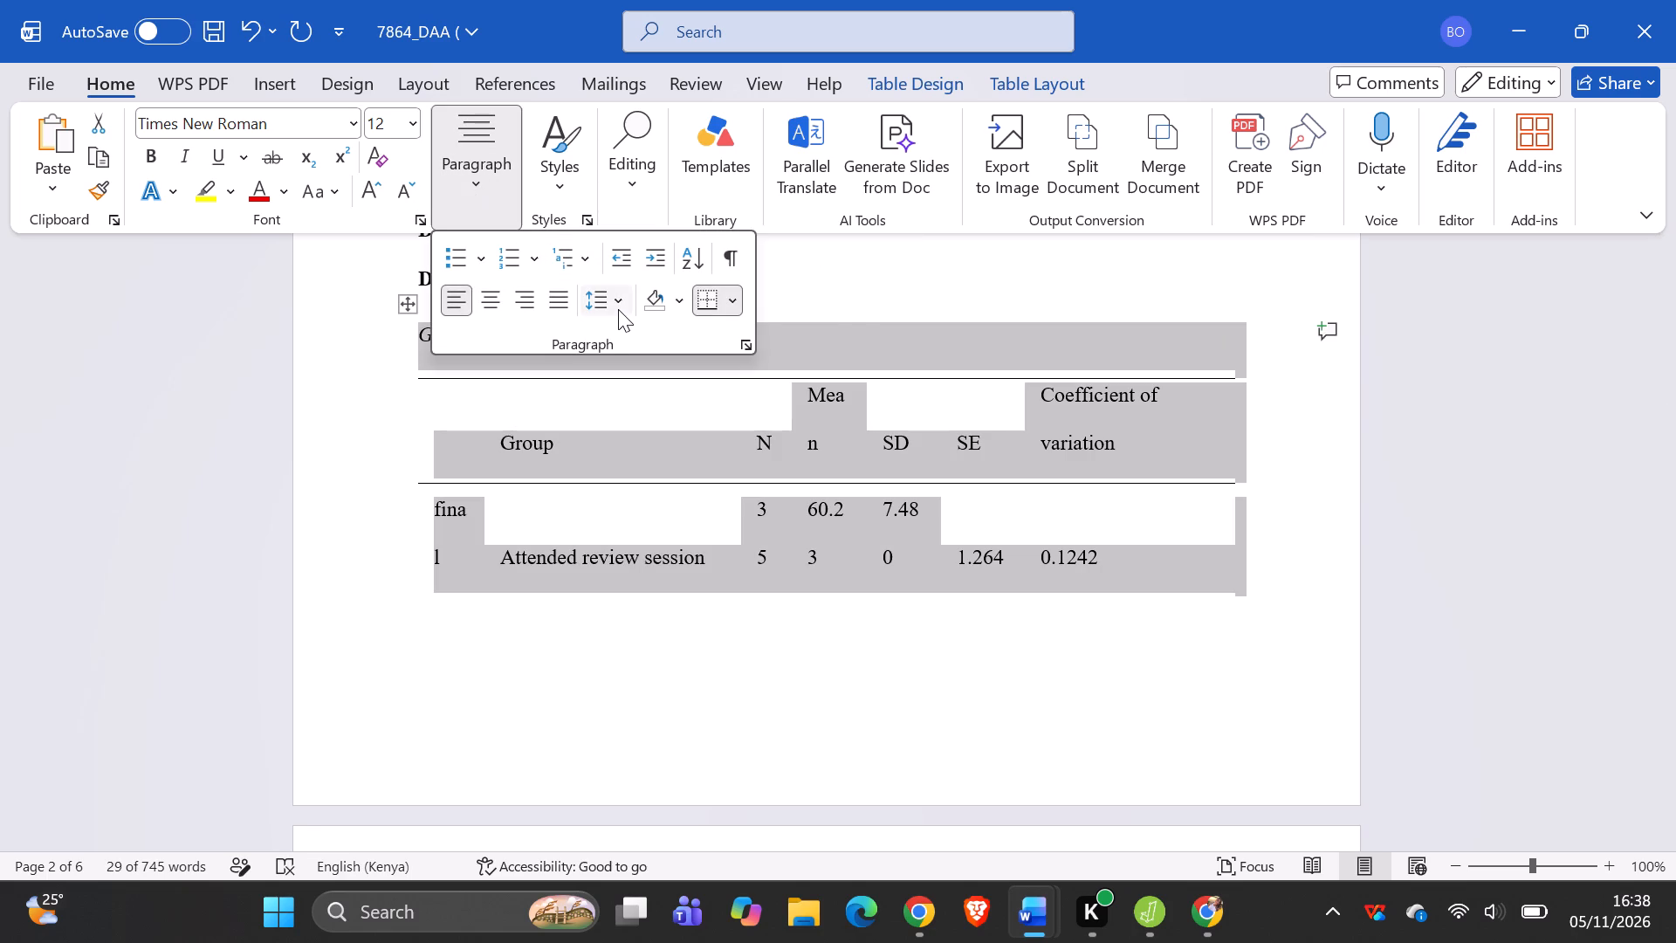
pyautogui.click(618, 309)
pyautogui.click(655, 444)
pyautogui.click(746, 345)
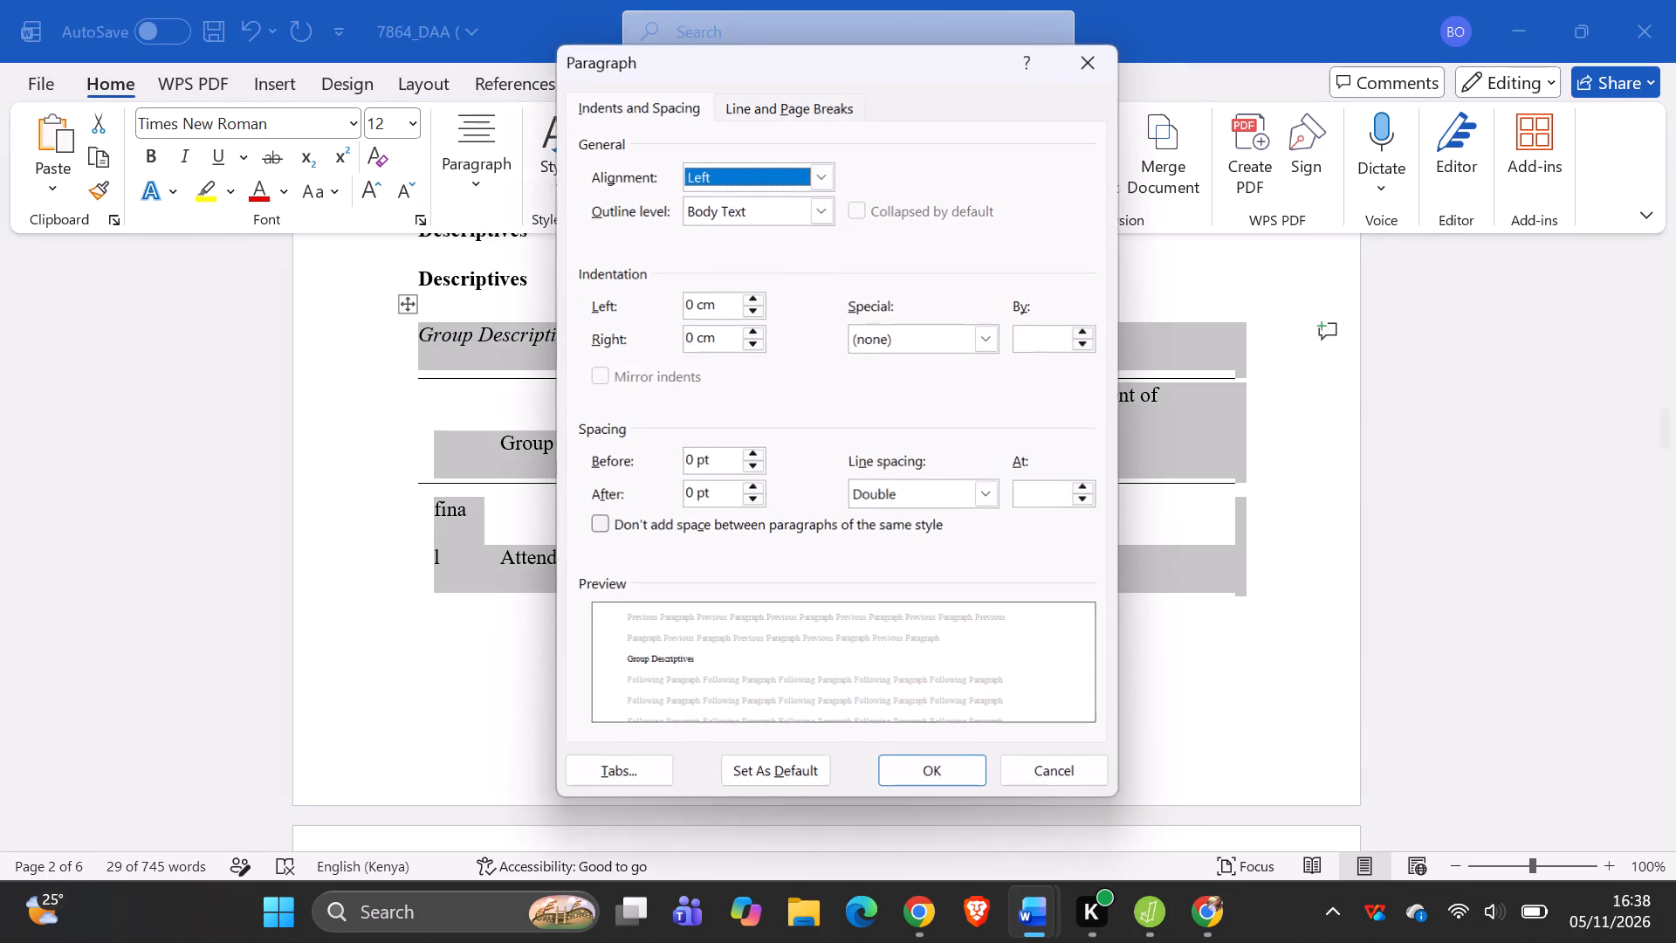
pyautogui.click(938, 786)
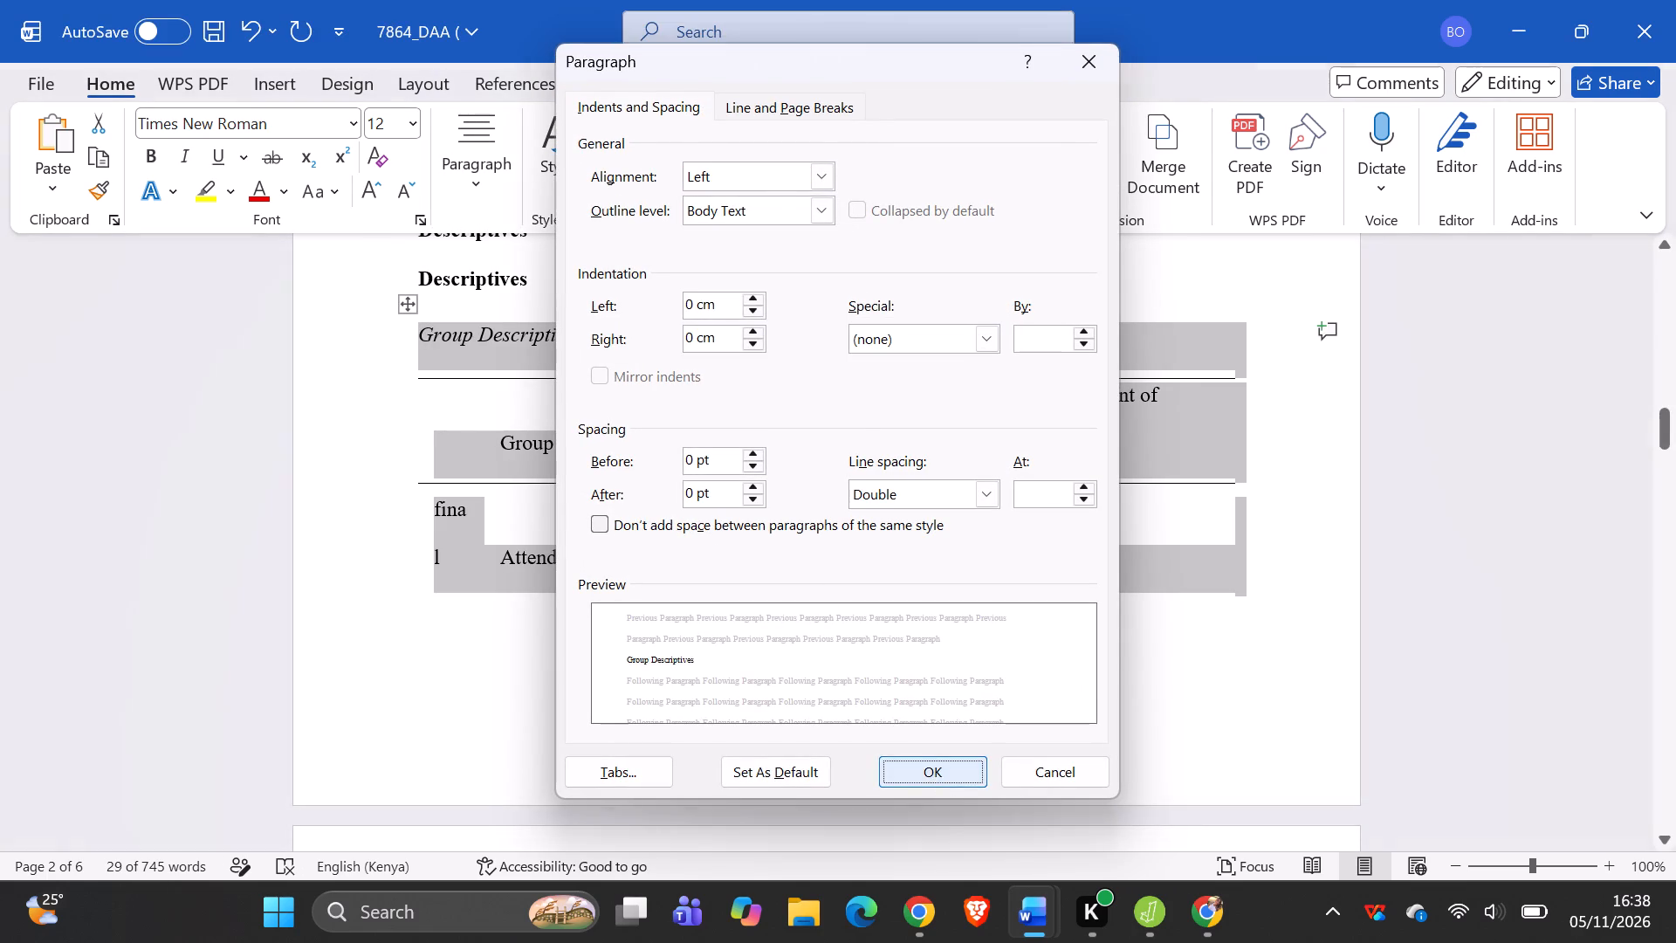
pyautogui.click(841, 579)
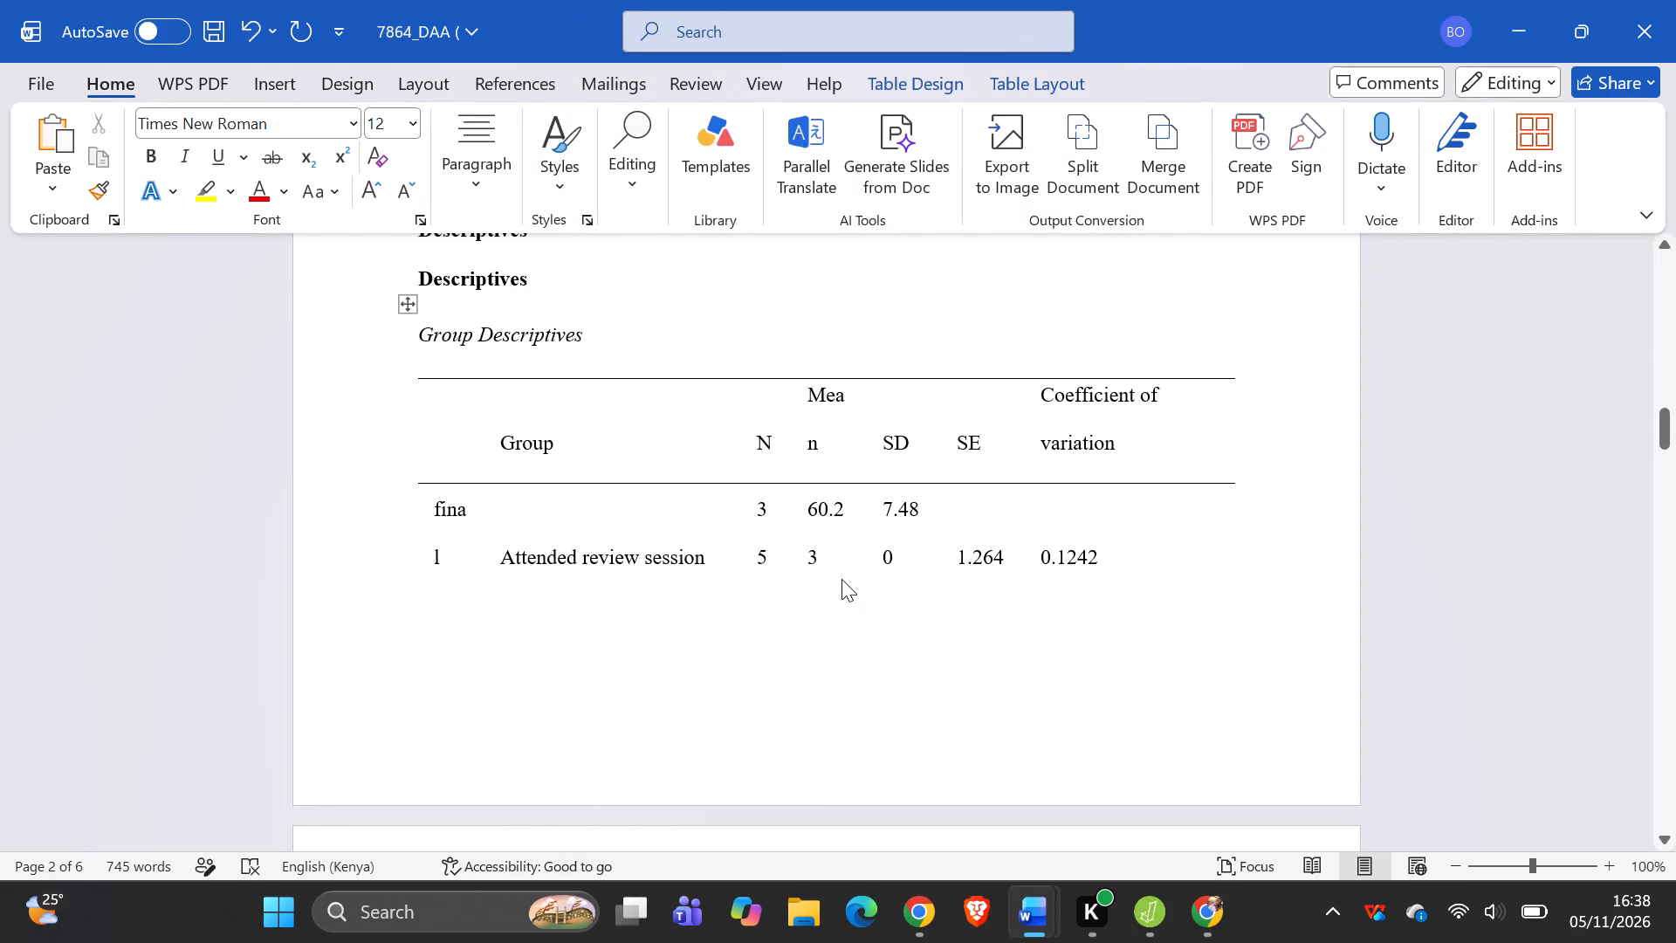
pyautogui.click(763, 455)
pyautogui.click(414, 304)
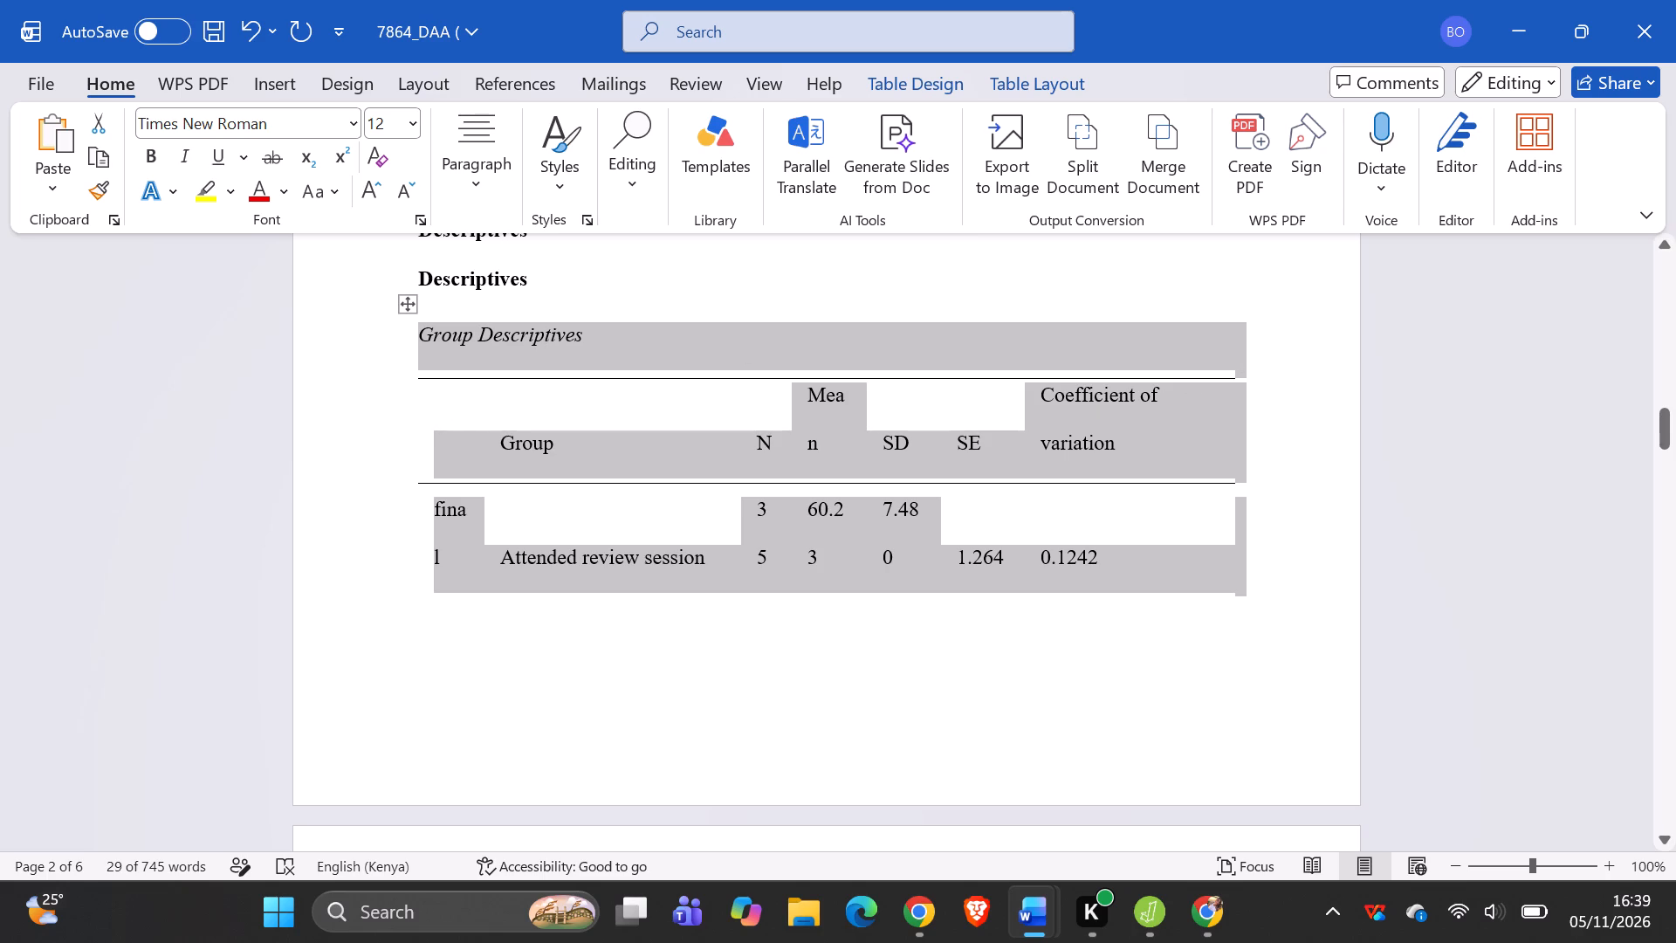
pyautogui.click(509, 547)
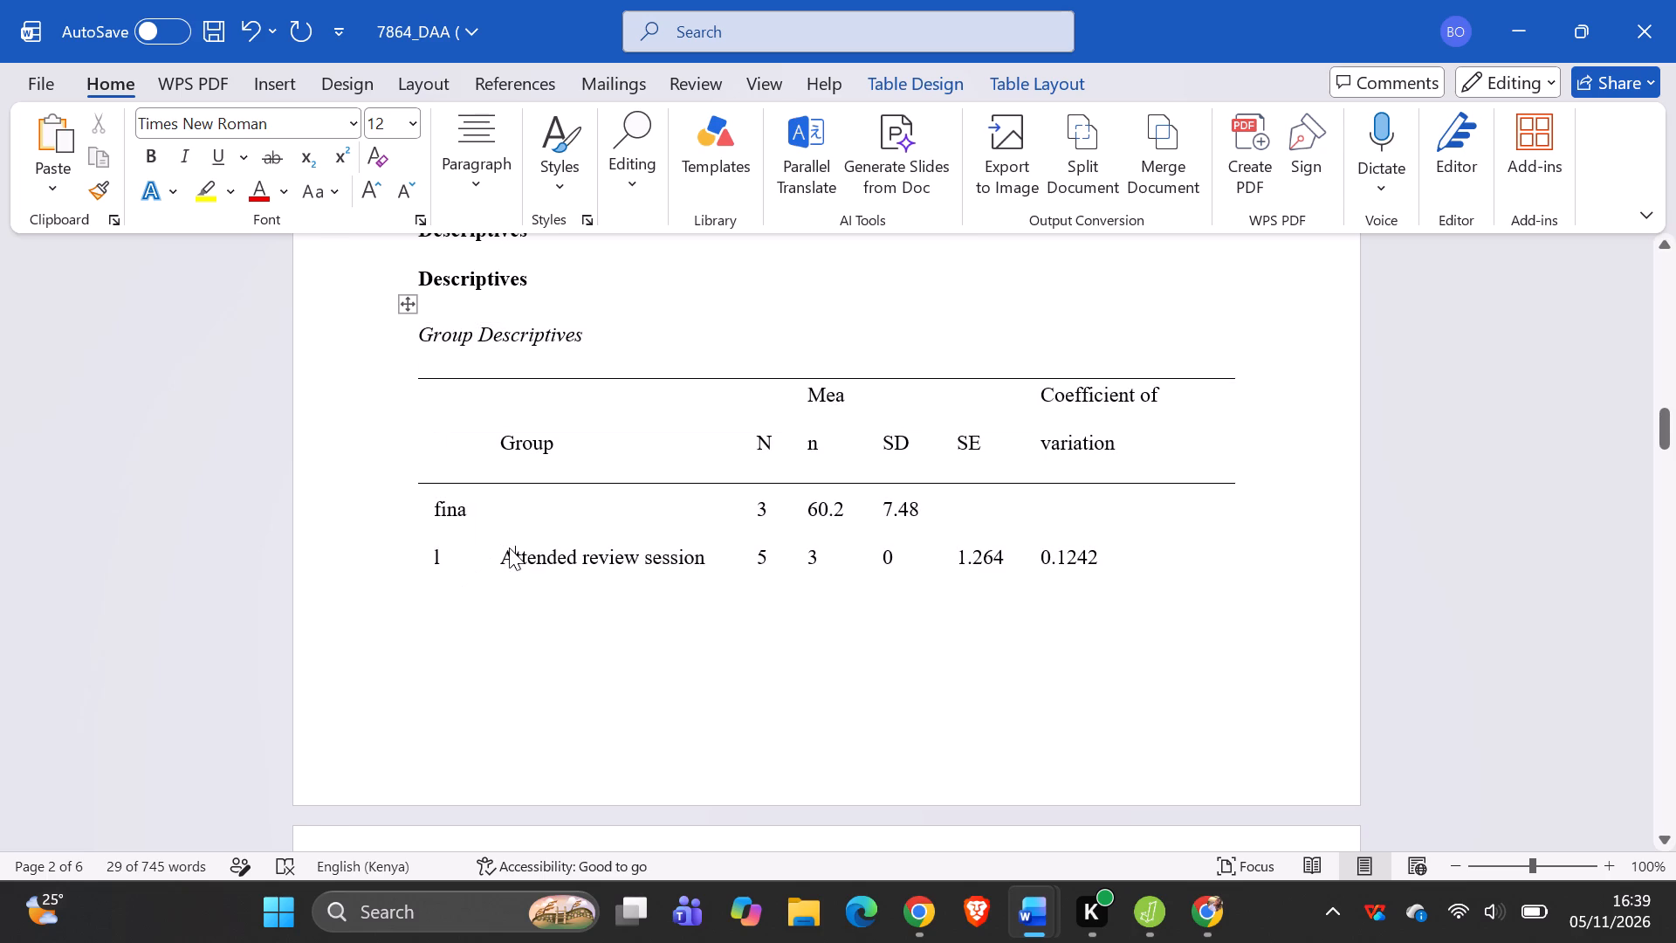
# Undo back to before the Group Descriptives table was pasted and paste the JASP Descriptives output again, keeping source formatting.
pyautogui.scroll(-4, 509, 547)
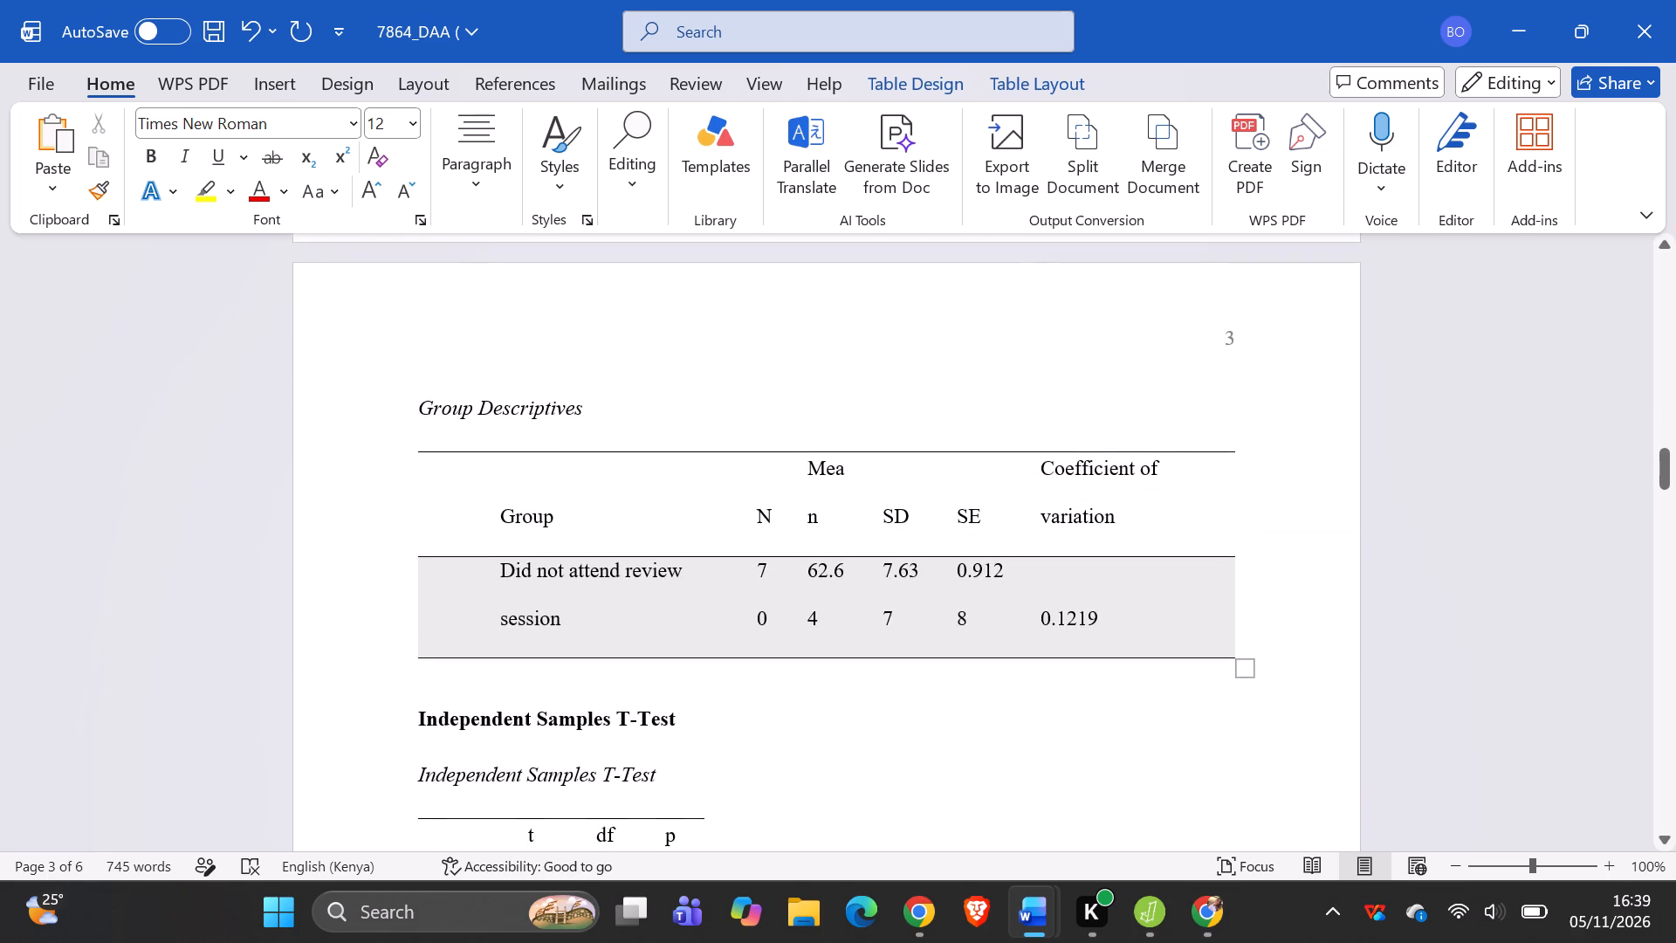
pyautogui.scroll(-1, 509, 547)
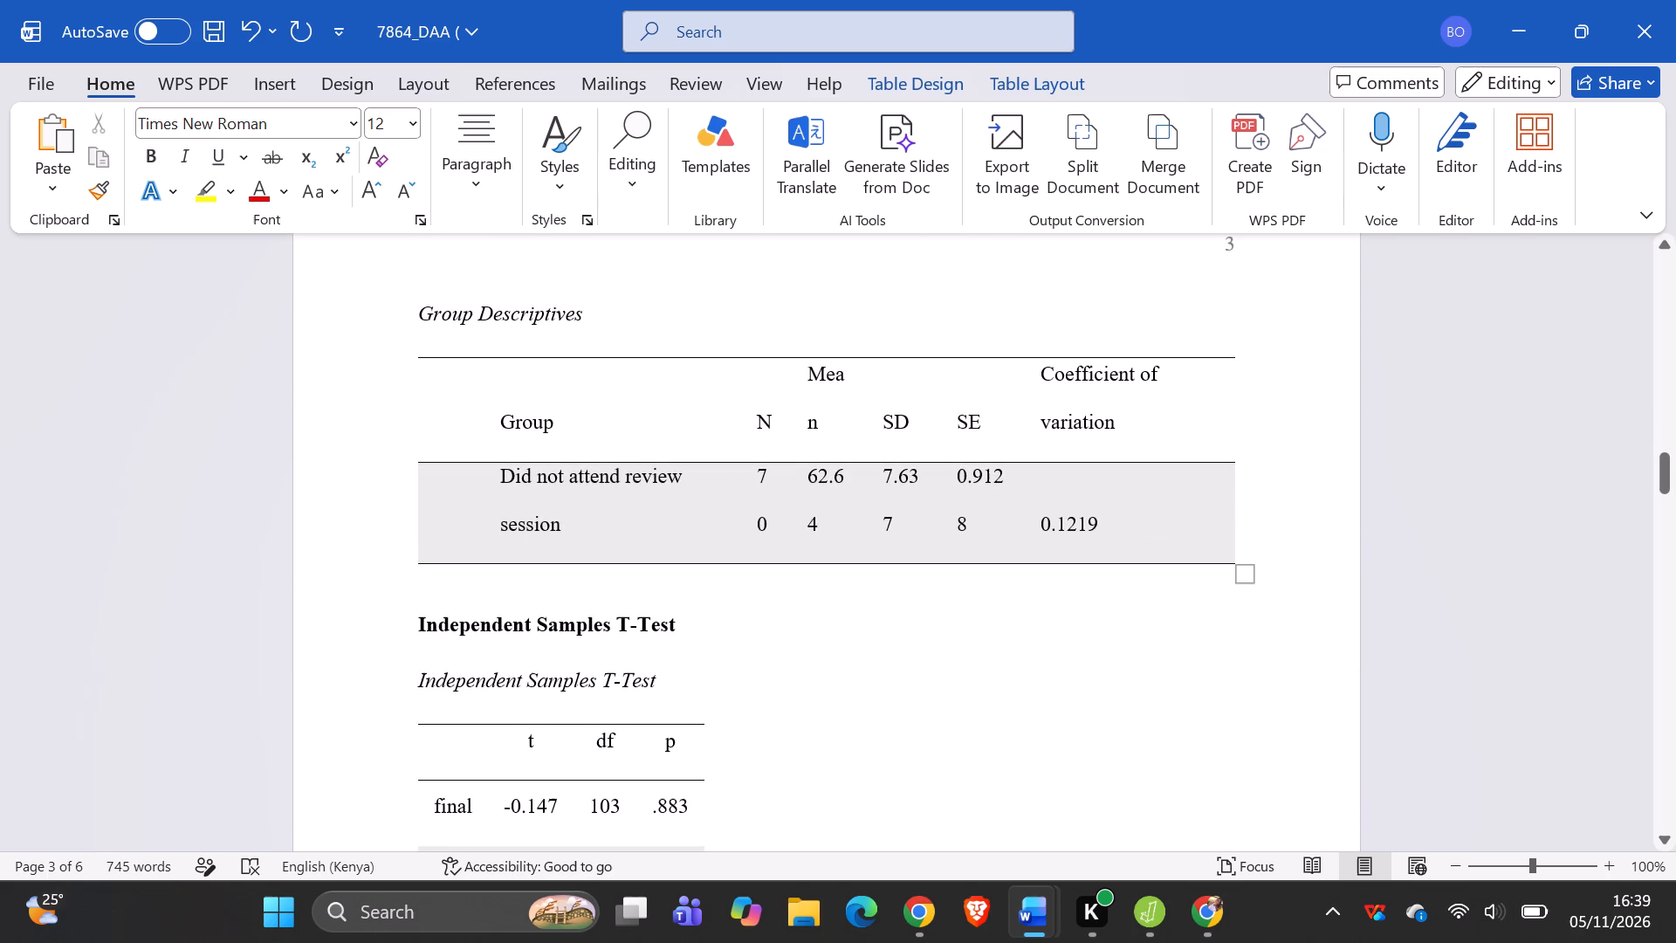
pyautogui.click(248, 27)
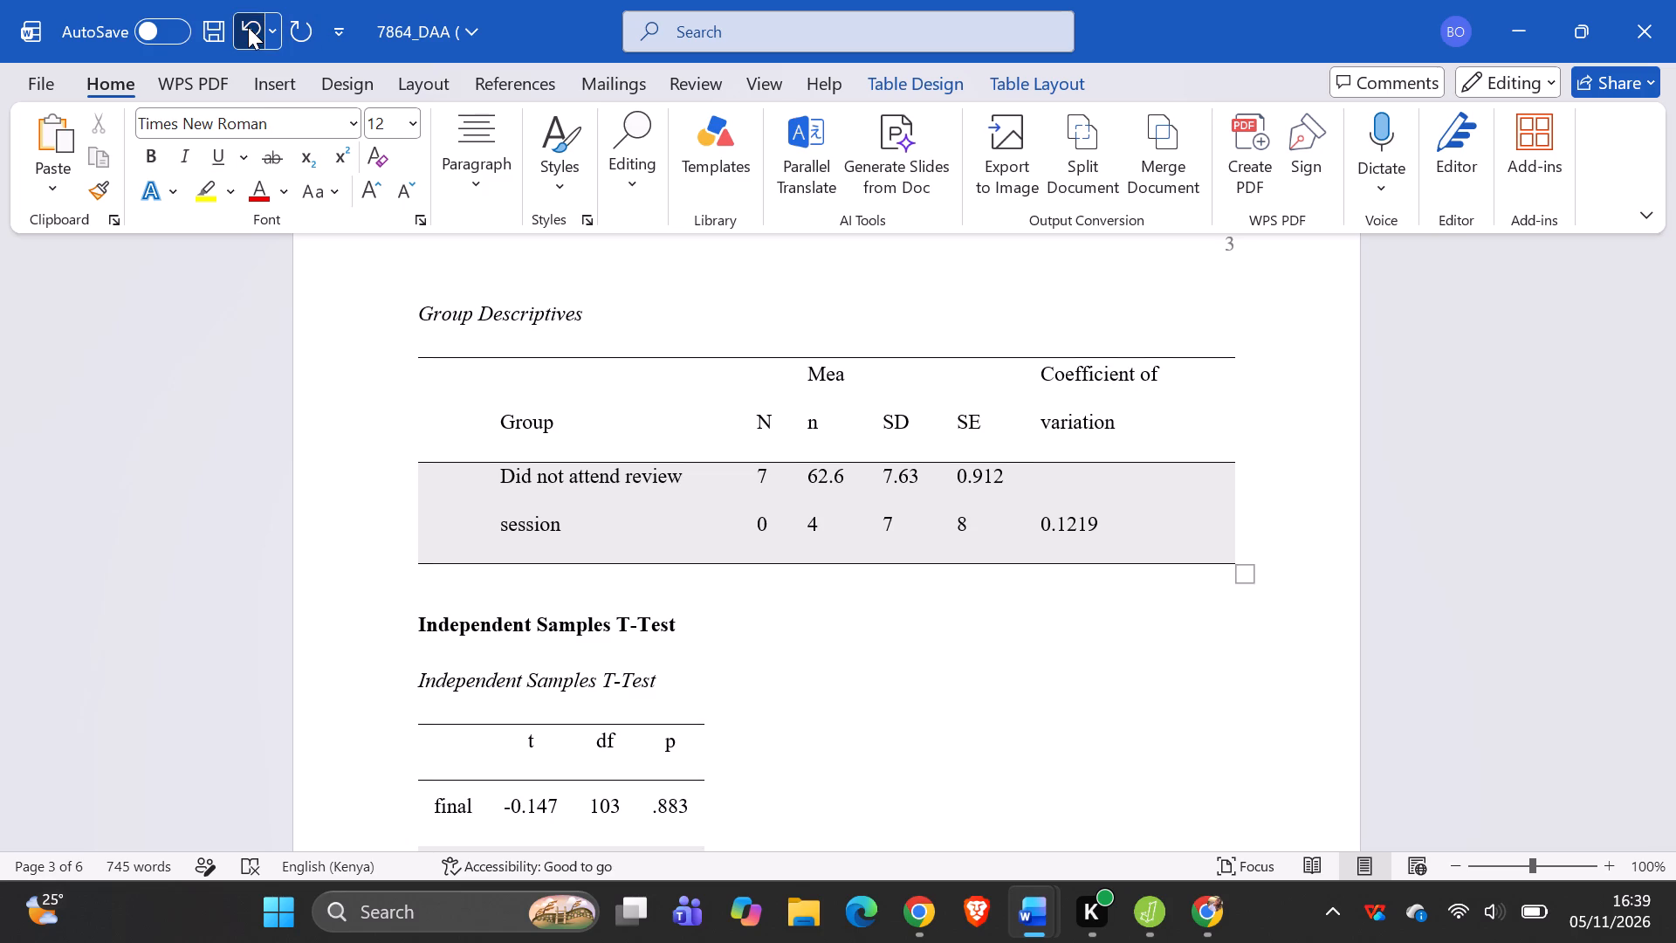
pyautogui.click(248, 19)
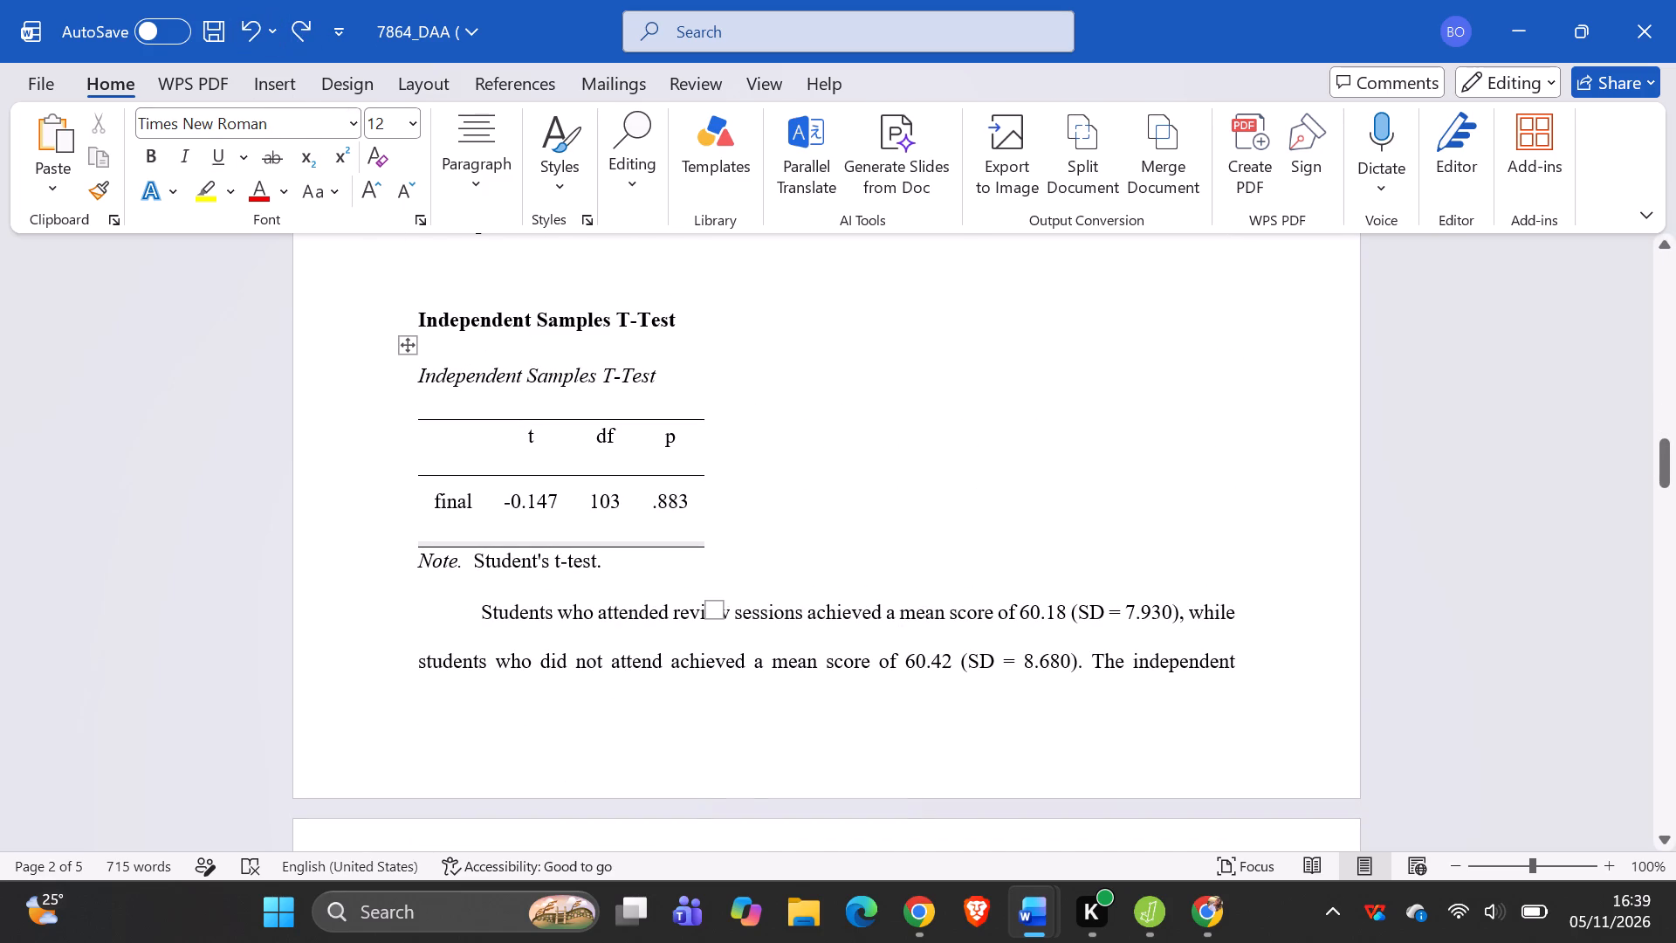
pyautogui.rightClick(422, 272)
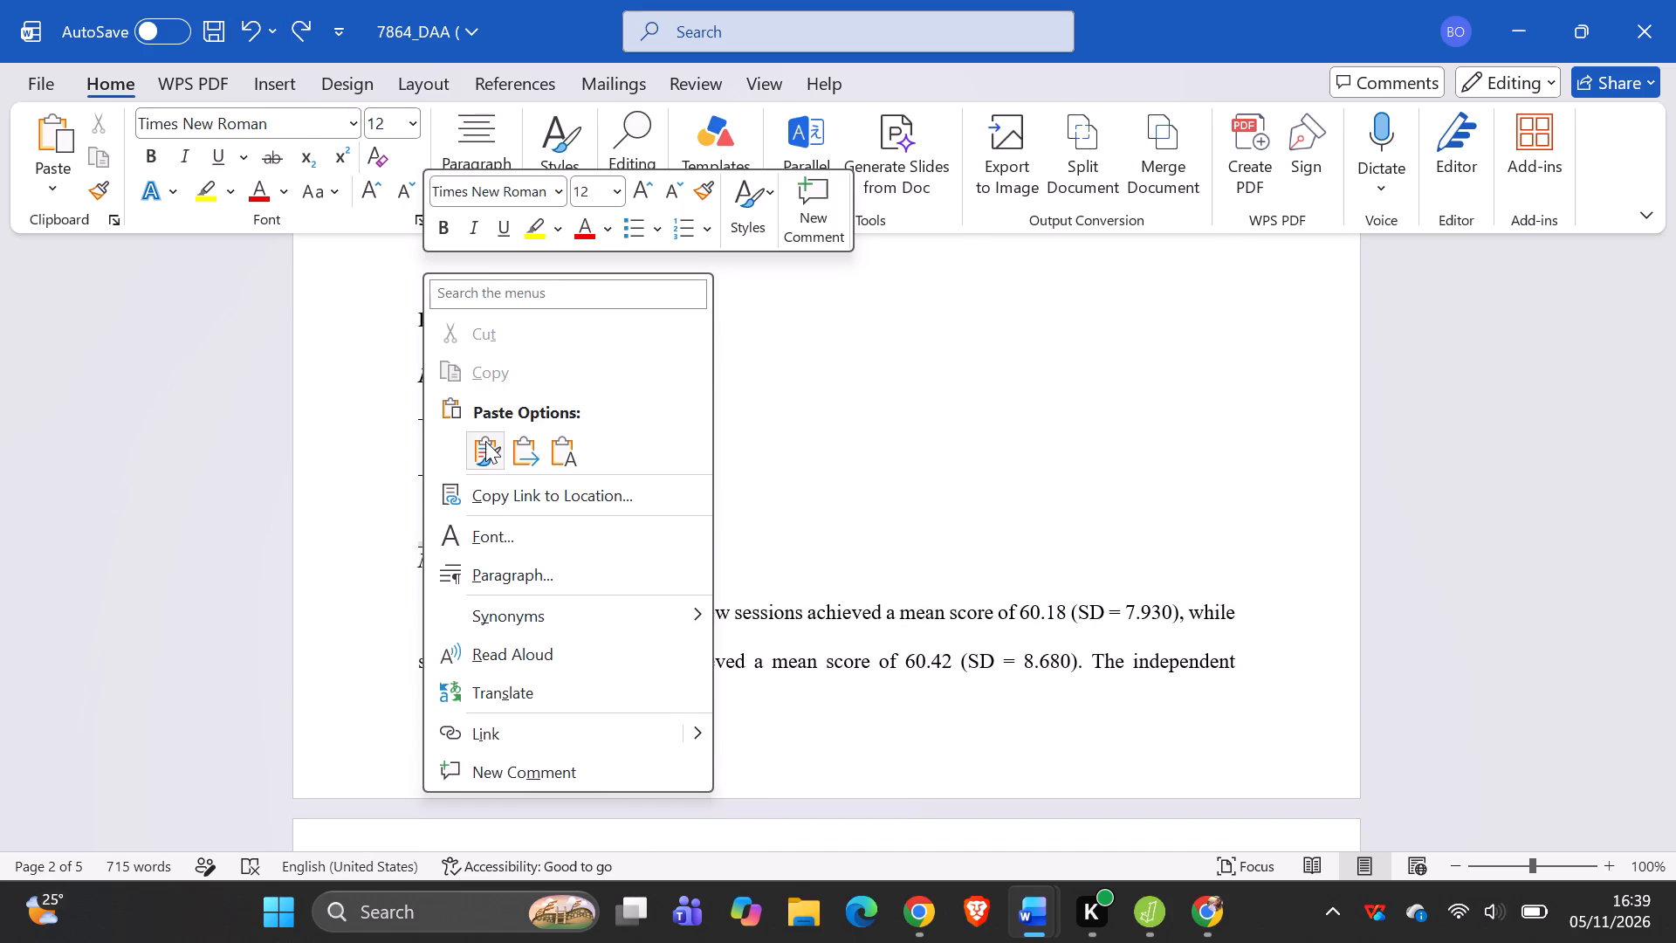
pyautogui.click(485, 441)
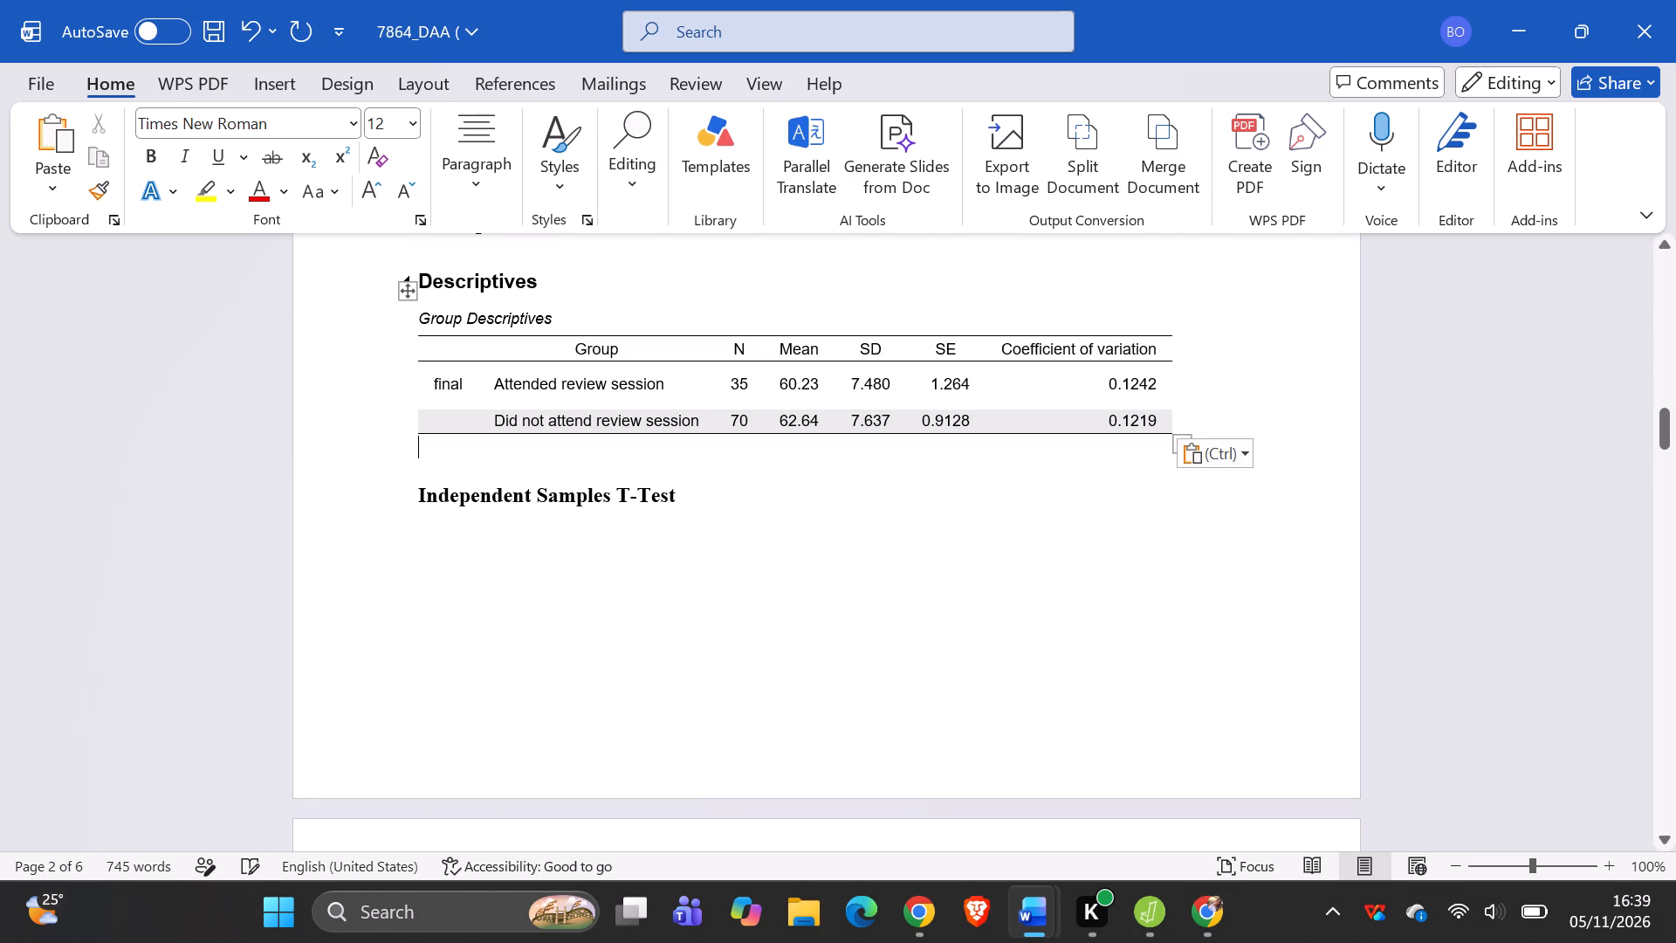
# Set the whole pasted Group Descriptives table to Times New Roman, size 12.
pyautogui.click(403, 299)
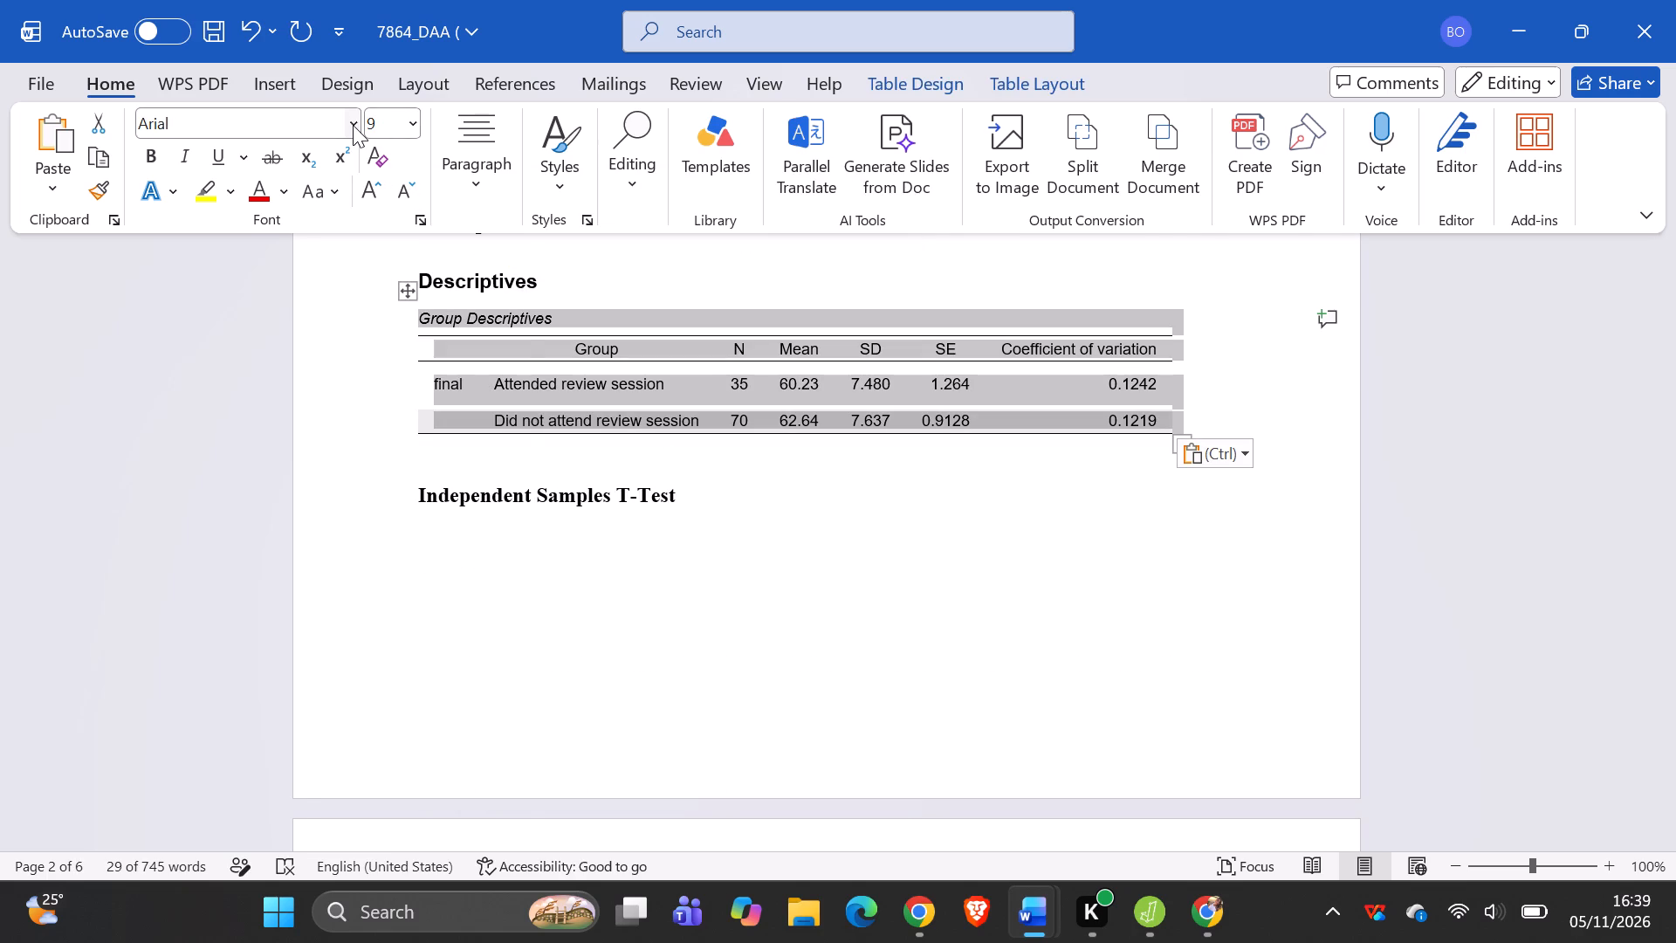
pyautogui.click(353, 125)
pyautogui.press('t')
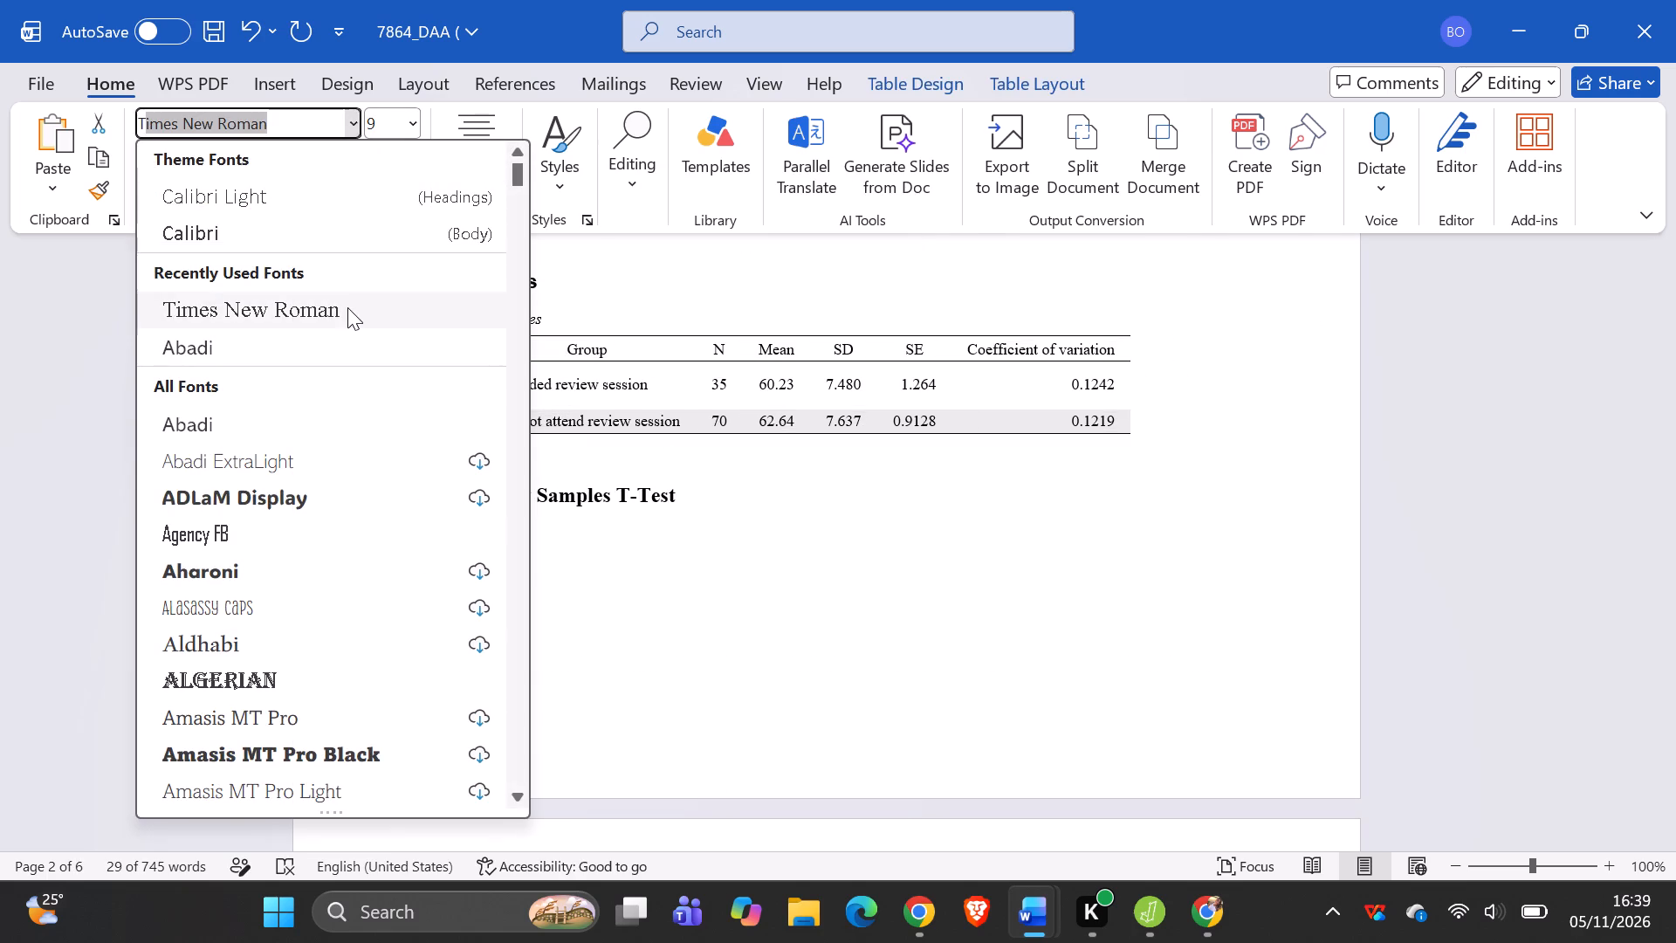
pyautogui.click(347, 307)
pyautogui.click(413, 122)
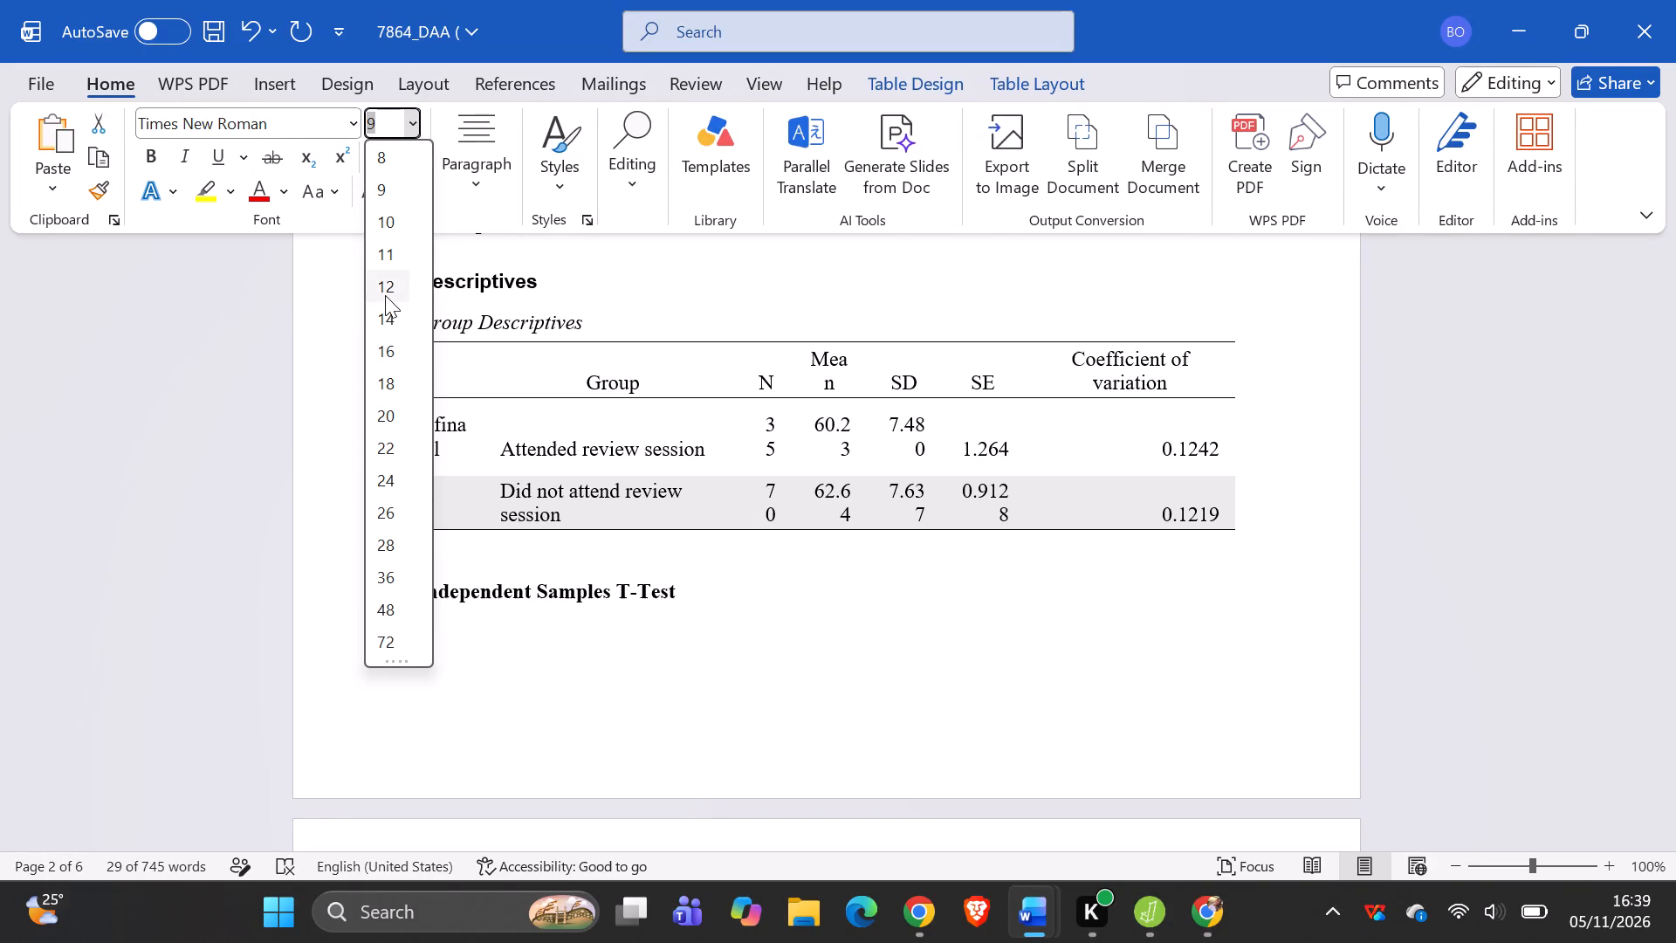
pyautogui.click(385, 295)
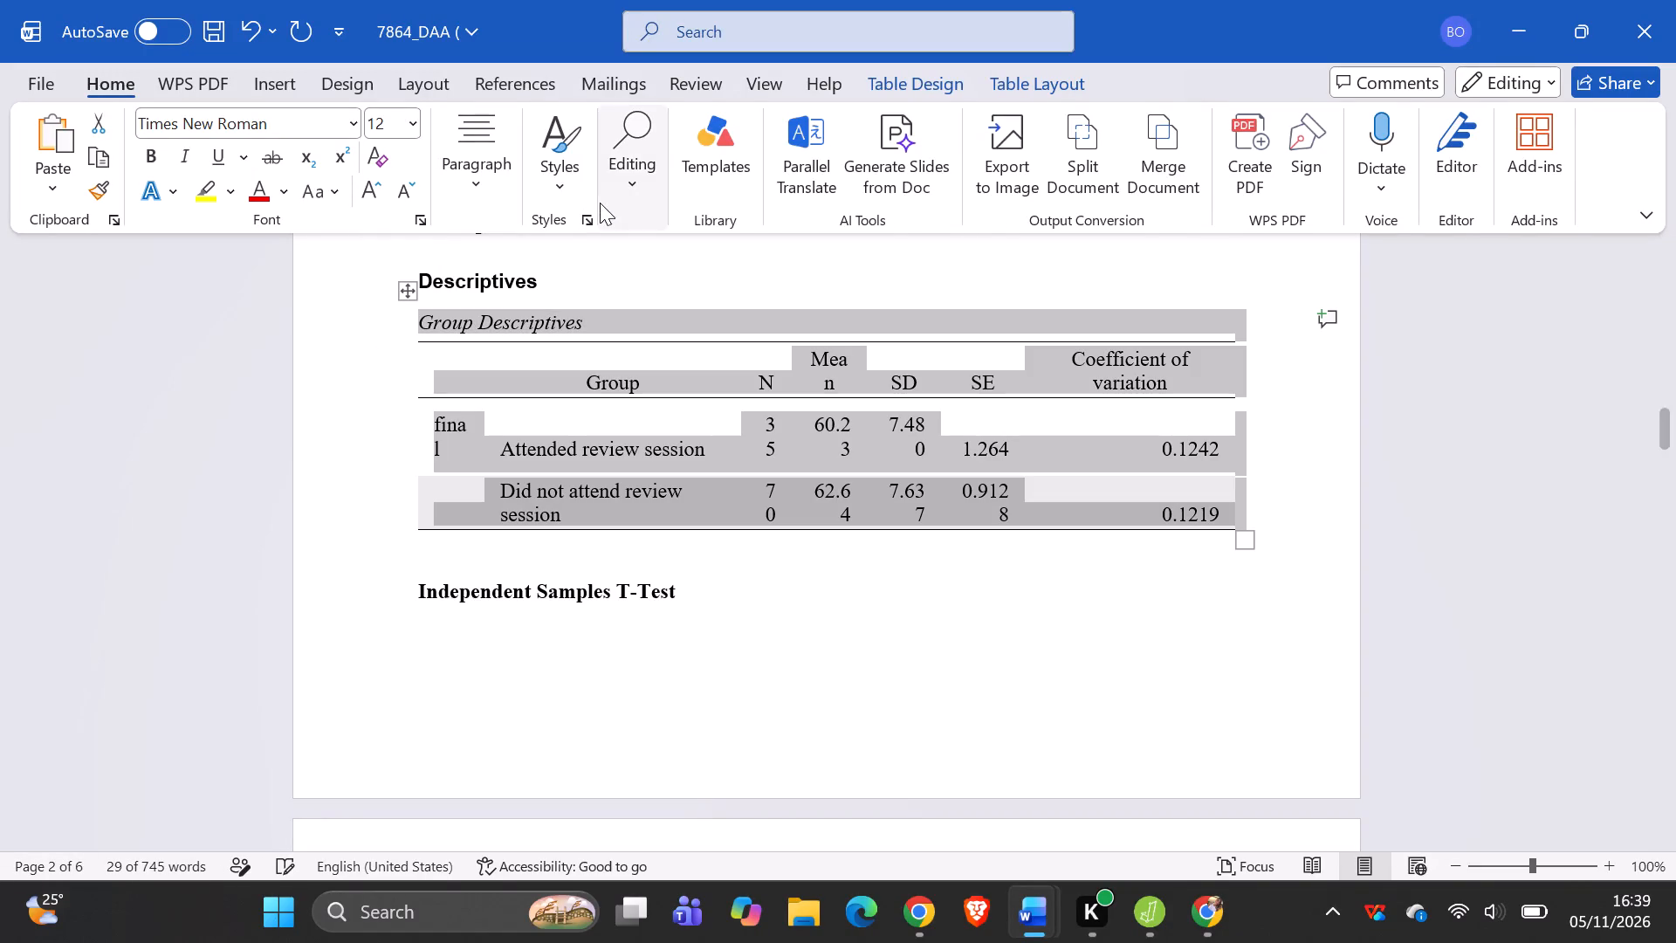
pyautogui.click(704, 580)
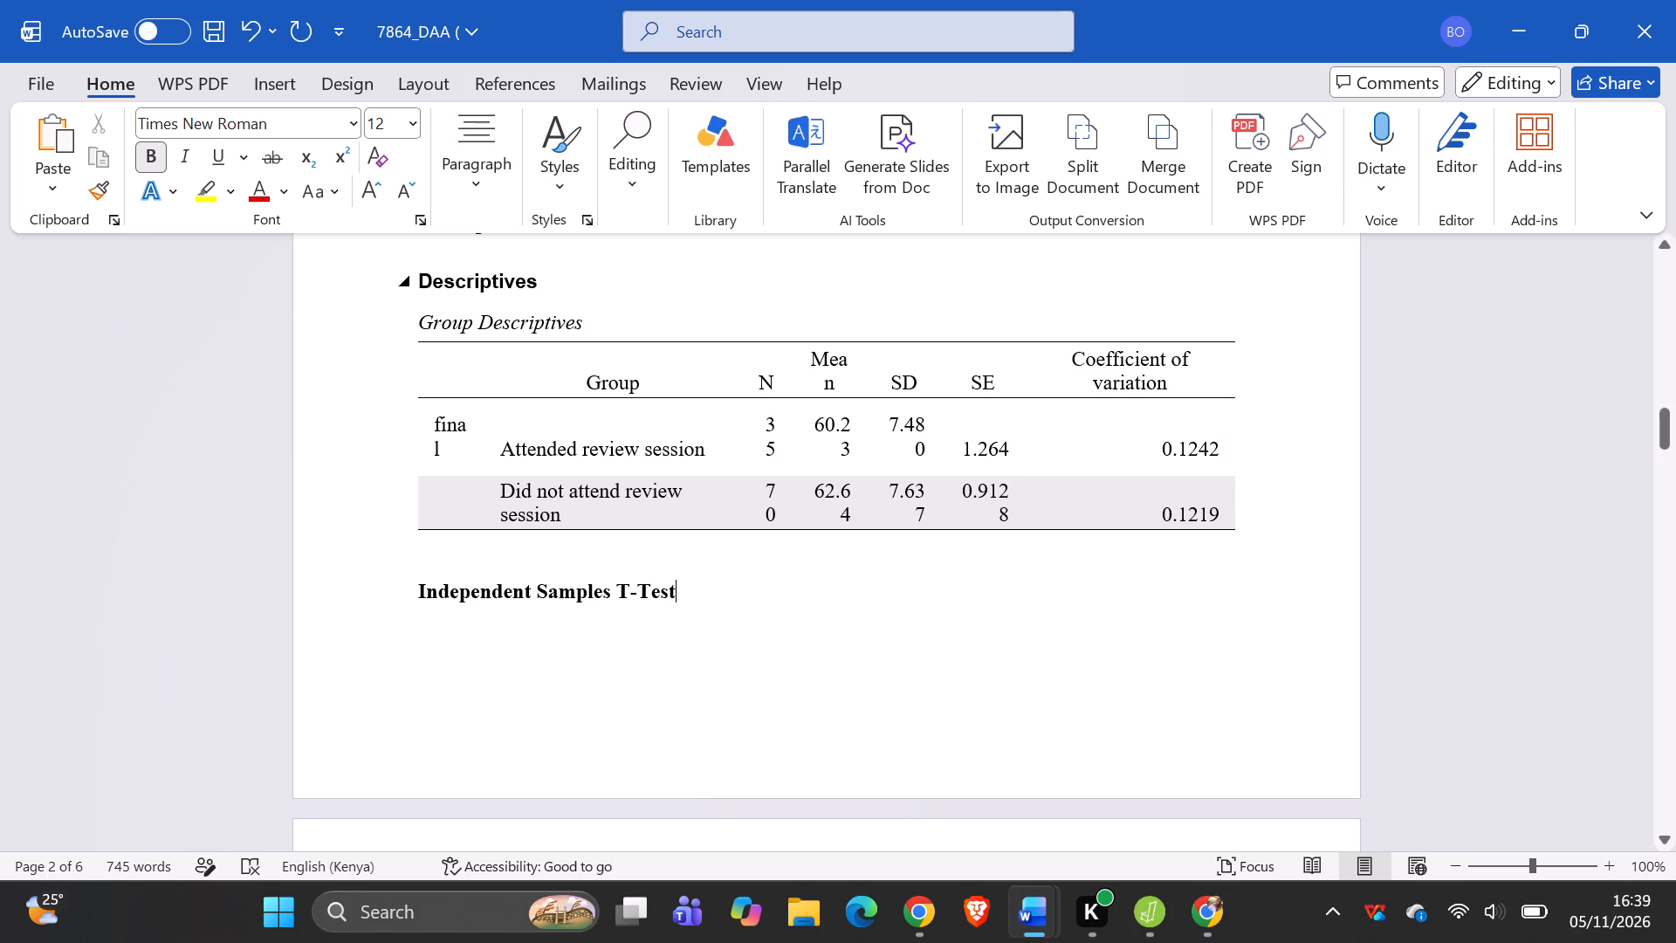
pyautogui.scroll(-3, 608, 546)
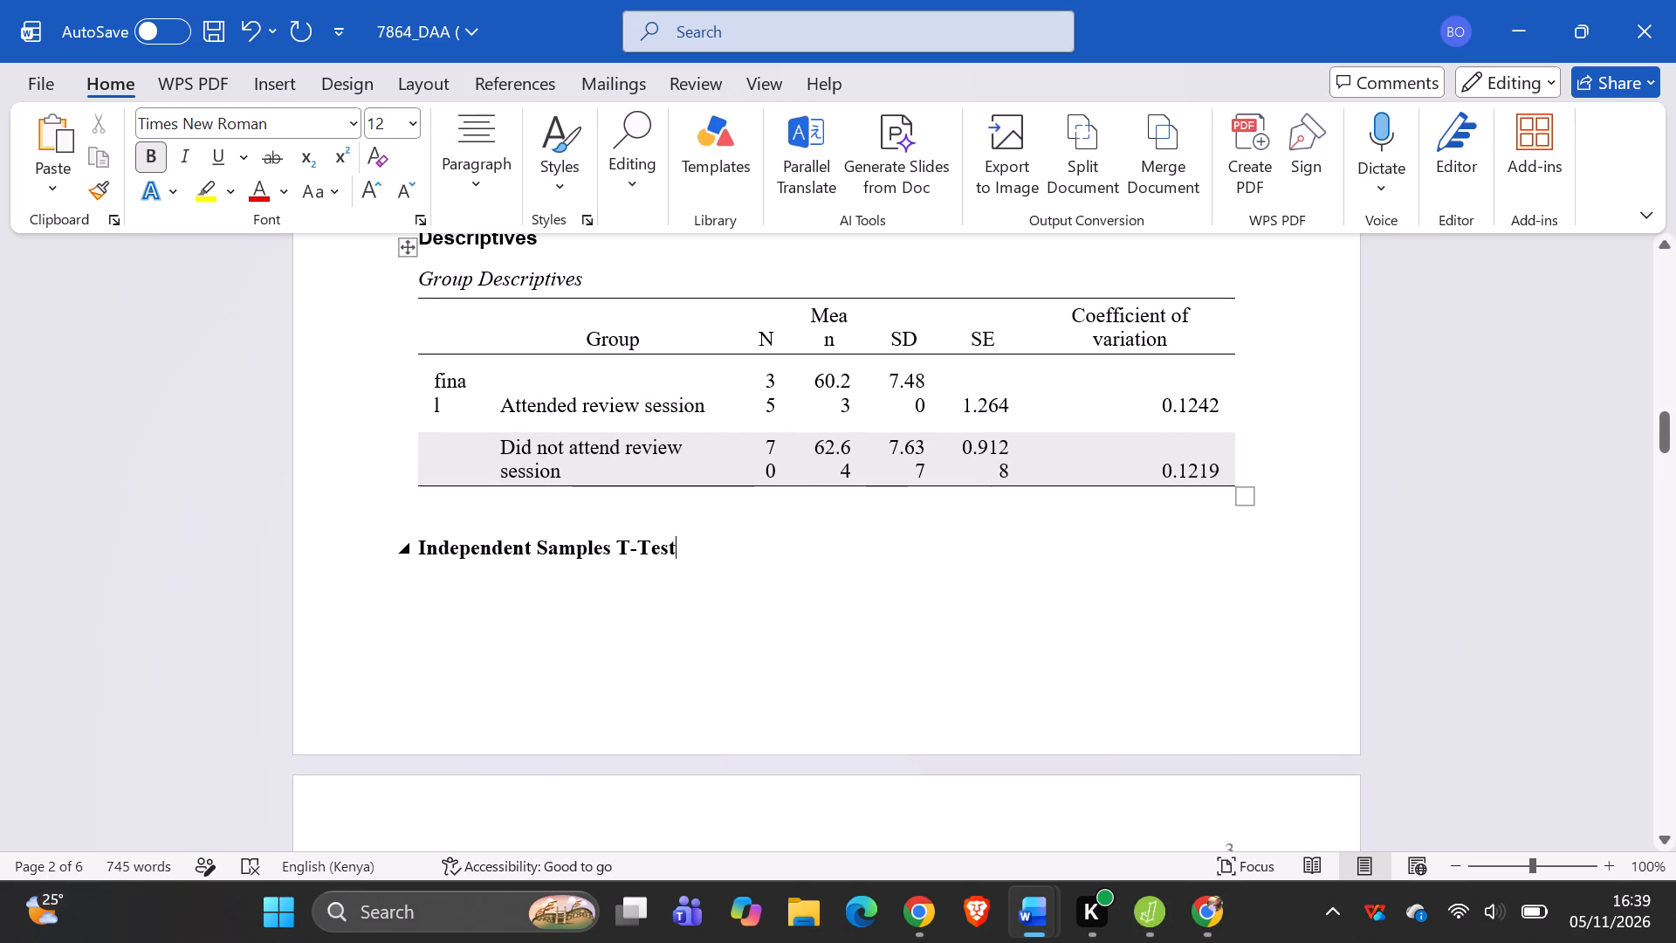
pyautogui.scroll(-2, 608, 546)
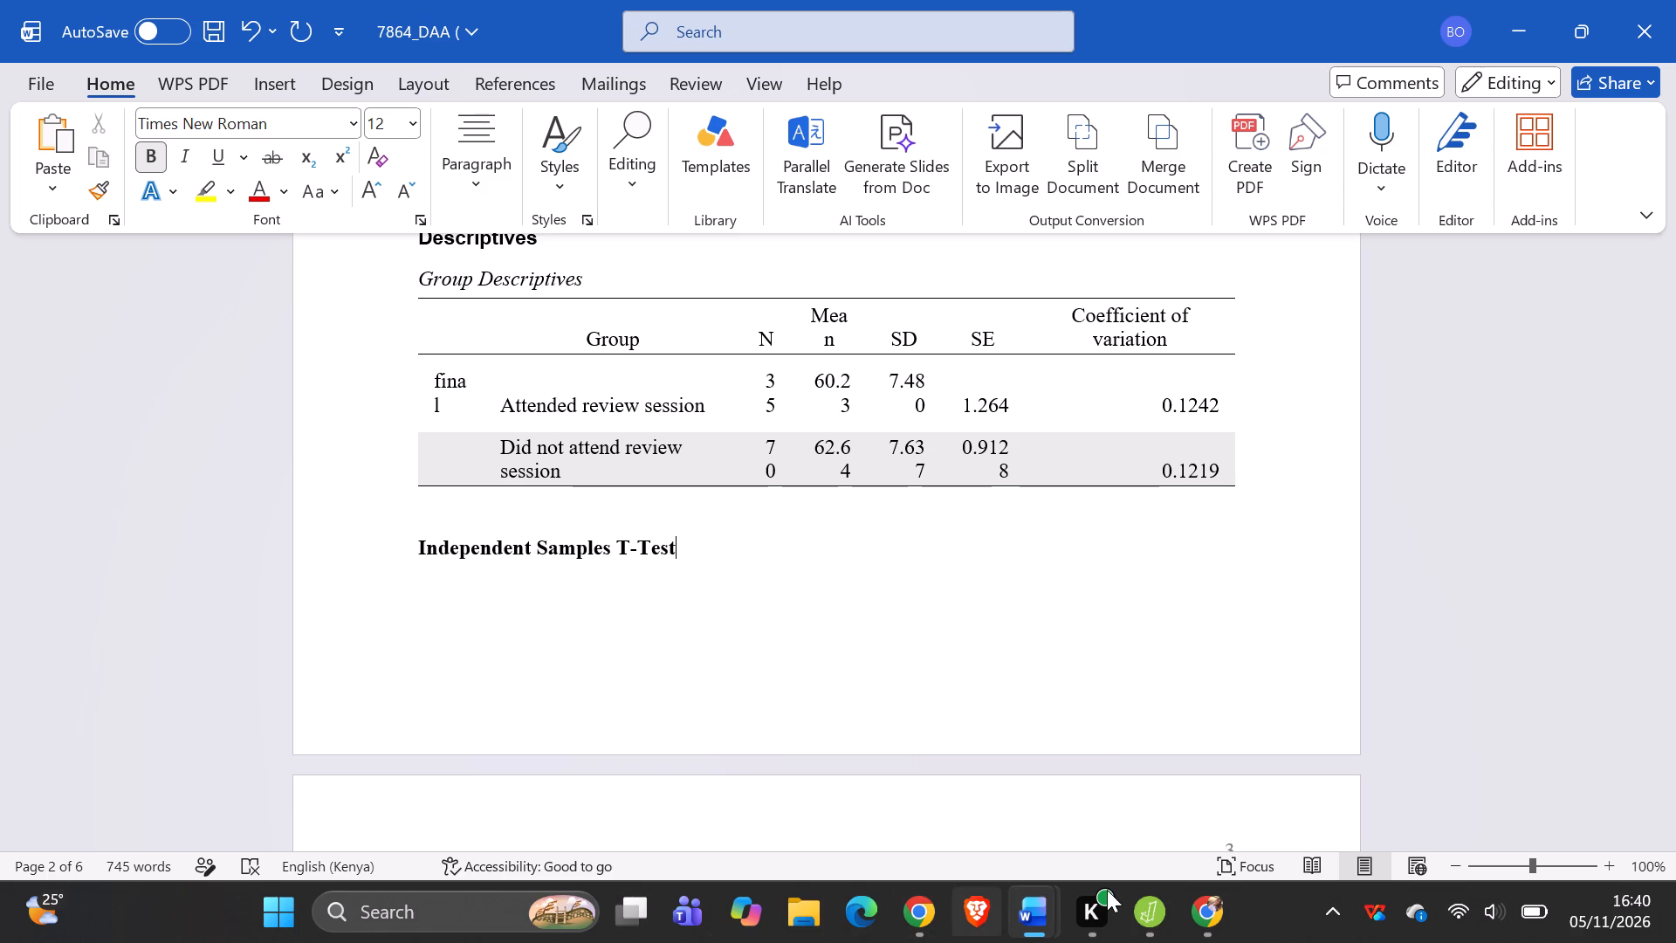
# Switch to the cf_grades window in JASP and set the equality of variances check to Levene's.
pyautogui.click(1130, 894)
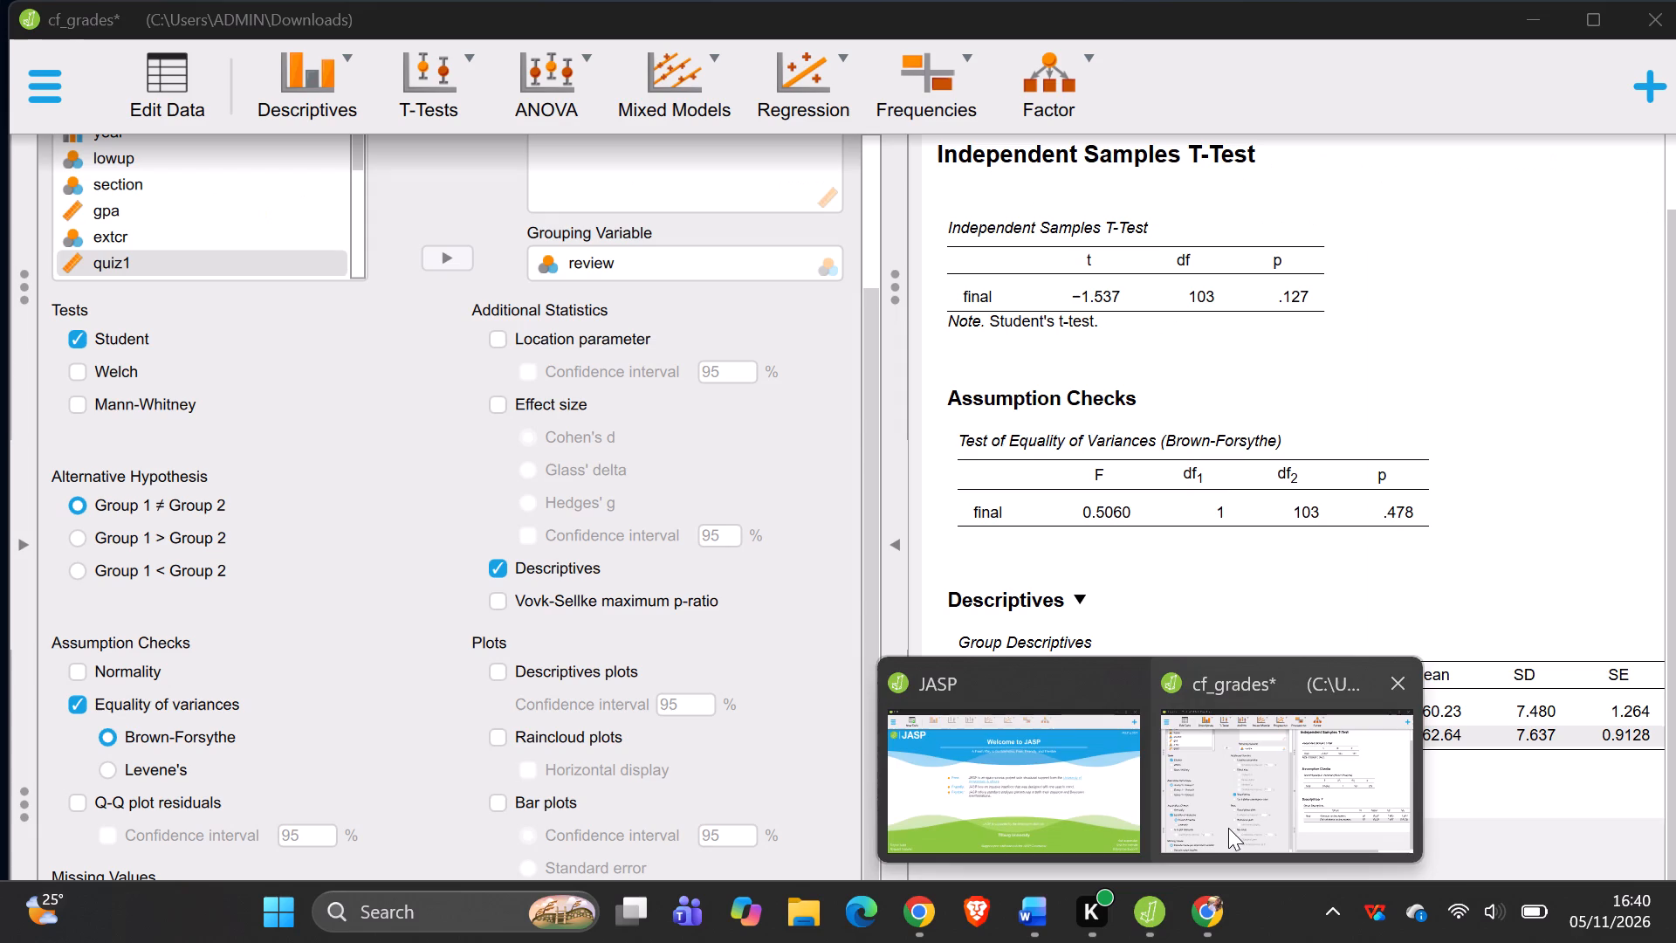
pyautogui.click(1228, 828)
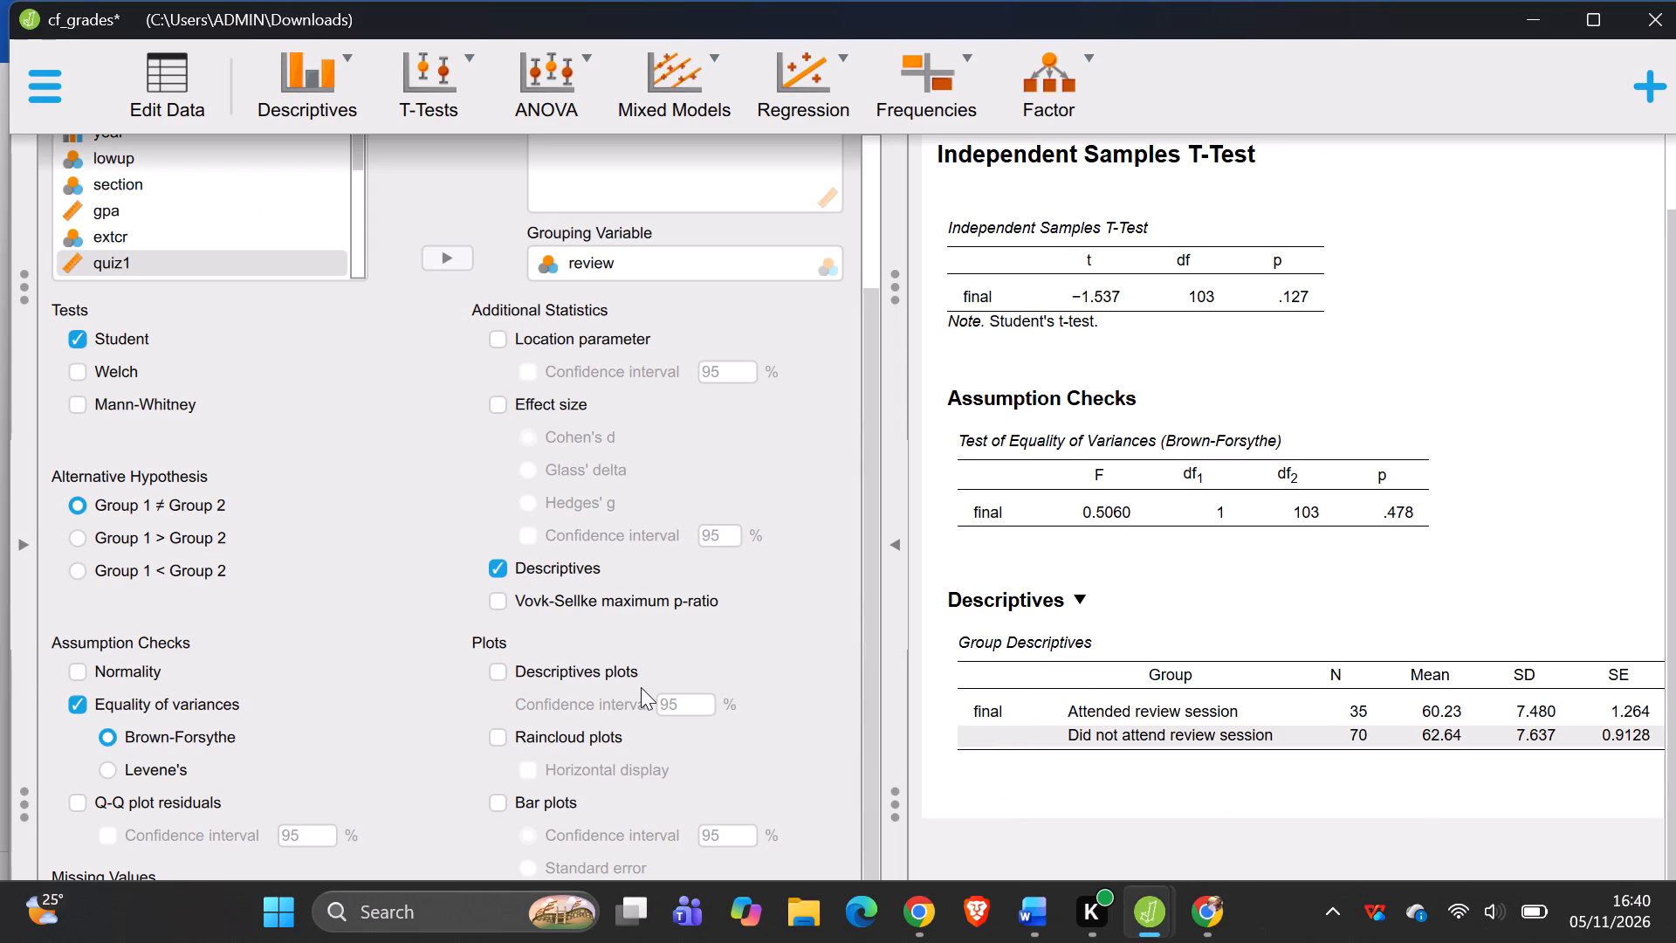
pyautogui.scroll(-1, 641, 687)
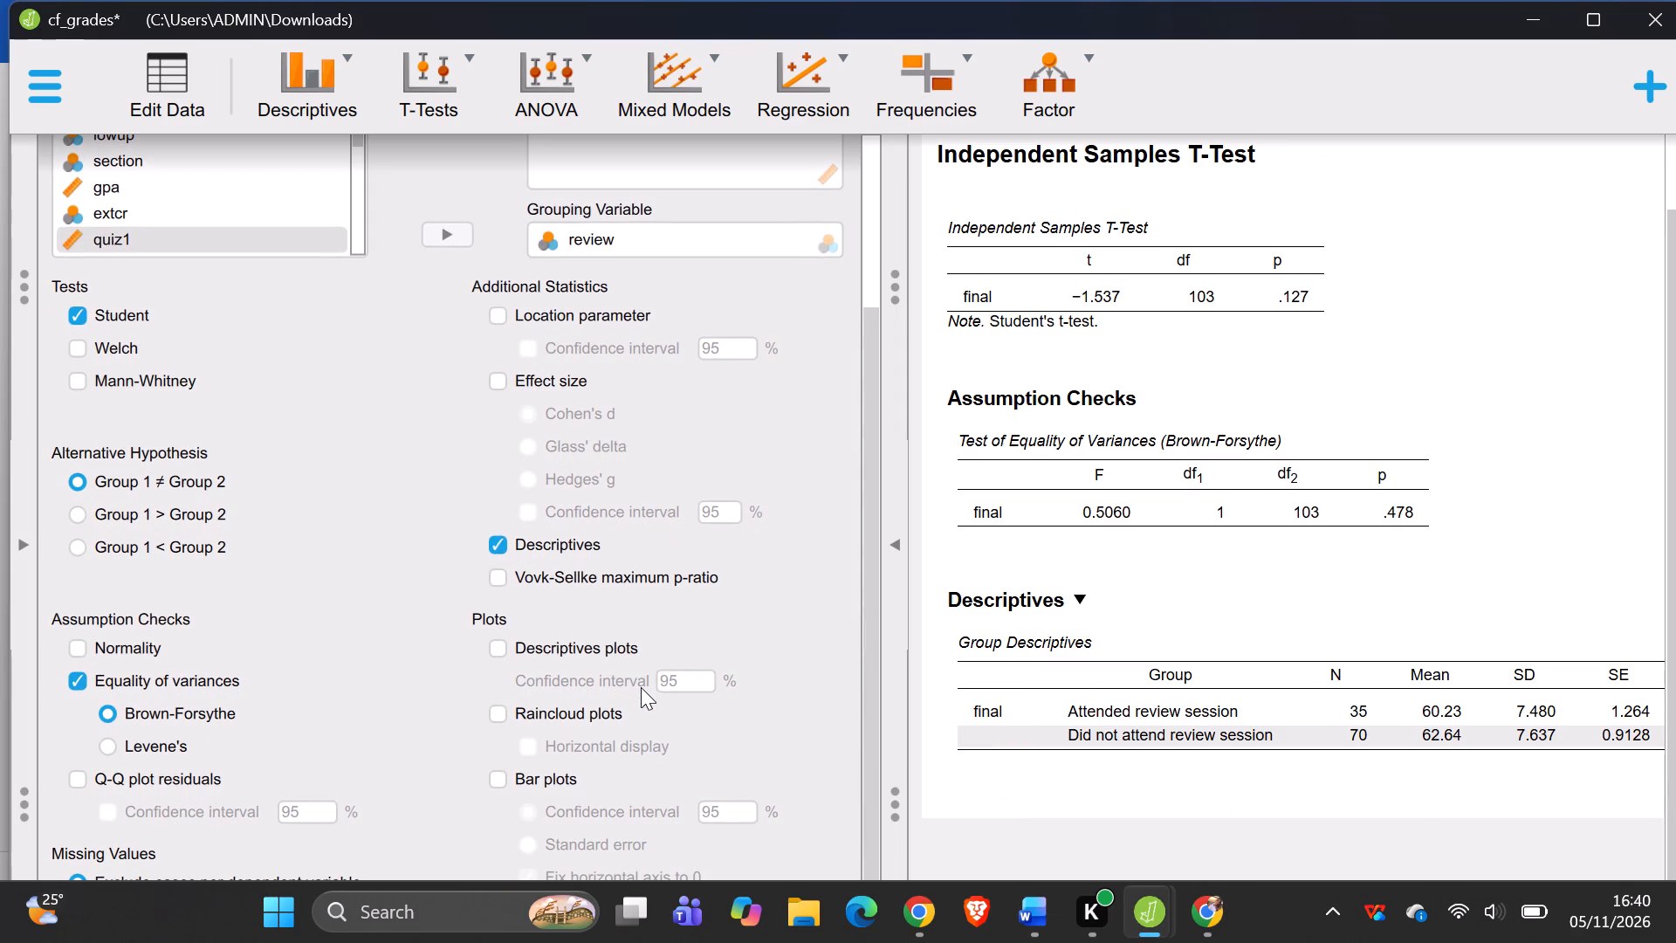
pyautogui.scroll(-1, 641, 687)
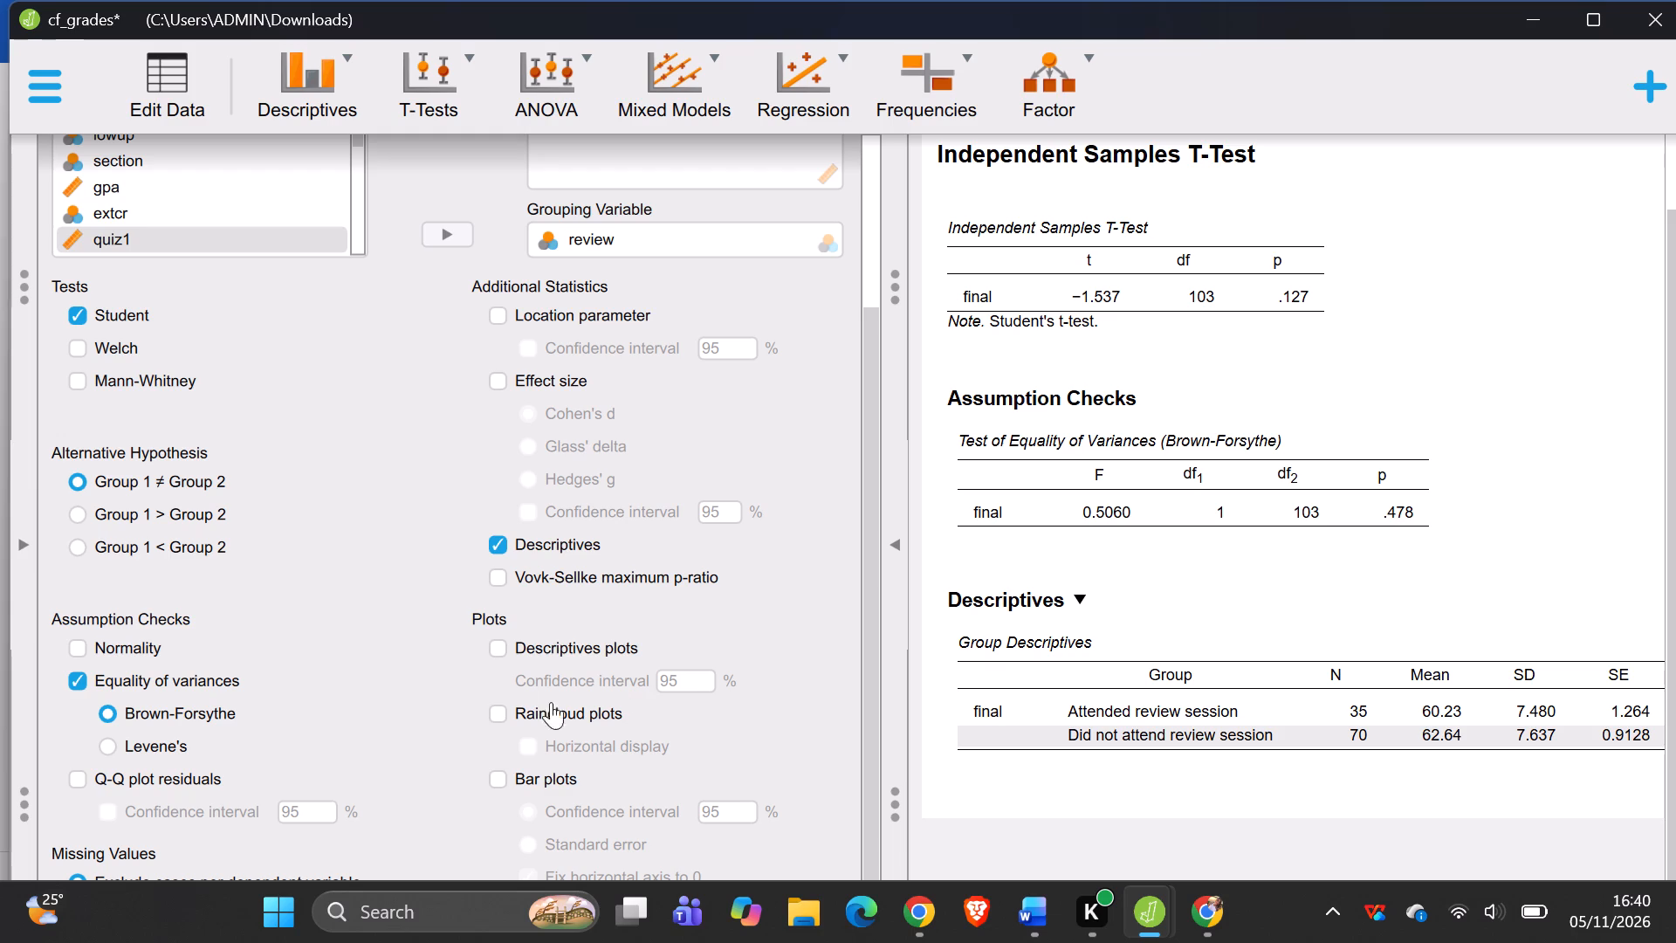
pyautogui.click(111, 747)
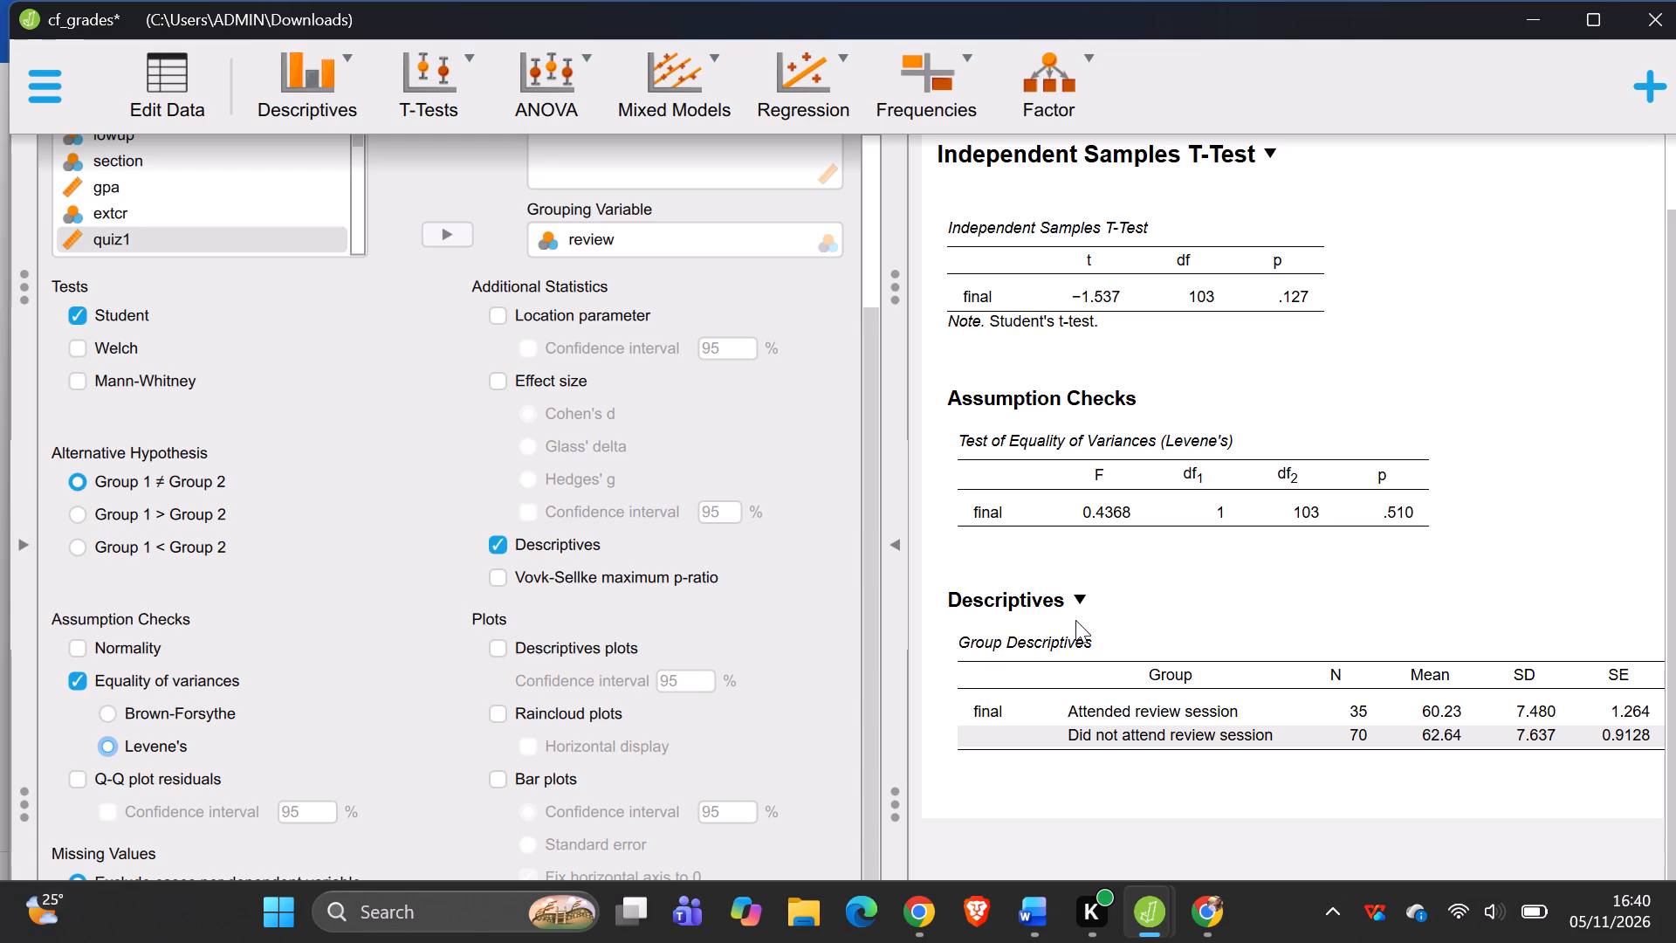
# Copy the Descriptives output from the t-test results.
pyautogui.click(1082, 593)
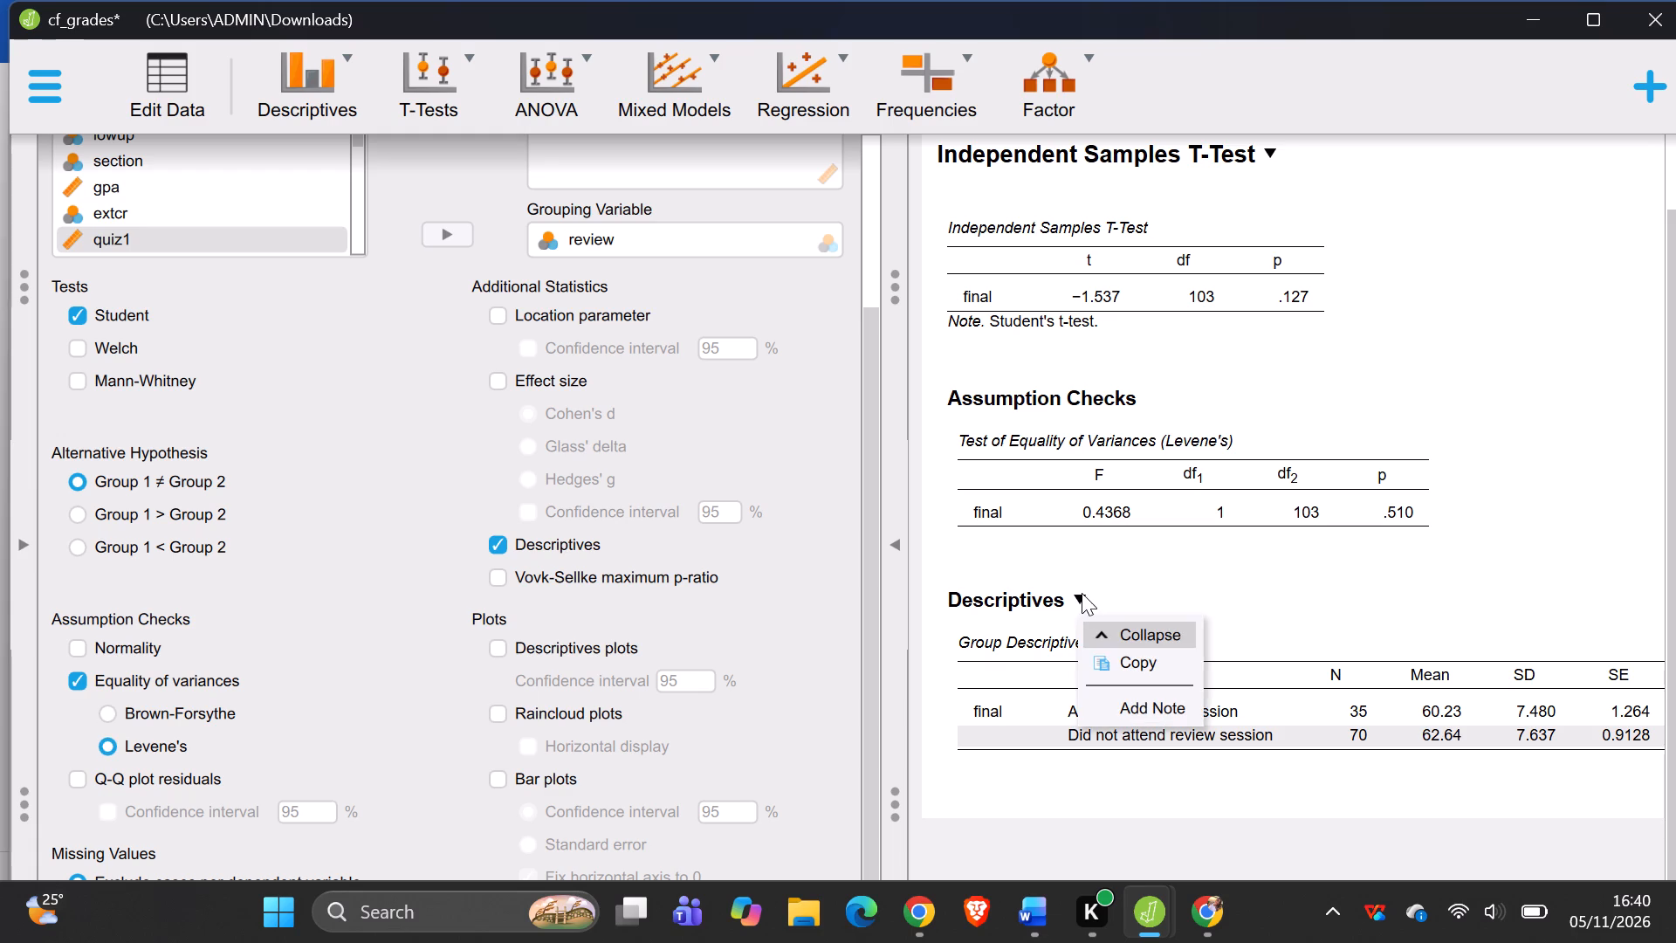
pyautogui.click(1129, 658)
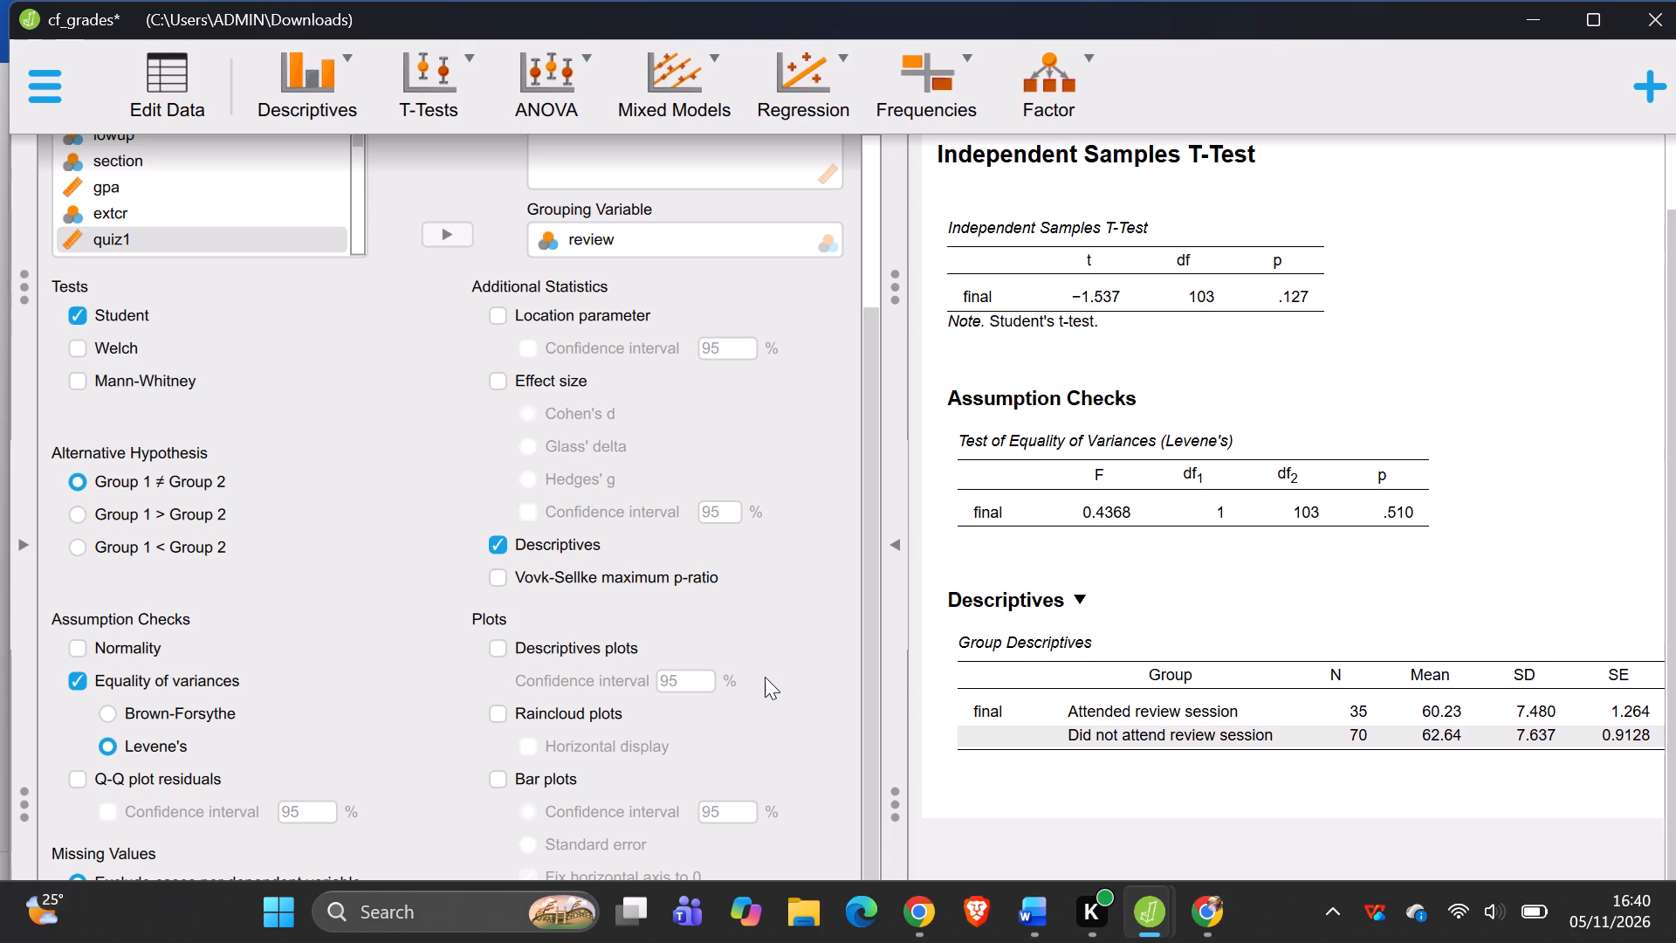
# Maximise the JASP window and look through the independent samples t-test options down to Missing Values.
pyautogui.scroll(-1, 765, 677)
pyautogui.scroll(-3, 373, 672)
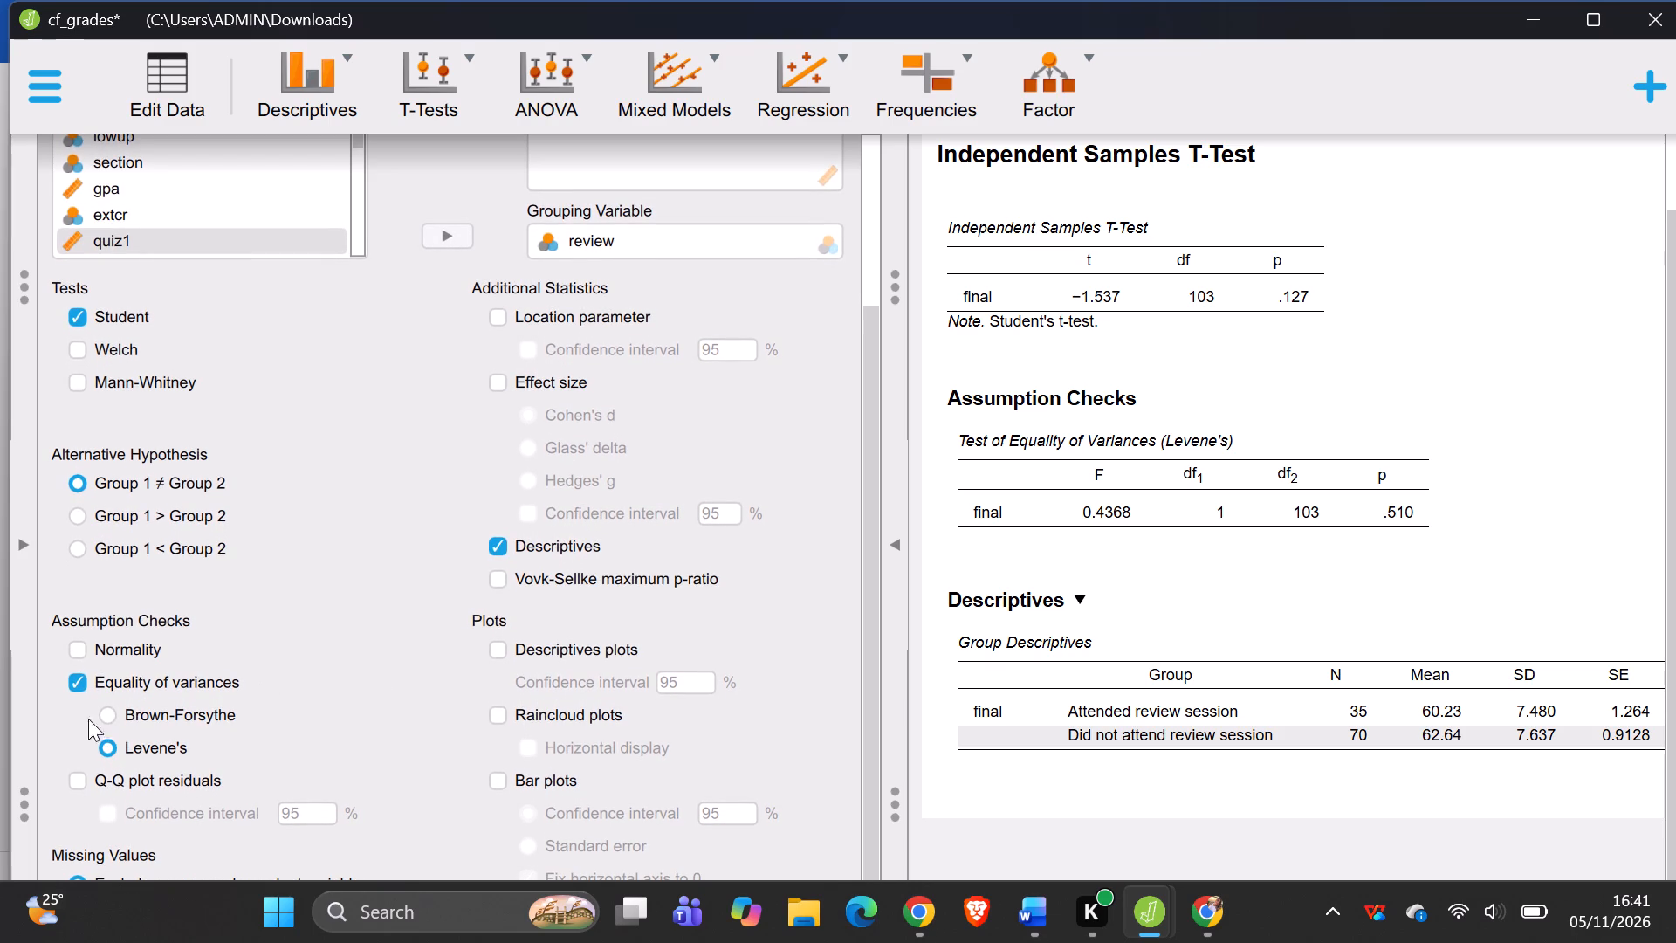
pyautogui.scroll(-2, 115, 746)
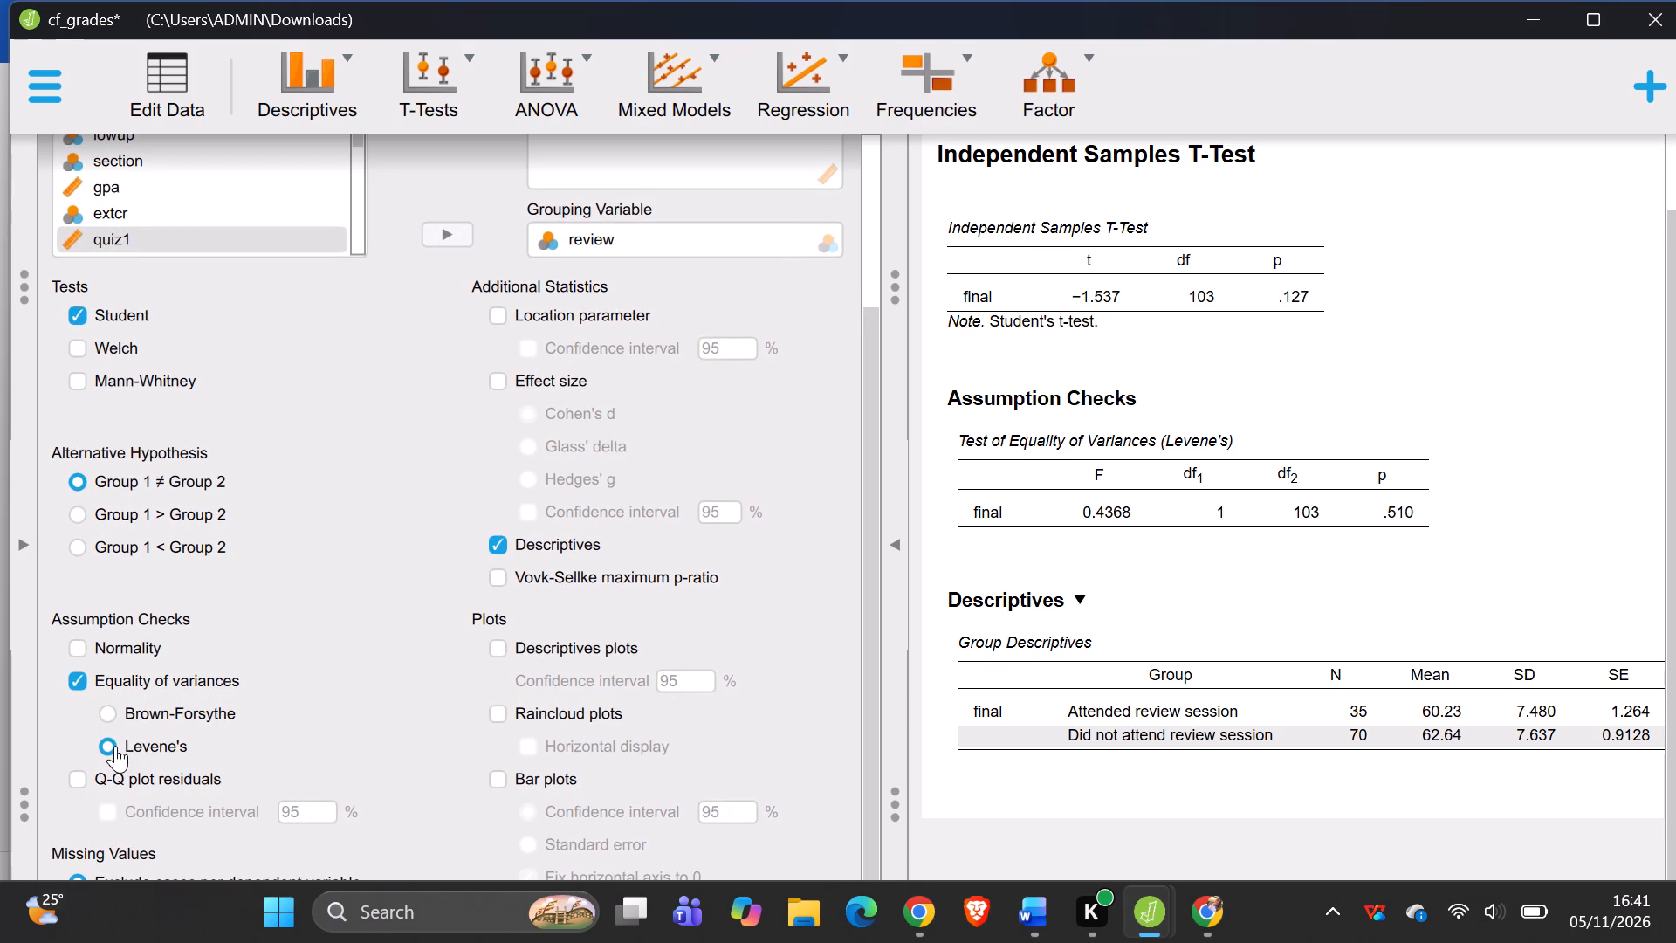
pyautogui.click(868, 284)
pyautogui.moveTo(868, 284); pyautogui.dragTo(887, 595)
pyautogui.scroll(1, 872, 306)
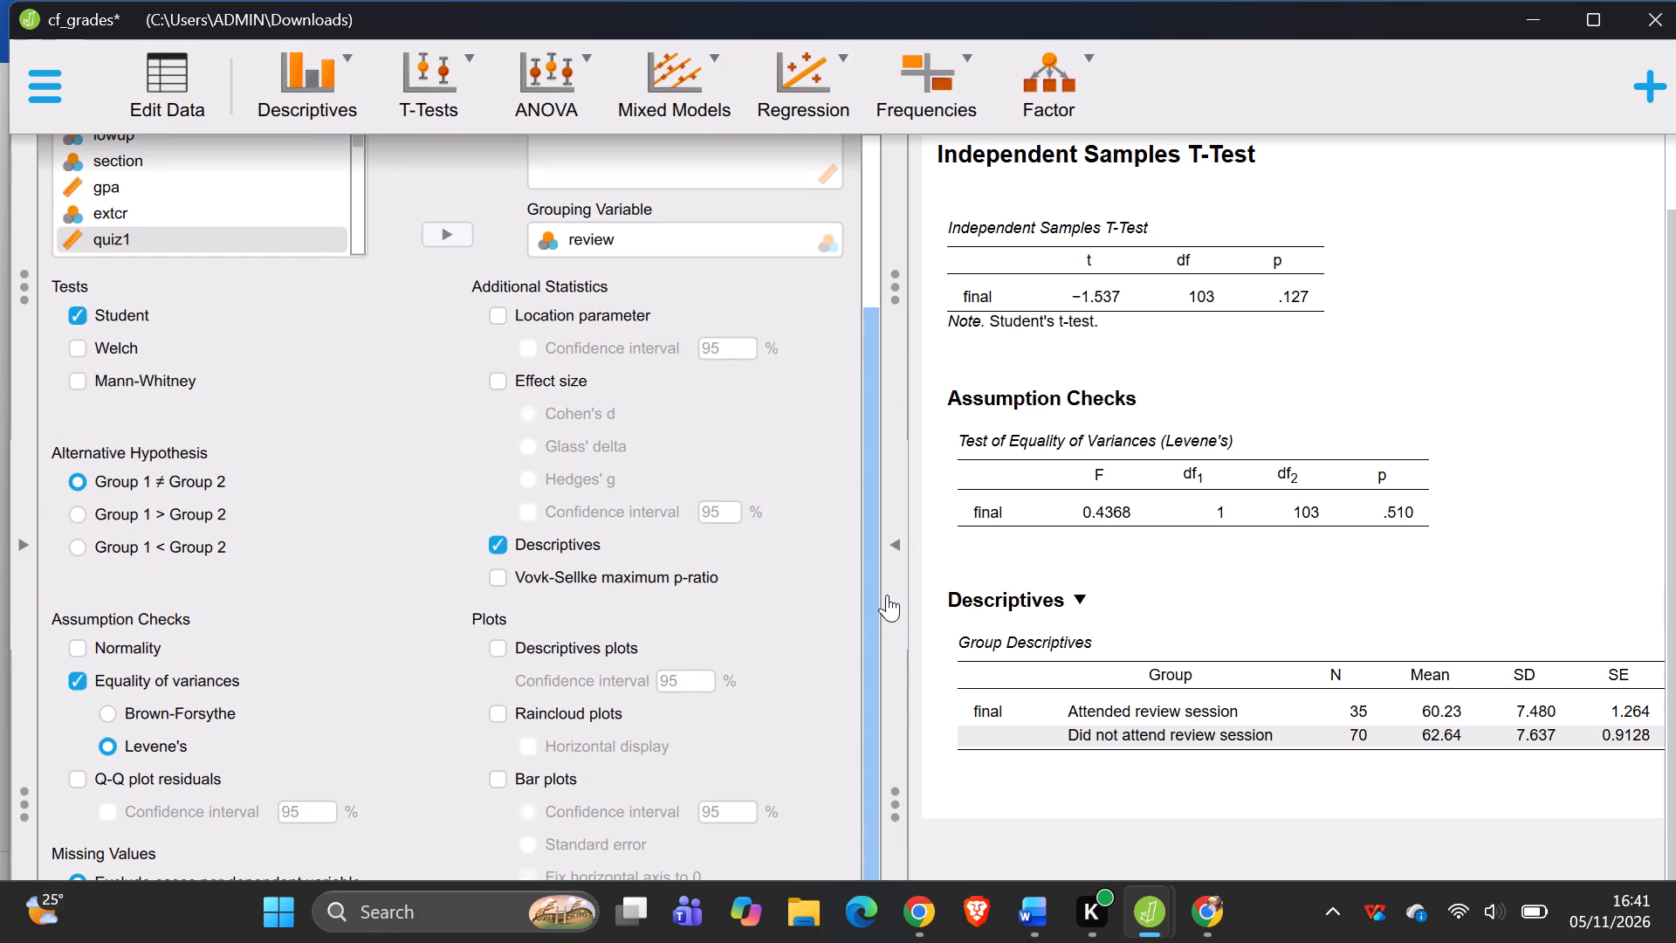
pyautogui.moveTo(887, 595); pyautogui.dragTo(883, 619)
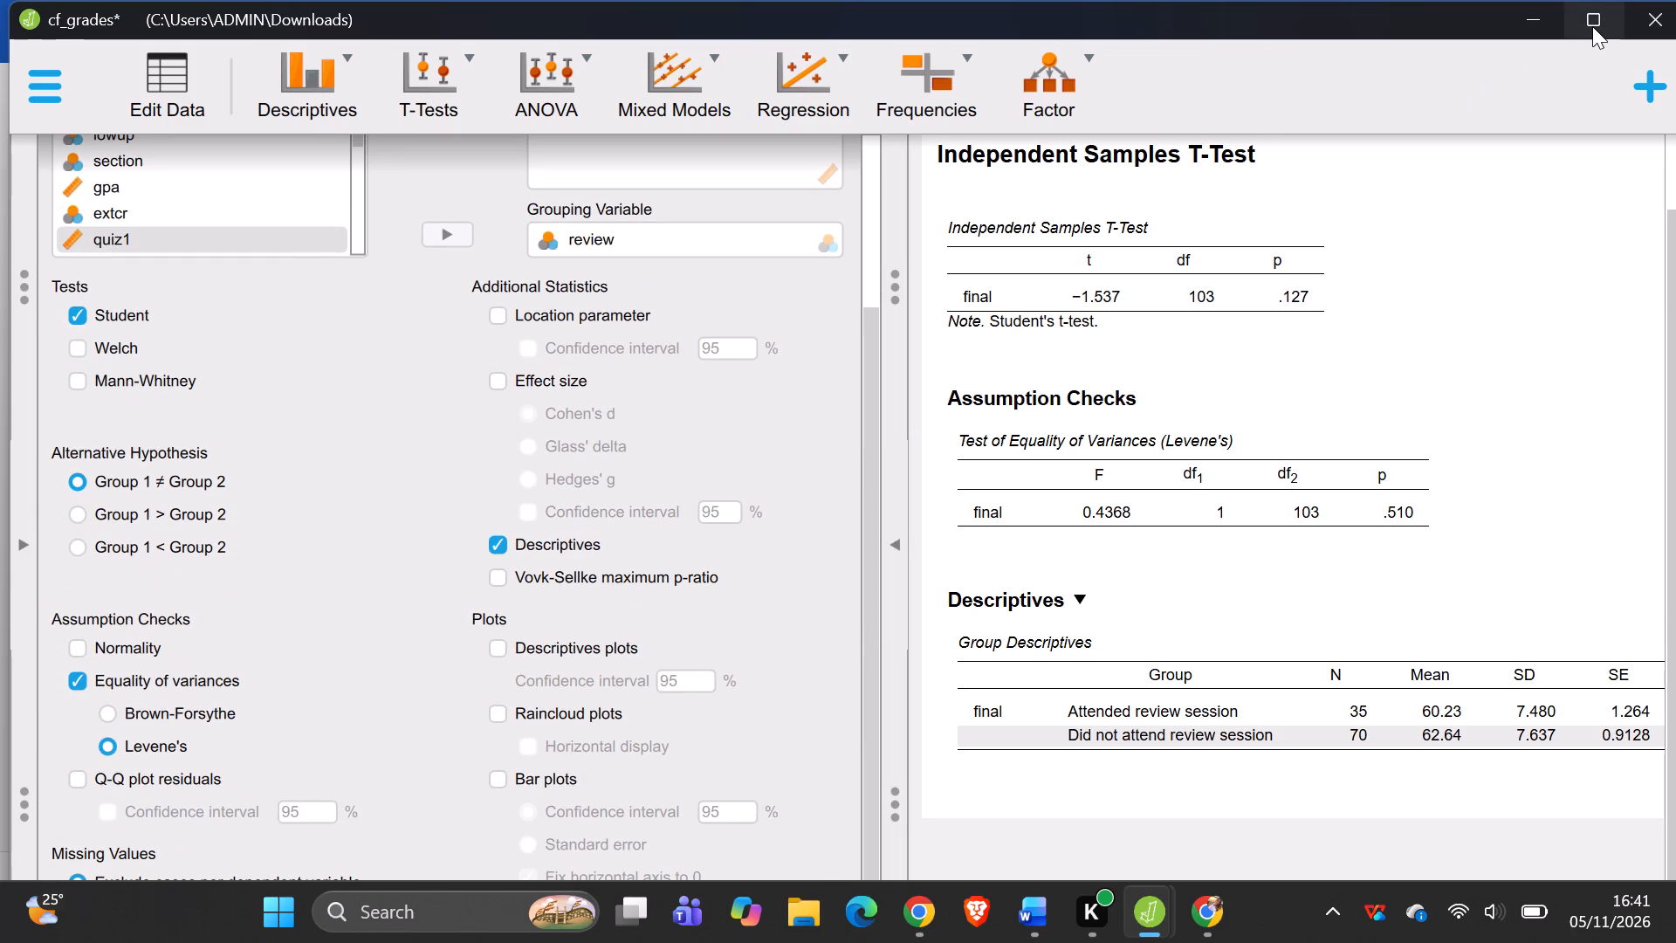
pyautogui.click(1592, 26)
pyautogui.scroll(-2, 663, 361)
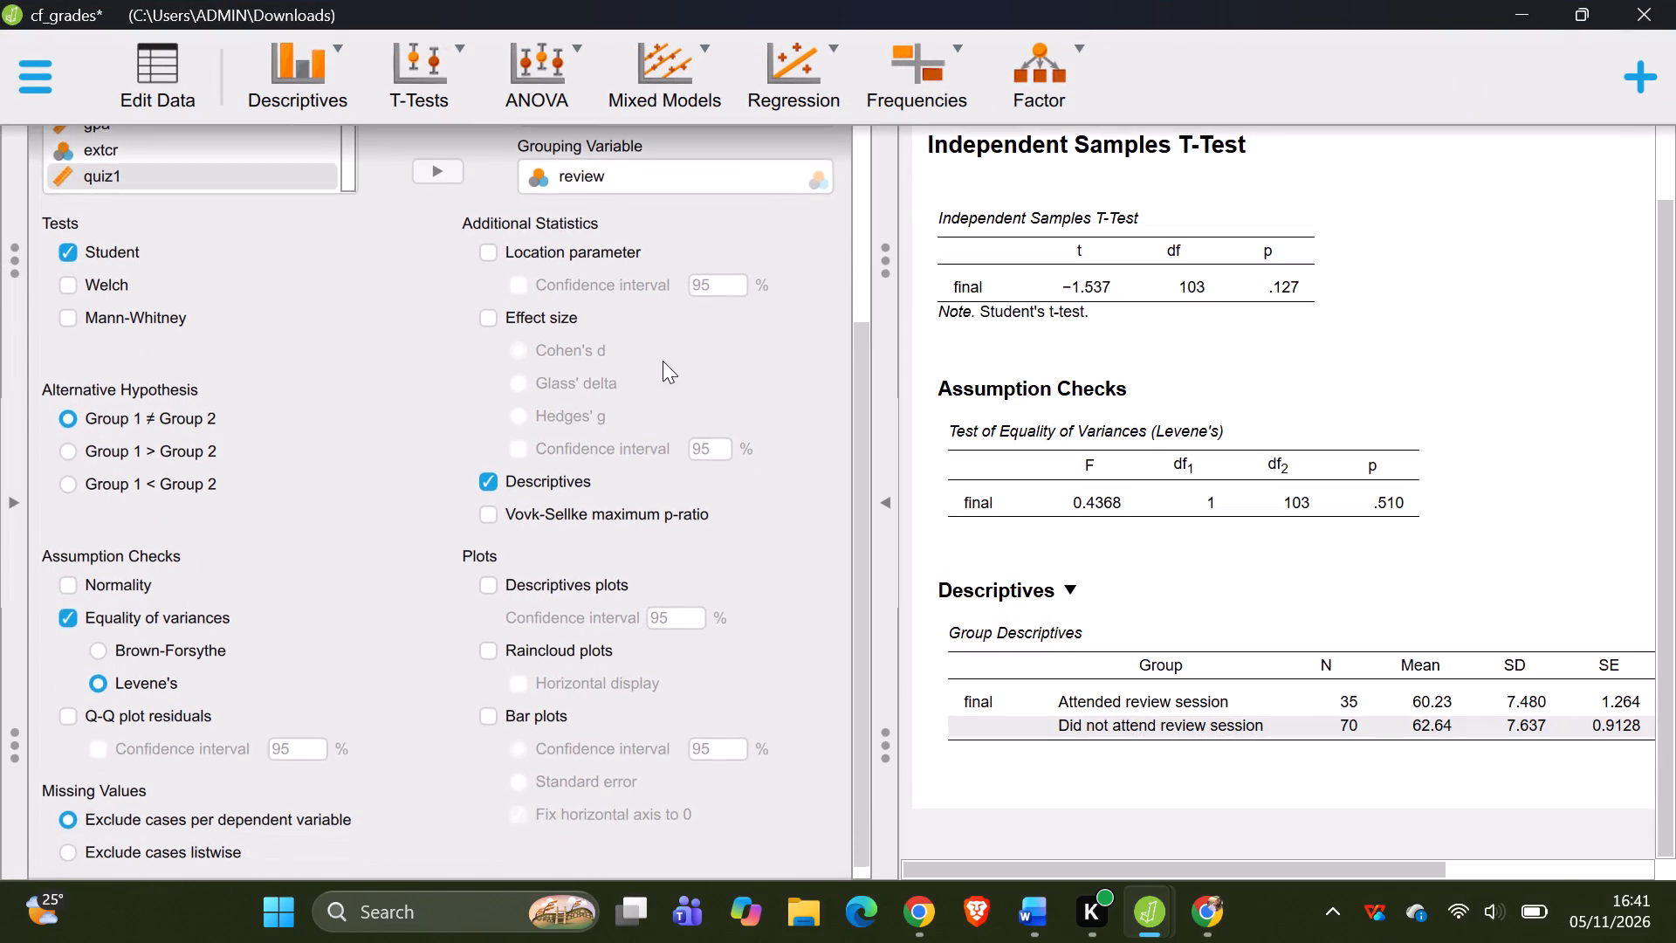
pyautogui.scroll(-2, 663, 361)
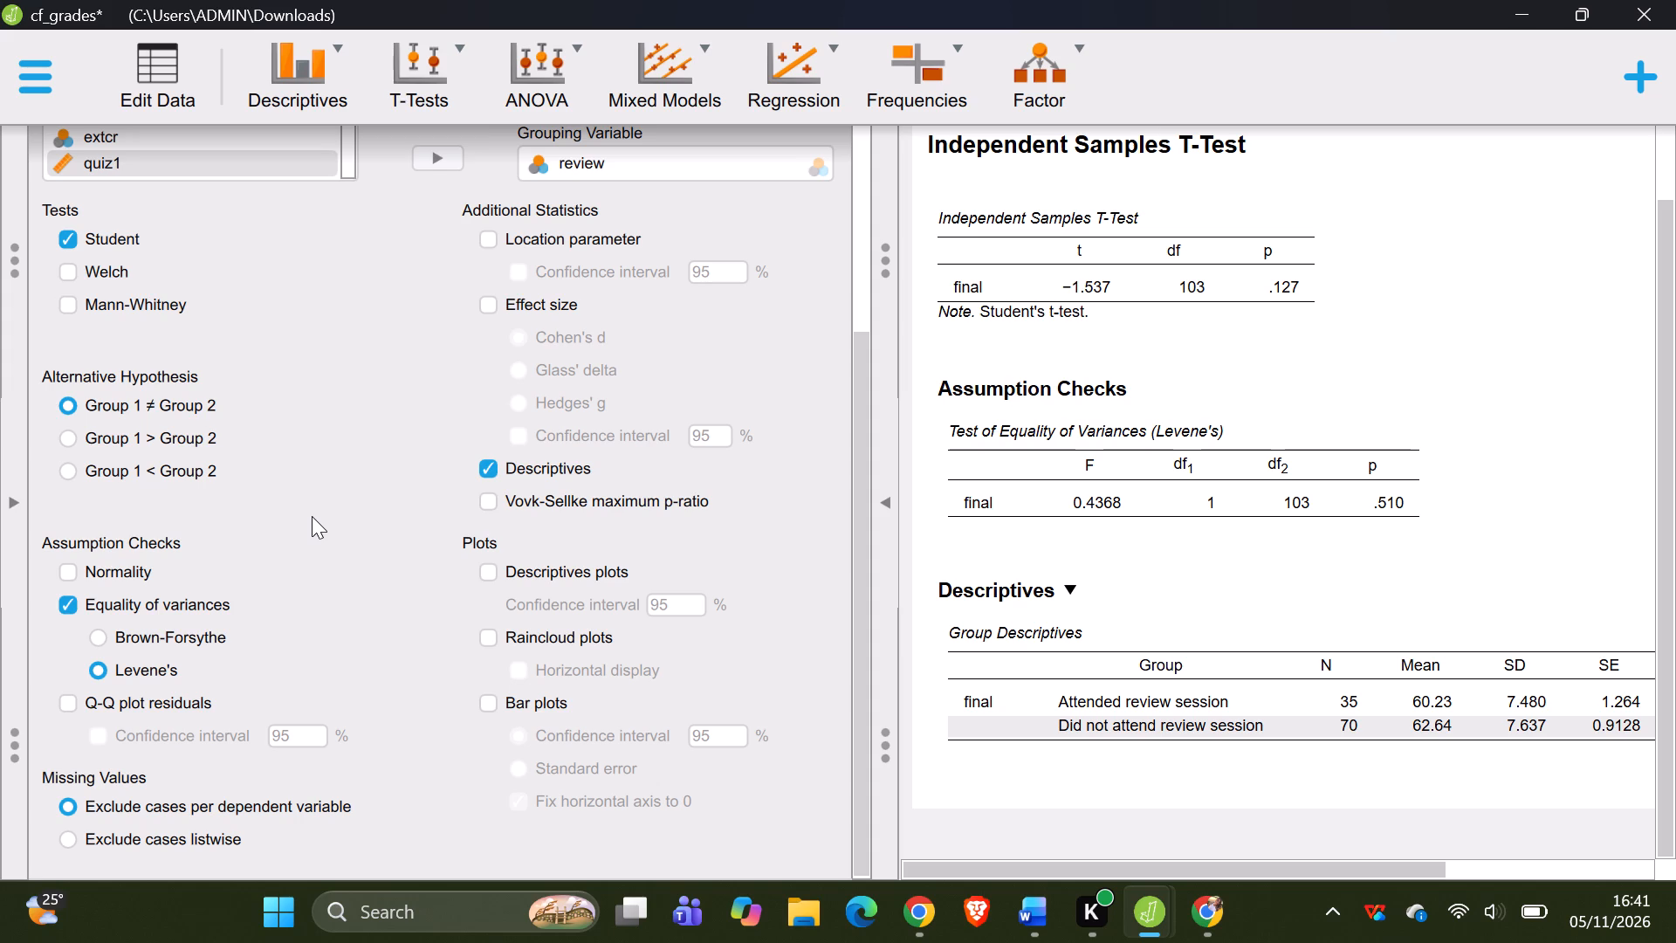
pyautogui.scroll(2, 312, 516)
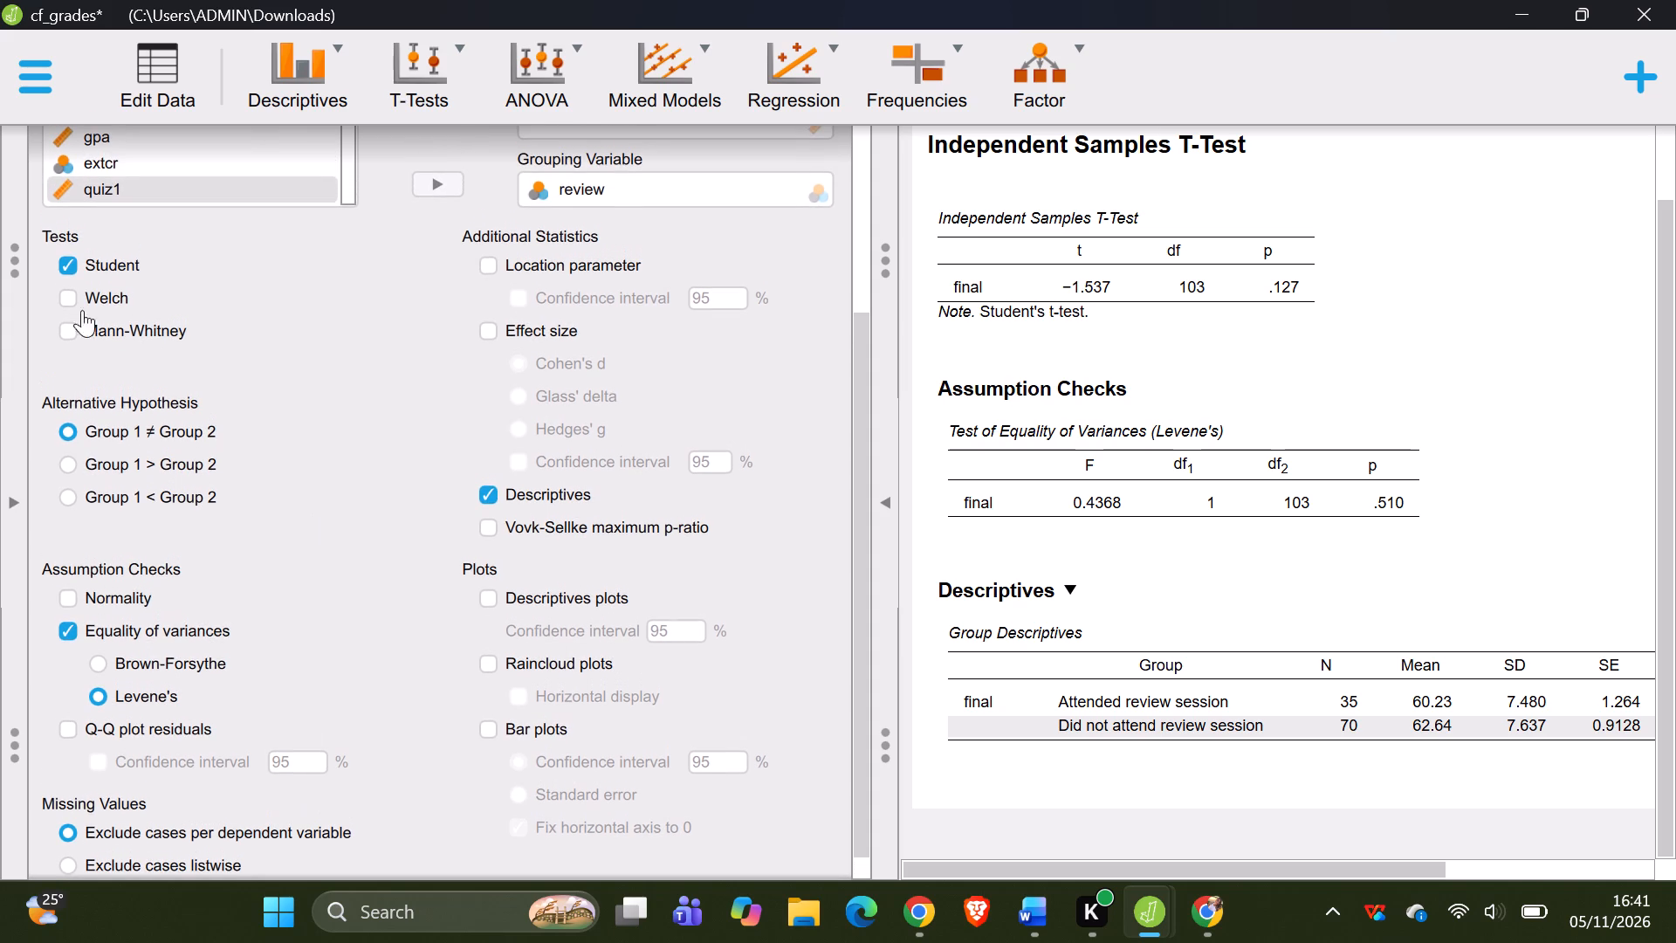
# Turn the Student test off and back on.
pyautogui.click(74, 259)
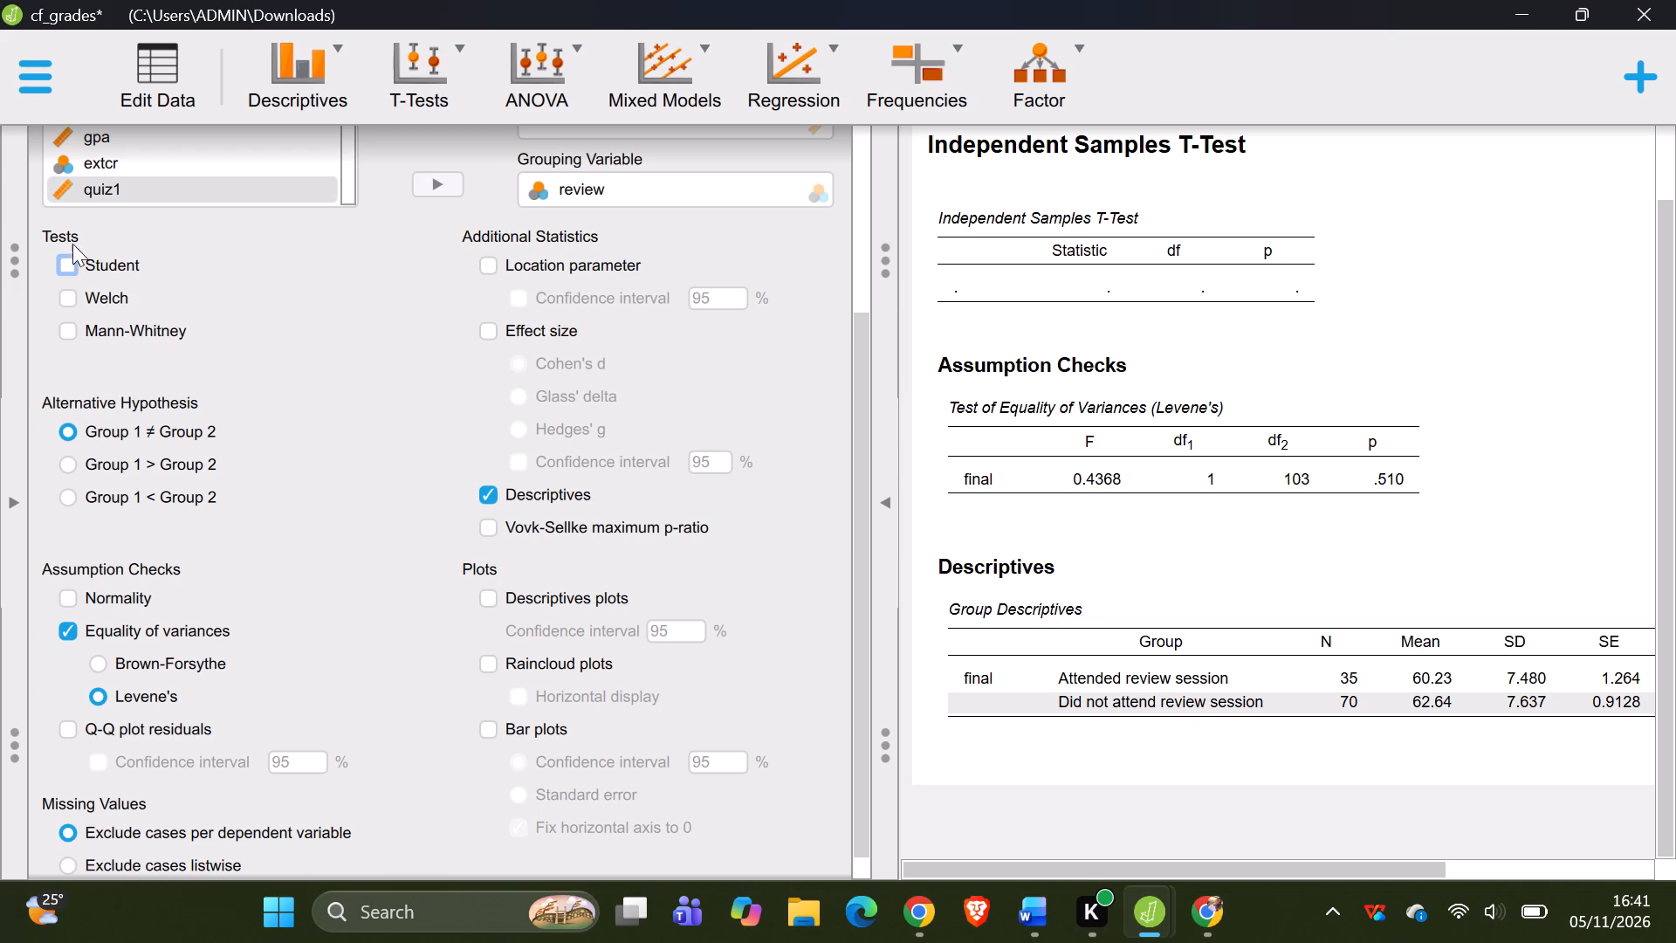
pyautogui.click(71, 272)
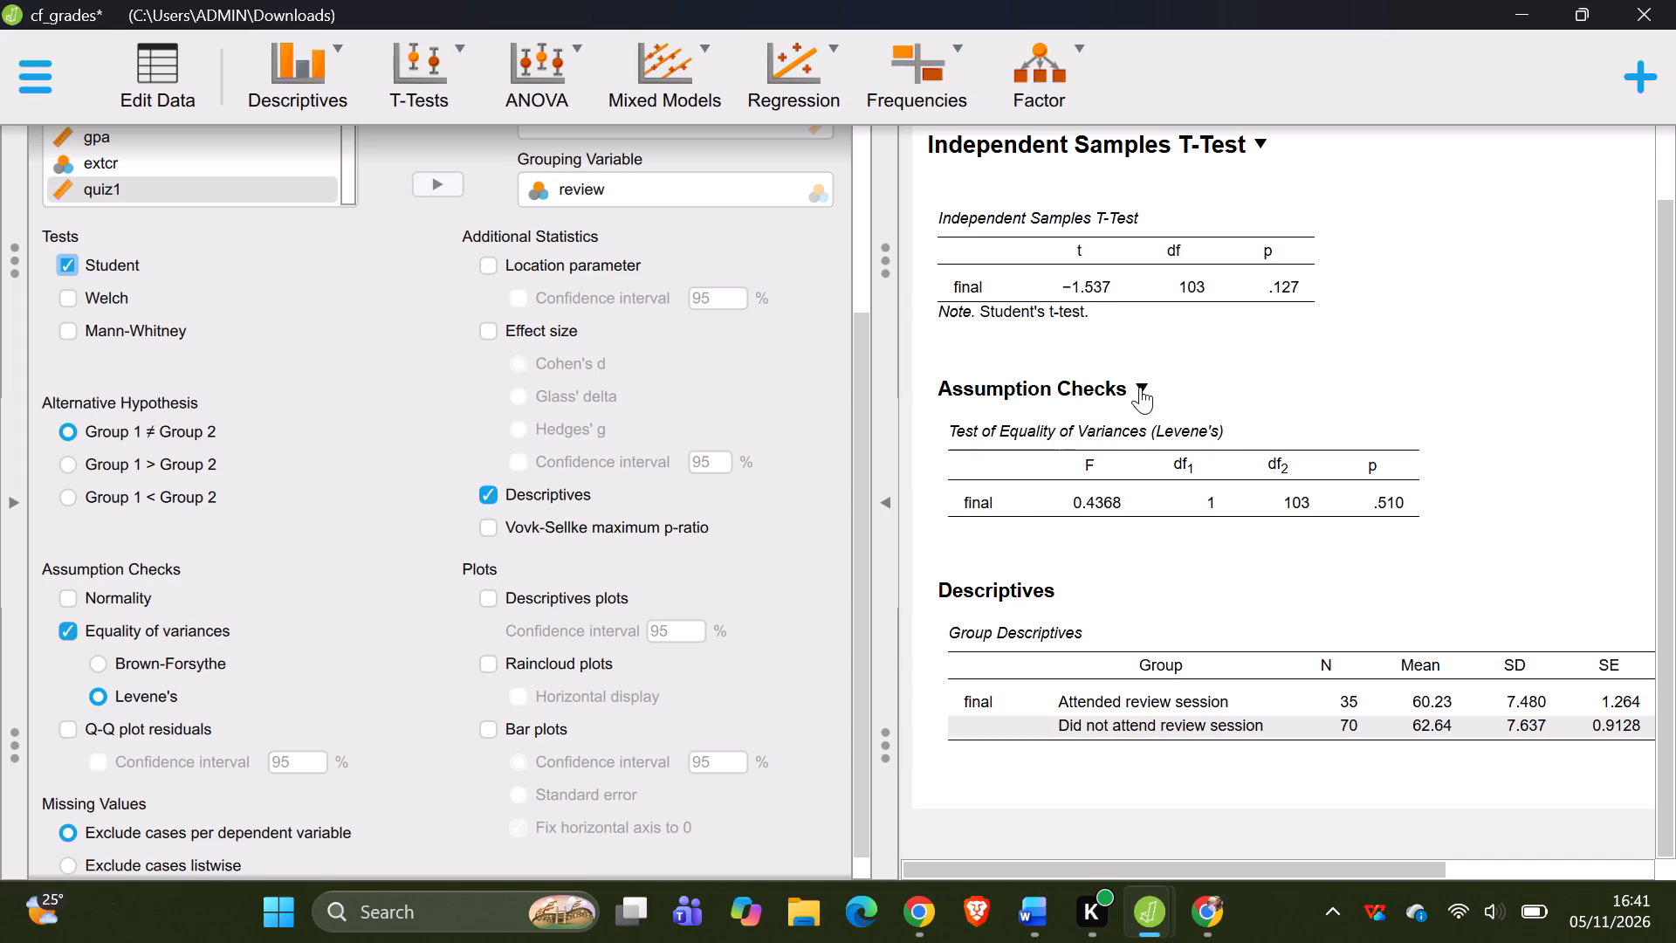
# Copy the Assumption Checks output containing Levene's test of equality of variances.
pyautogui.click(1139, 390)
pyautogui.click(1180, 454)
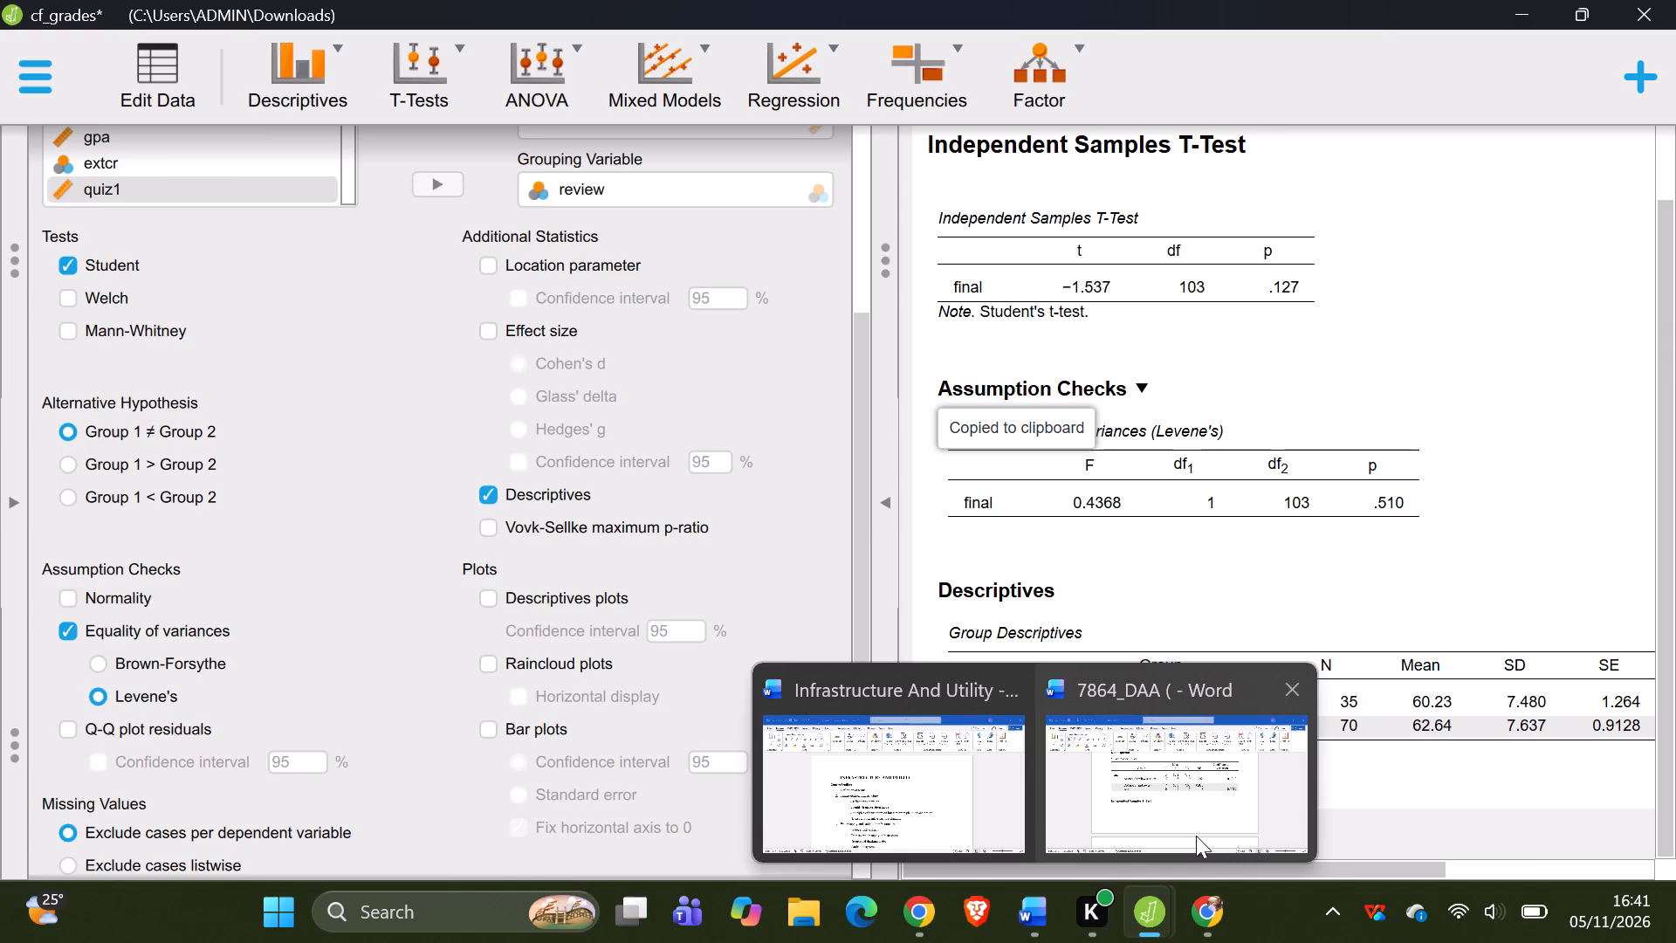
# In the 7864_DAA Word report, replace the Group Descriptives table with the copied Levene's Assumption Checks output, merging its formatting.
pyautogui.click(1199, 796)
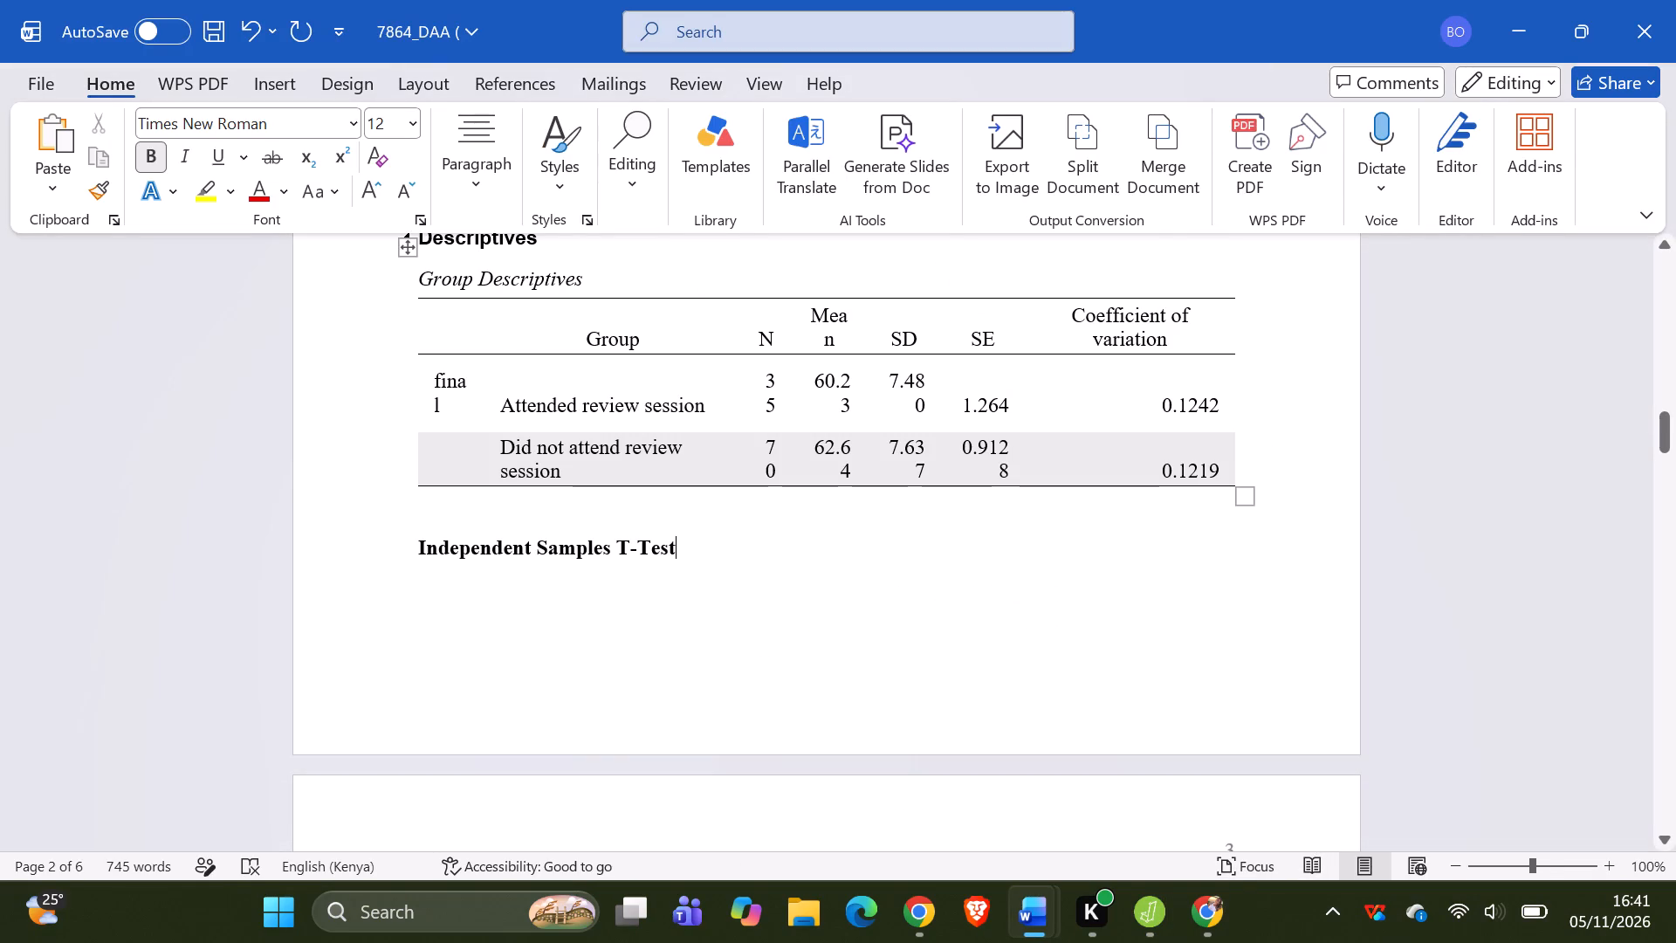
pyautogui.click(405, 248)
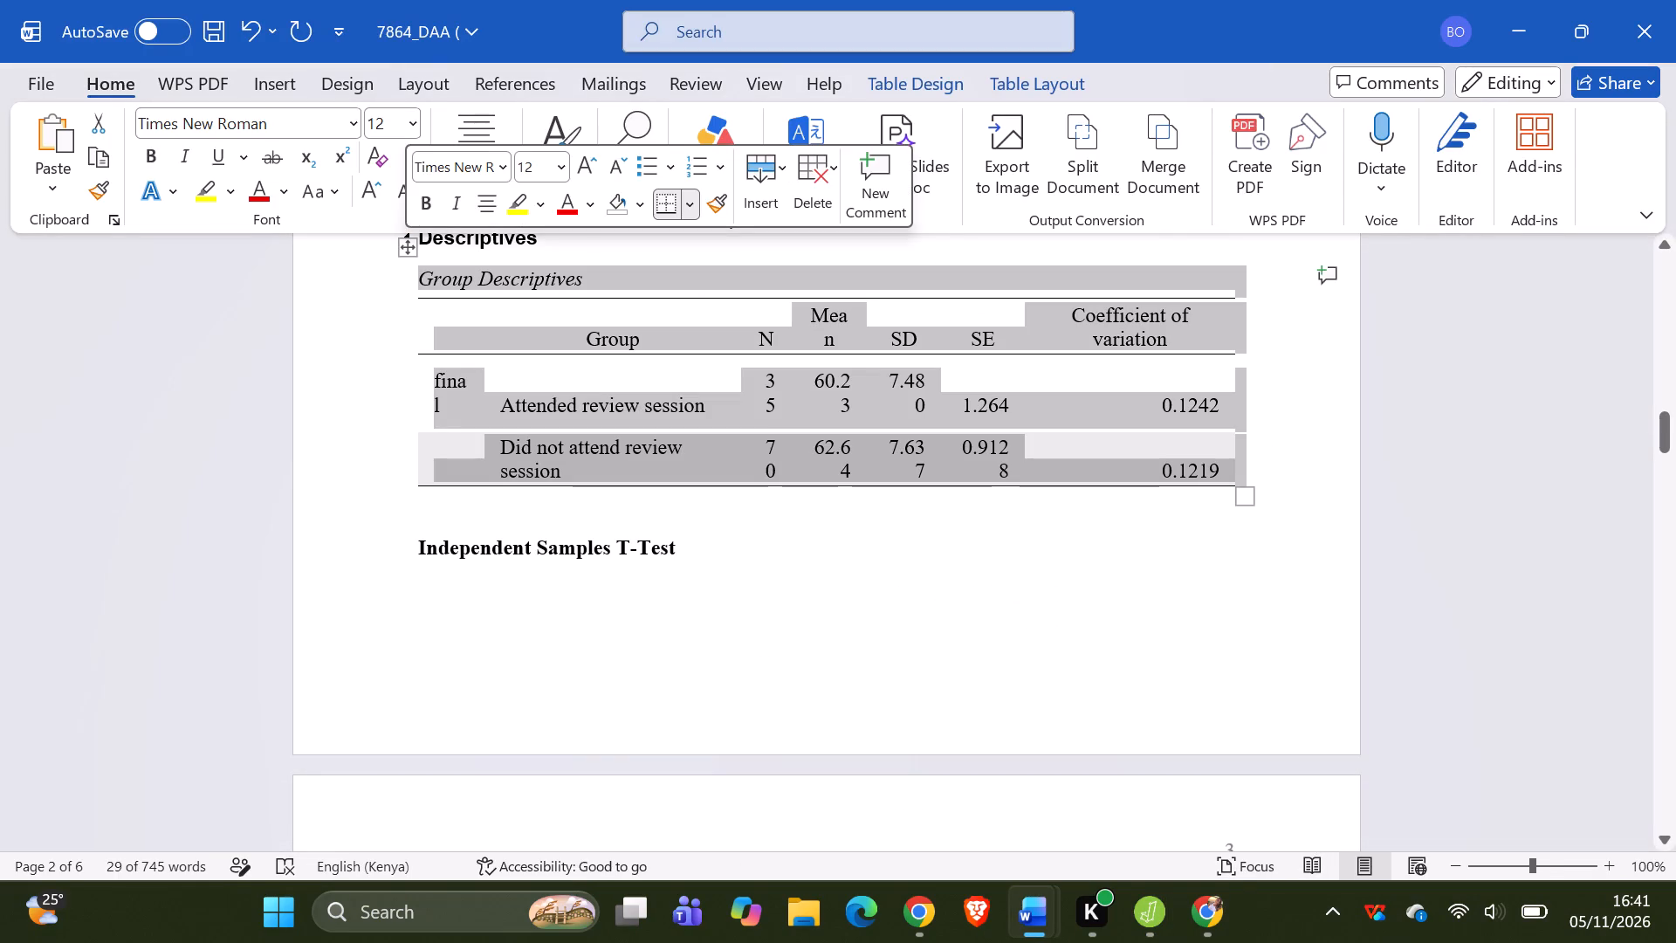
pyautogui.press('BackSpace')
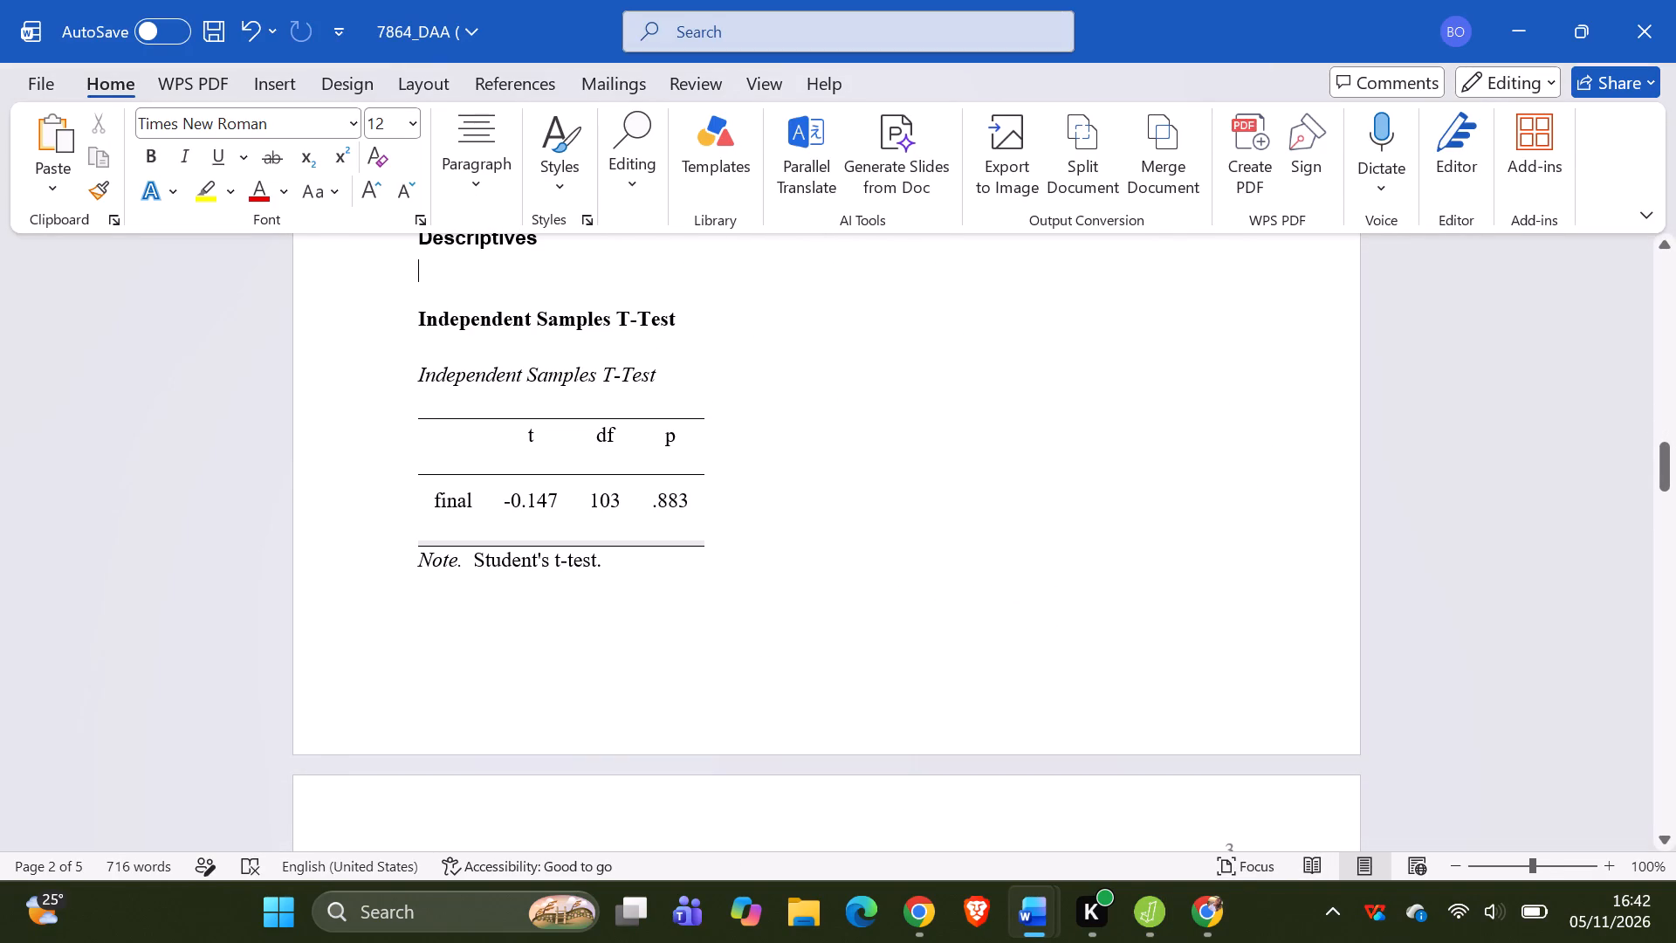
pyautogui.rightClick(427, 274)
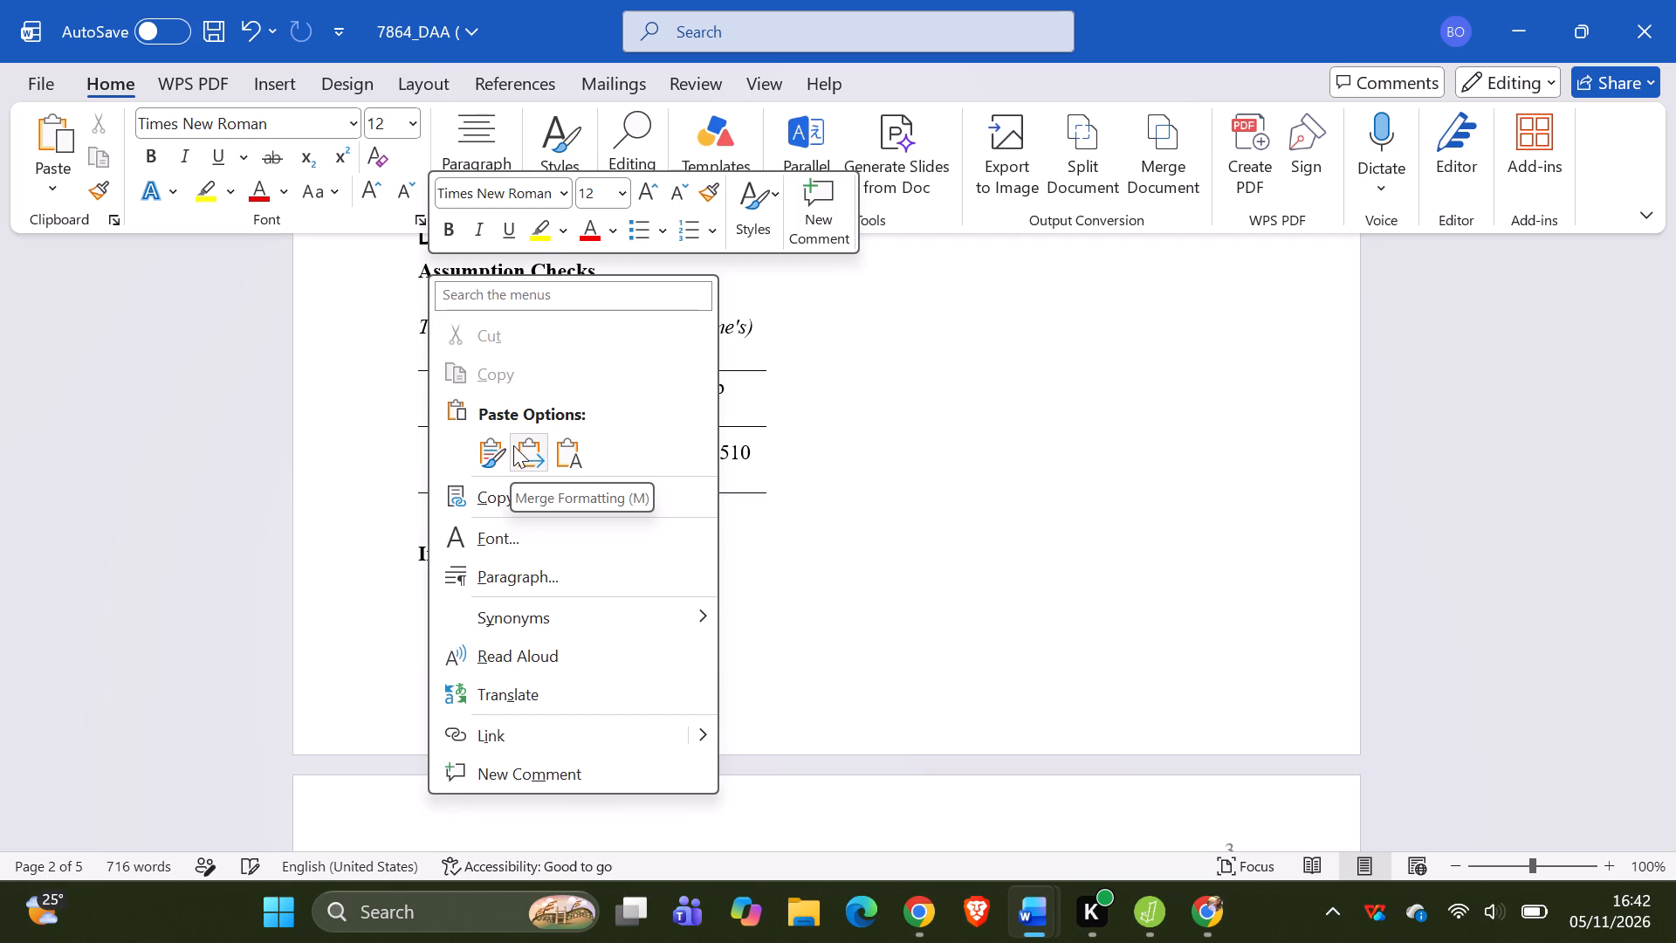
pyautogui.click(519, 449)
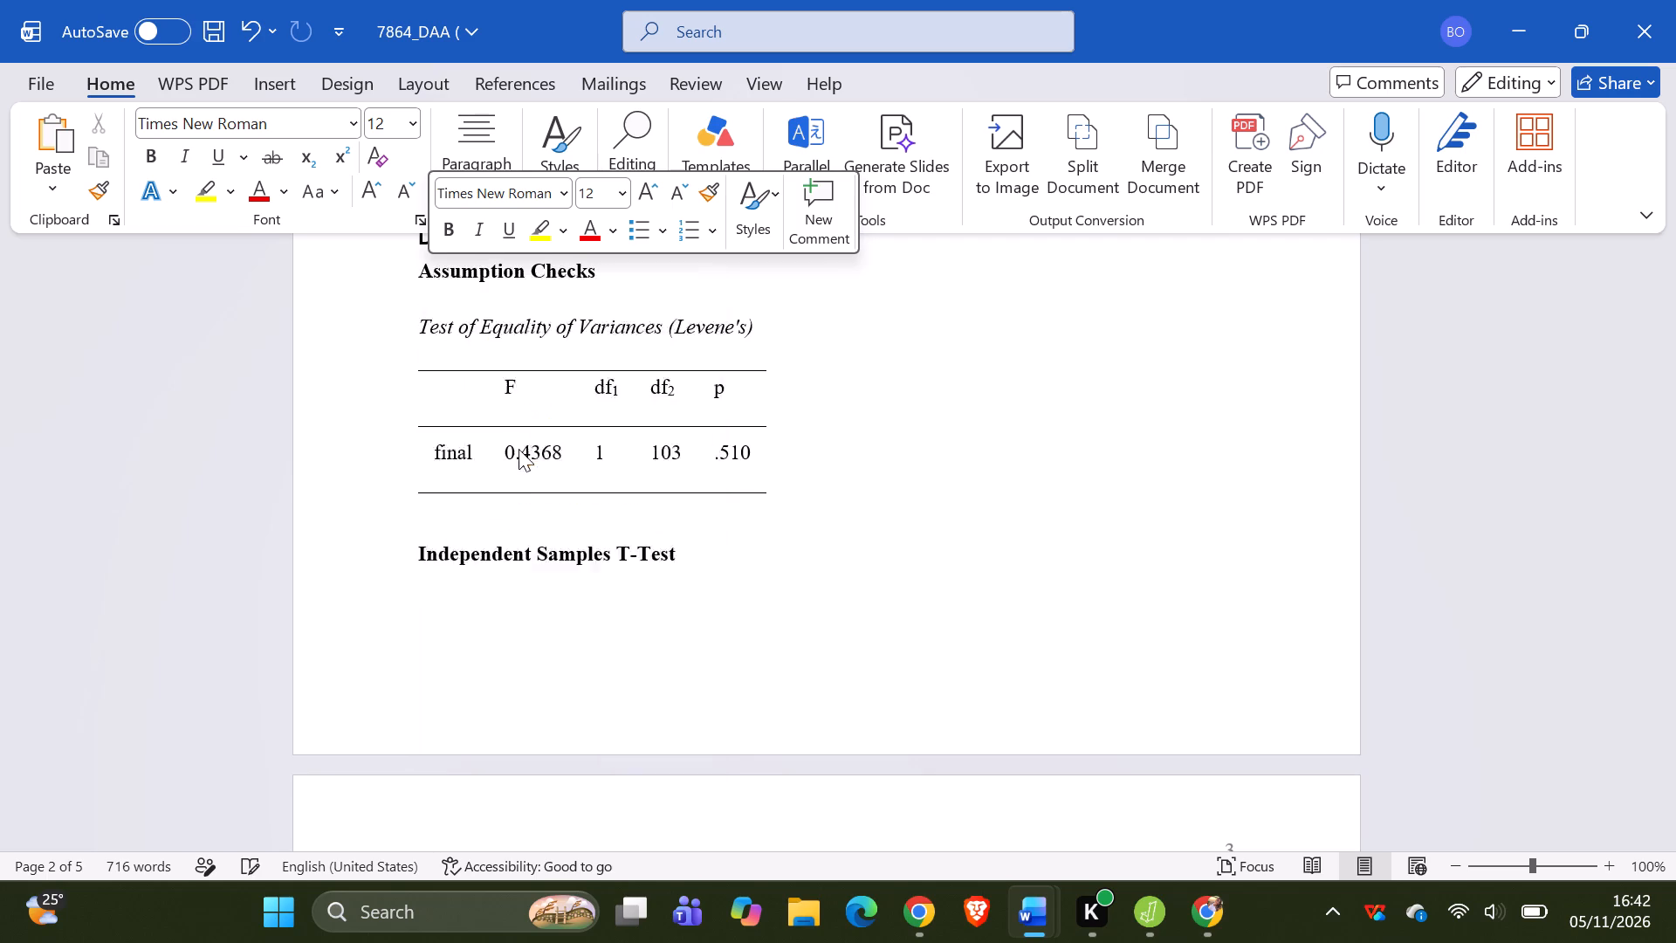
pyautogui.click(977, 387)
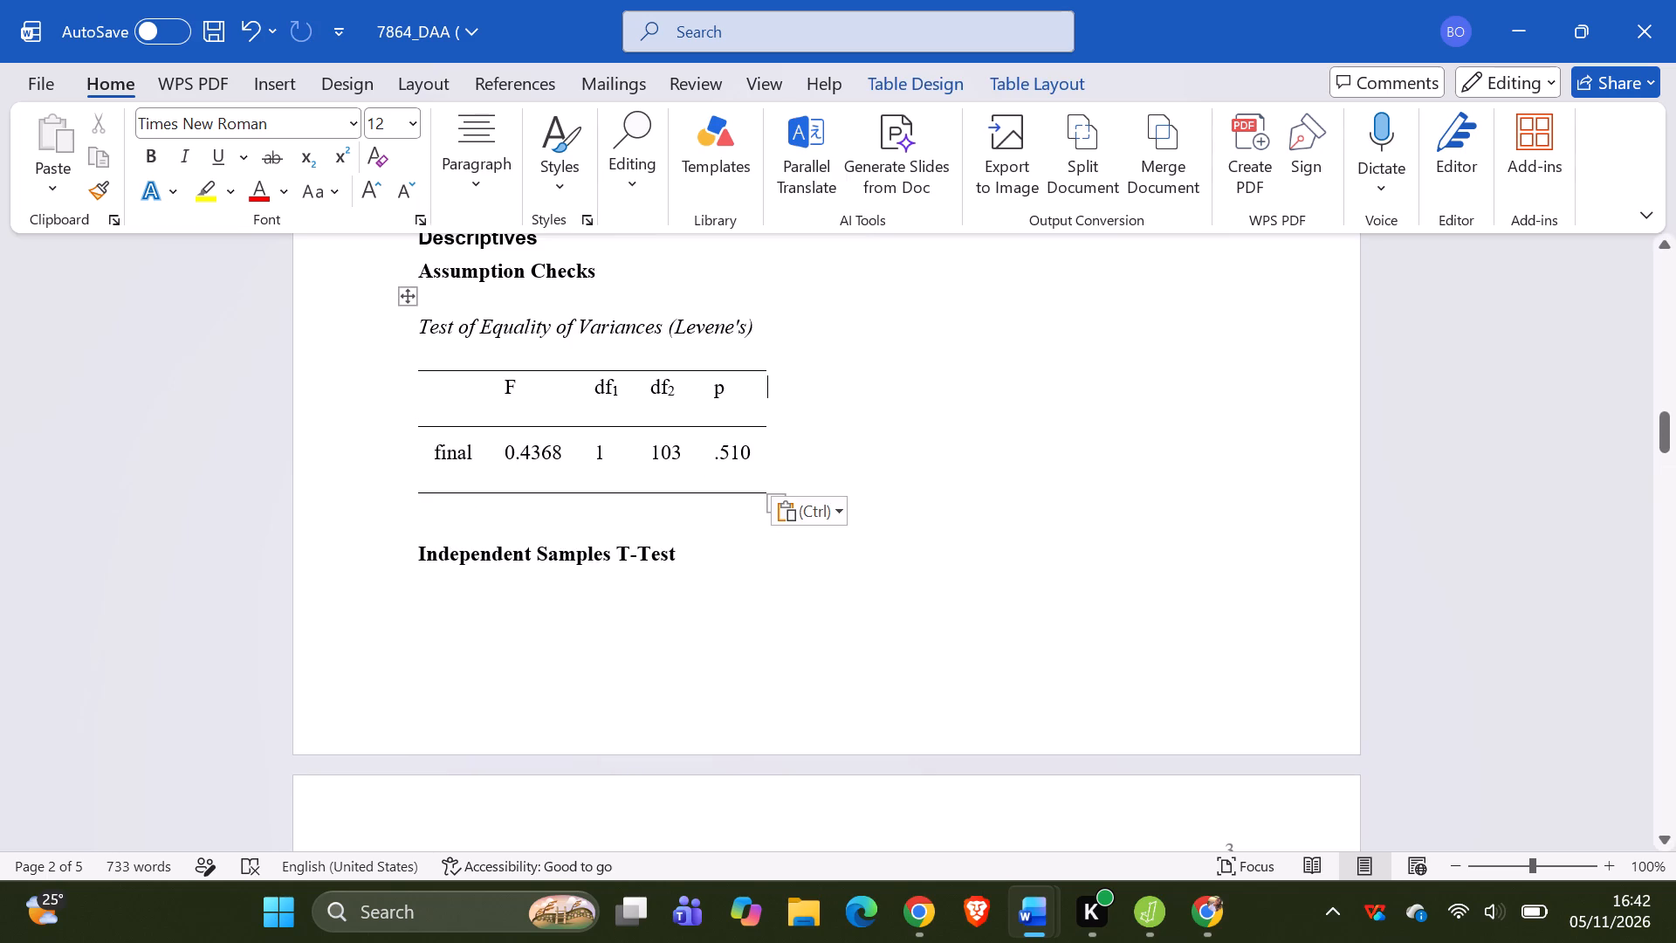
# Switch to the cf_grades results in JASP, copy the Independent Samples T-Test table and return to the Word report.
pyautogui.scroll(-2, 977, 387)
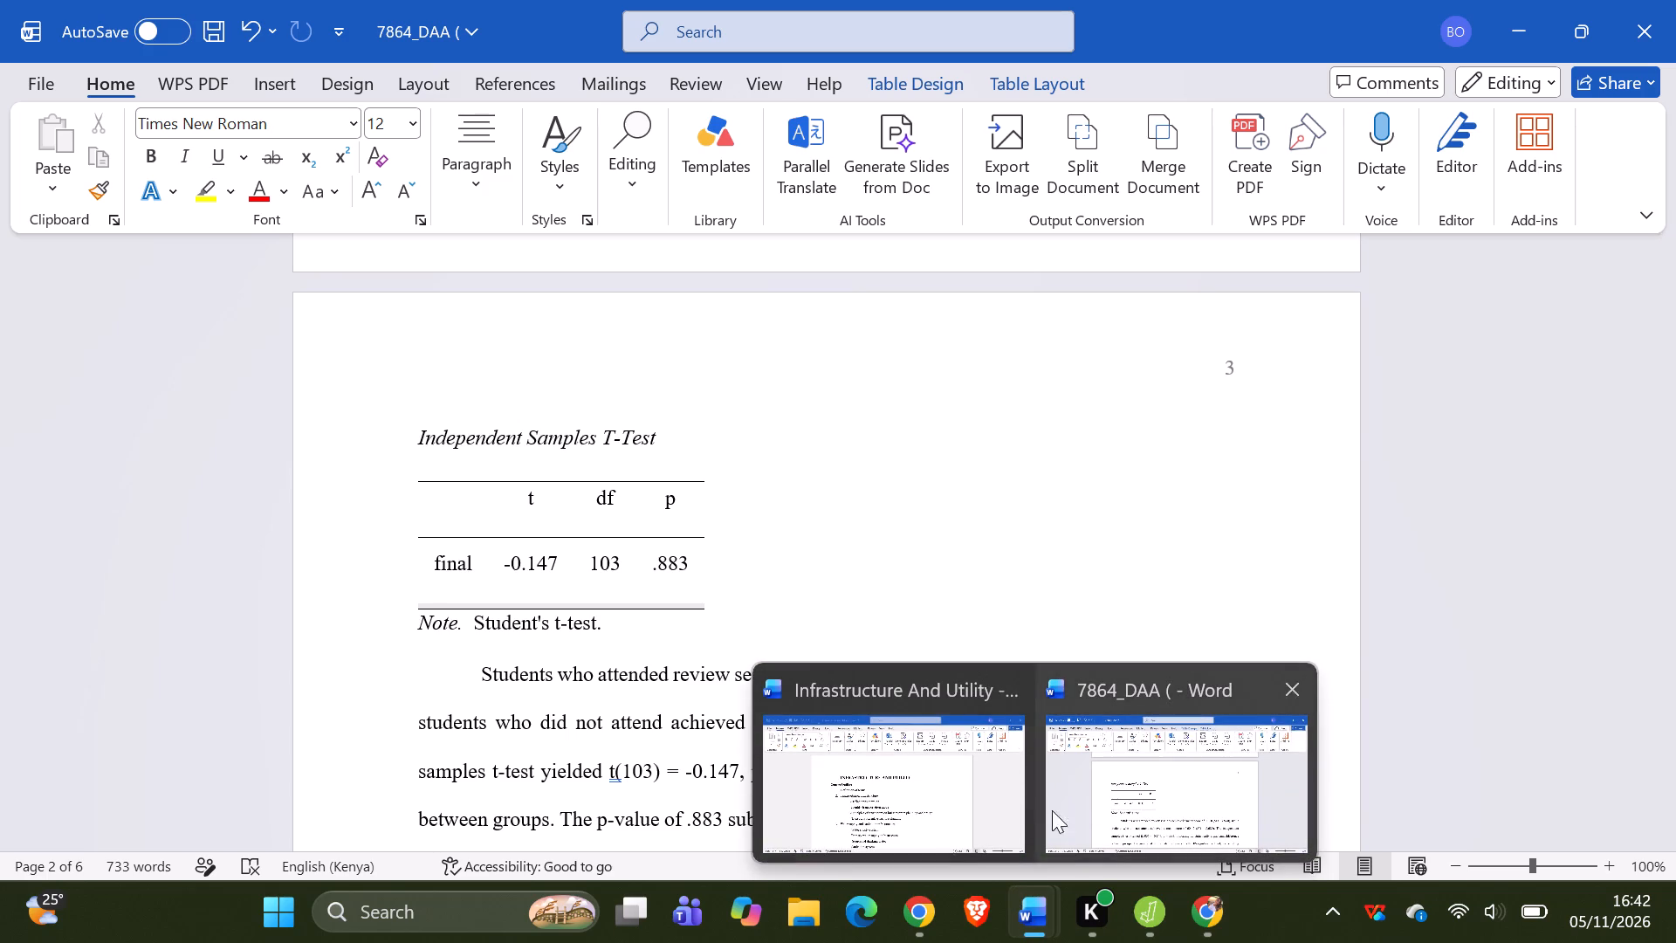
pyautogui.click(1170, 925)
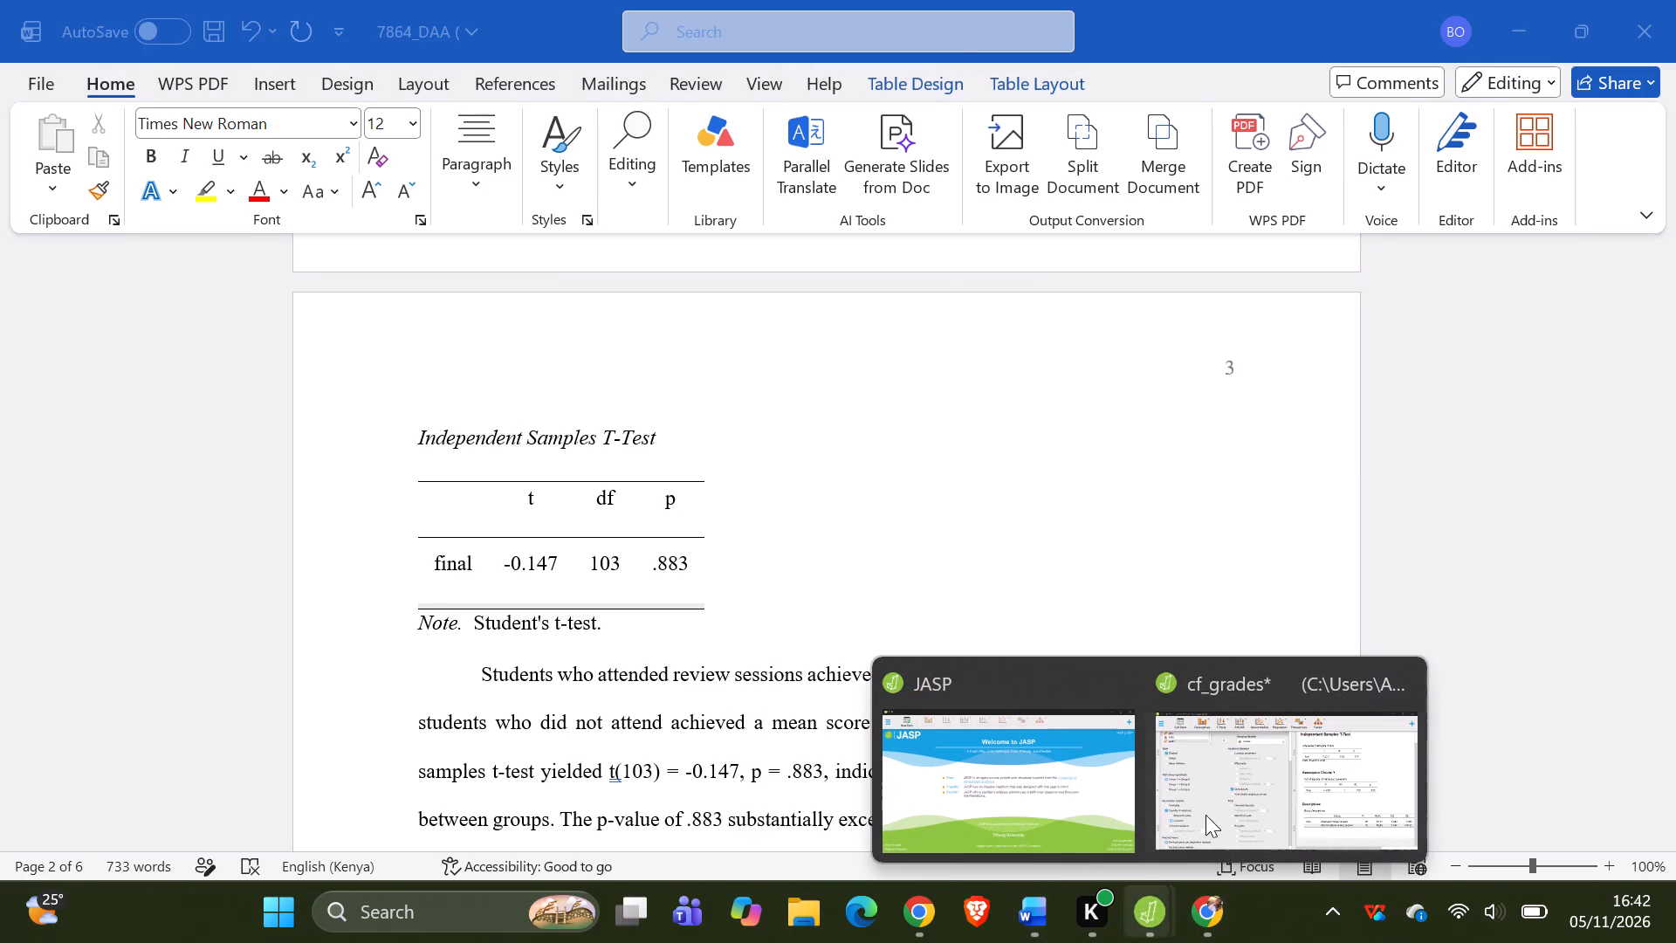
pyautogui.click(1235, 769)
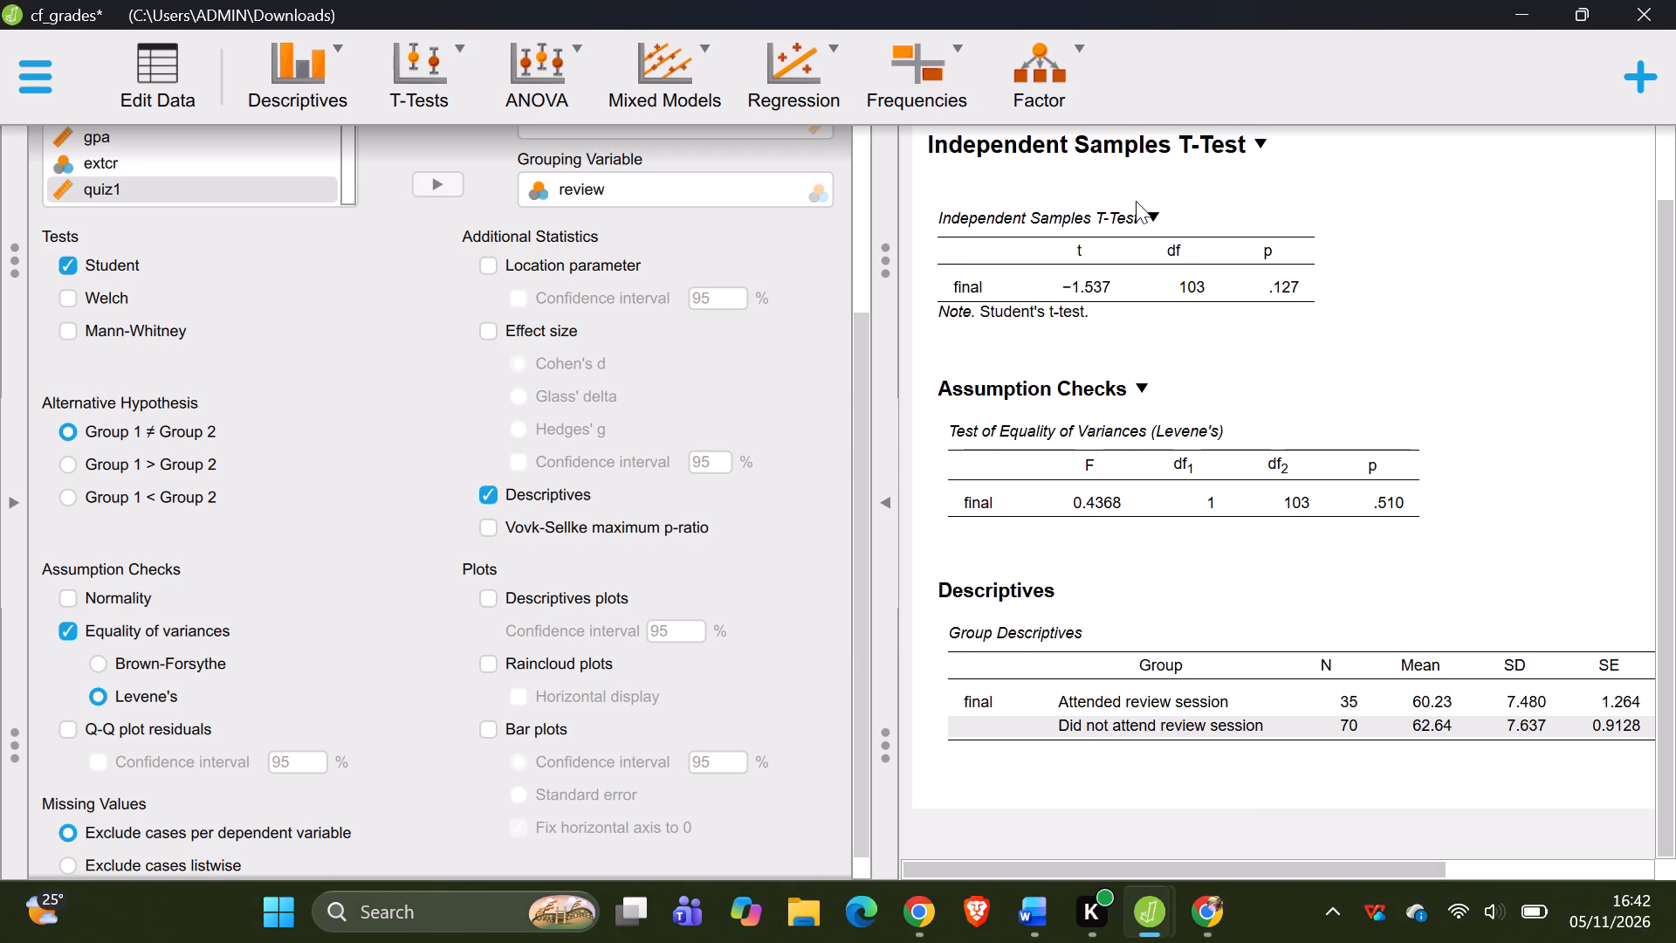
pyautogui.click(1157, 220)
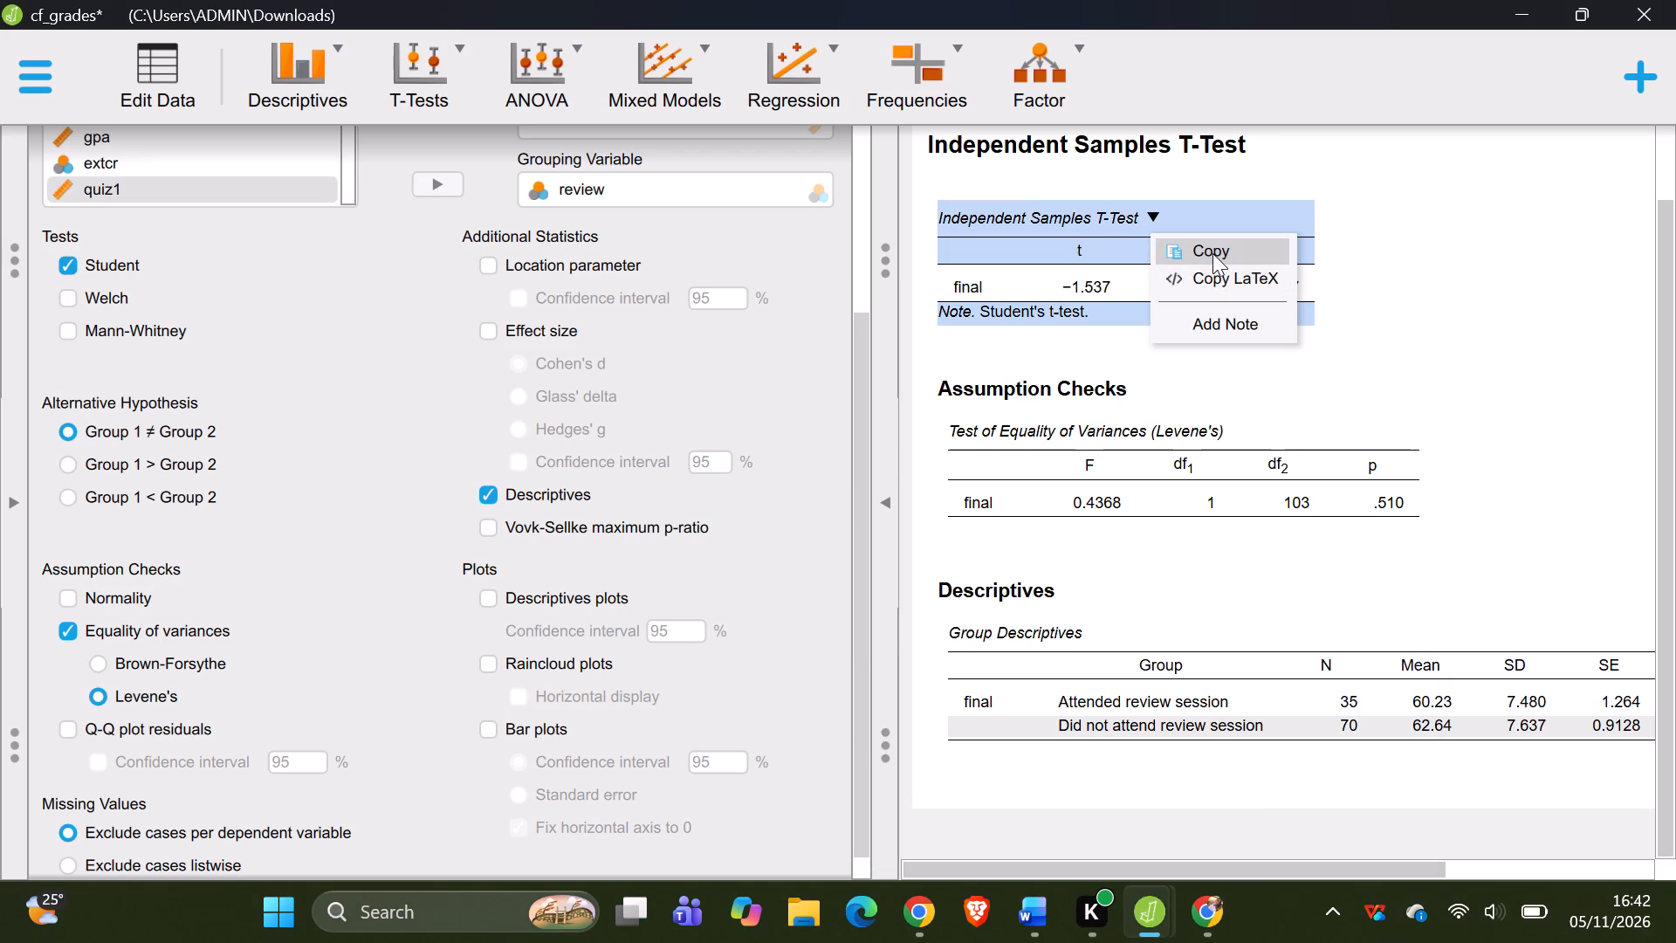
pyautogui.click(1212, 252)
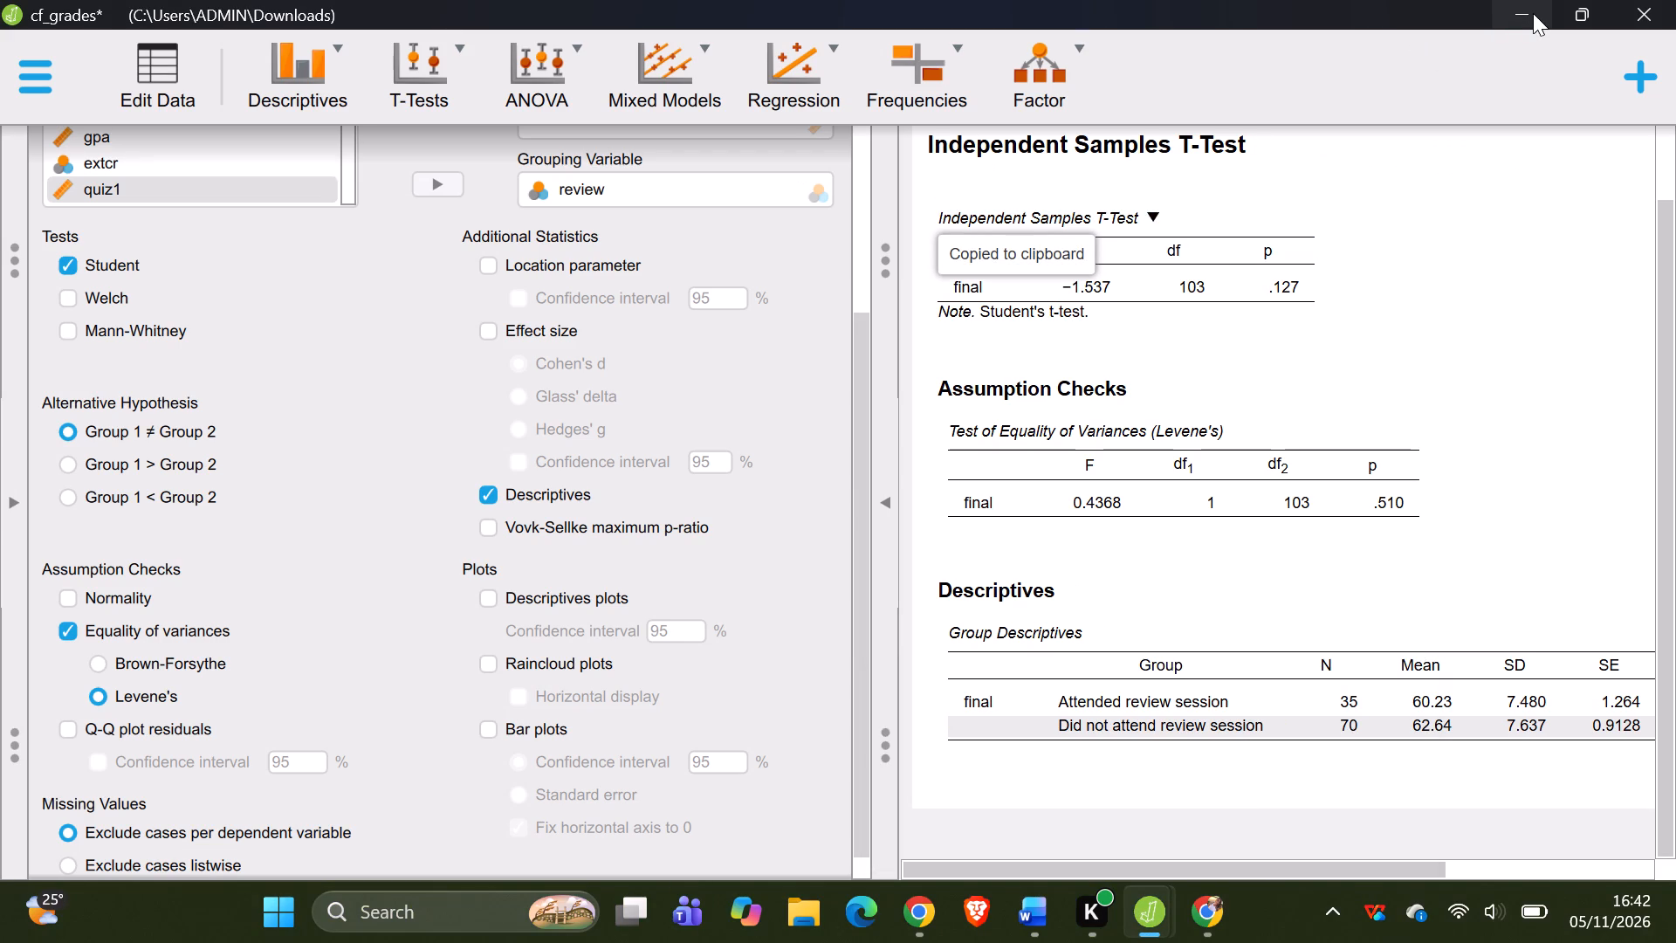
pyautogui.click(1533, 13)
# Delete the old Independent Samples T-Test table, including its Student's t-test note, from page 3 of the report.
pyautogui.click(588, 496)
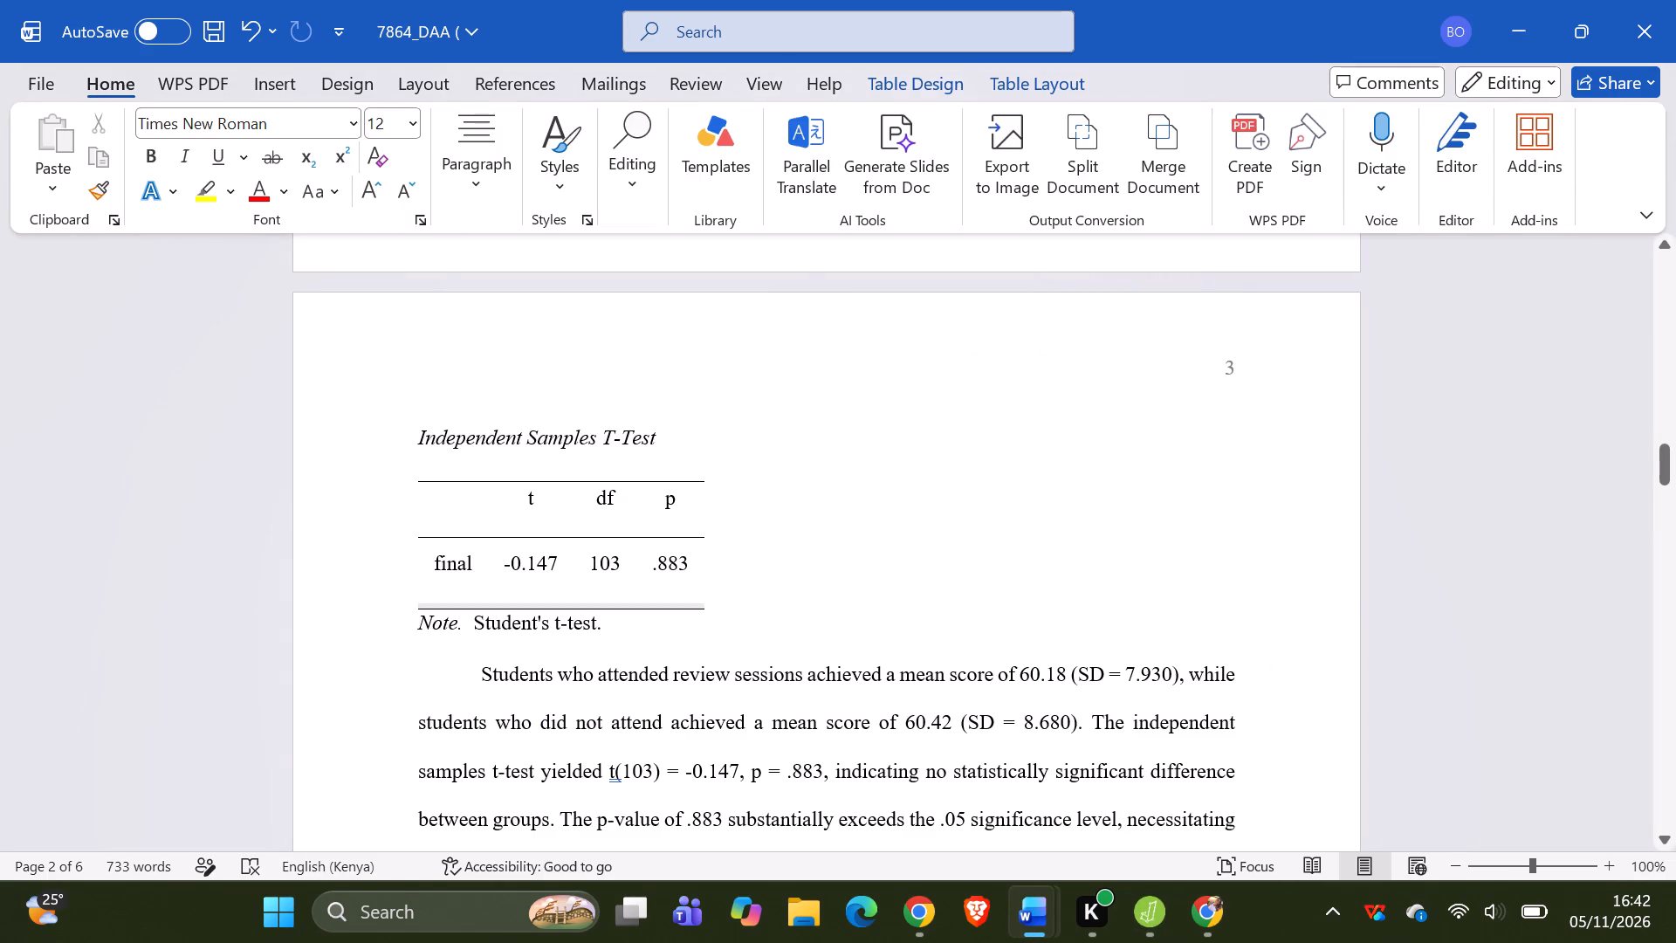
pyautogui.click(406, 418)
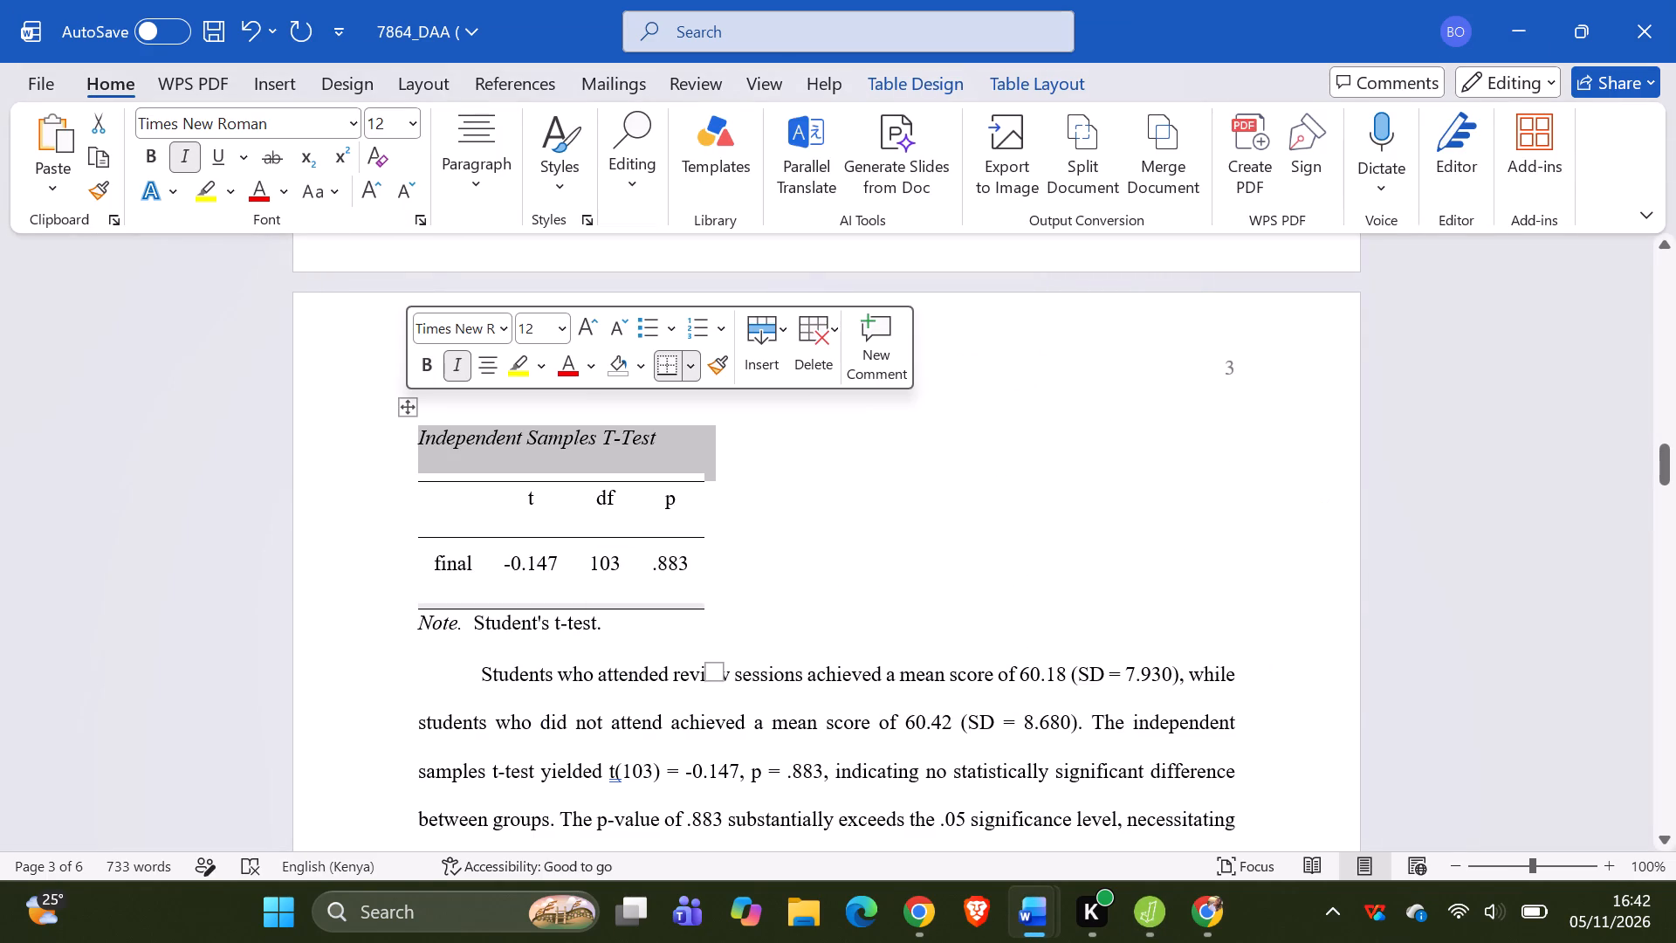
pyautogui.click(408, 409)
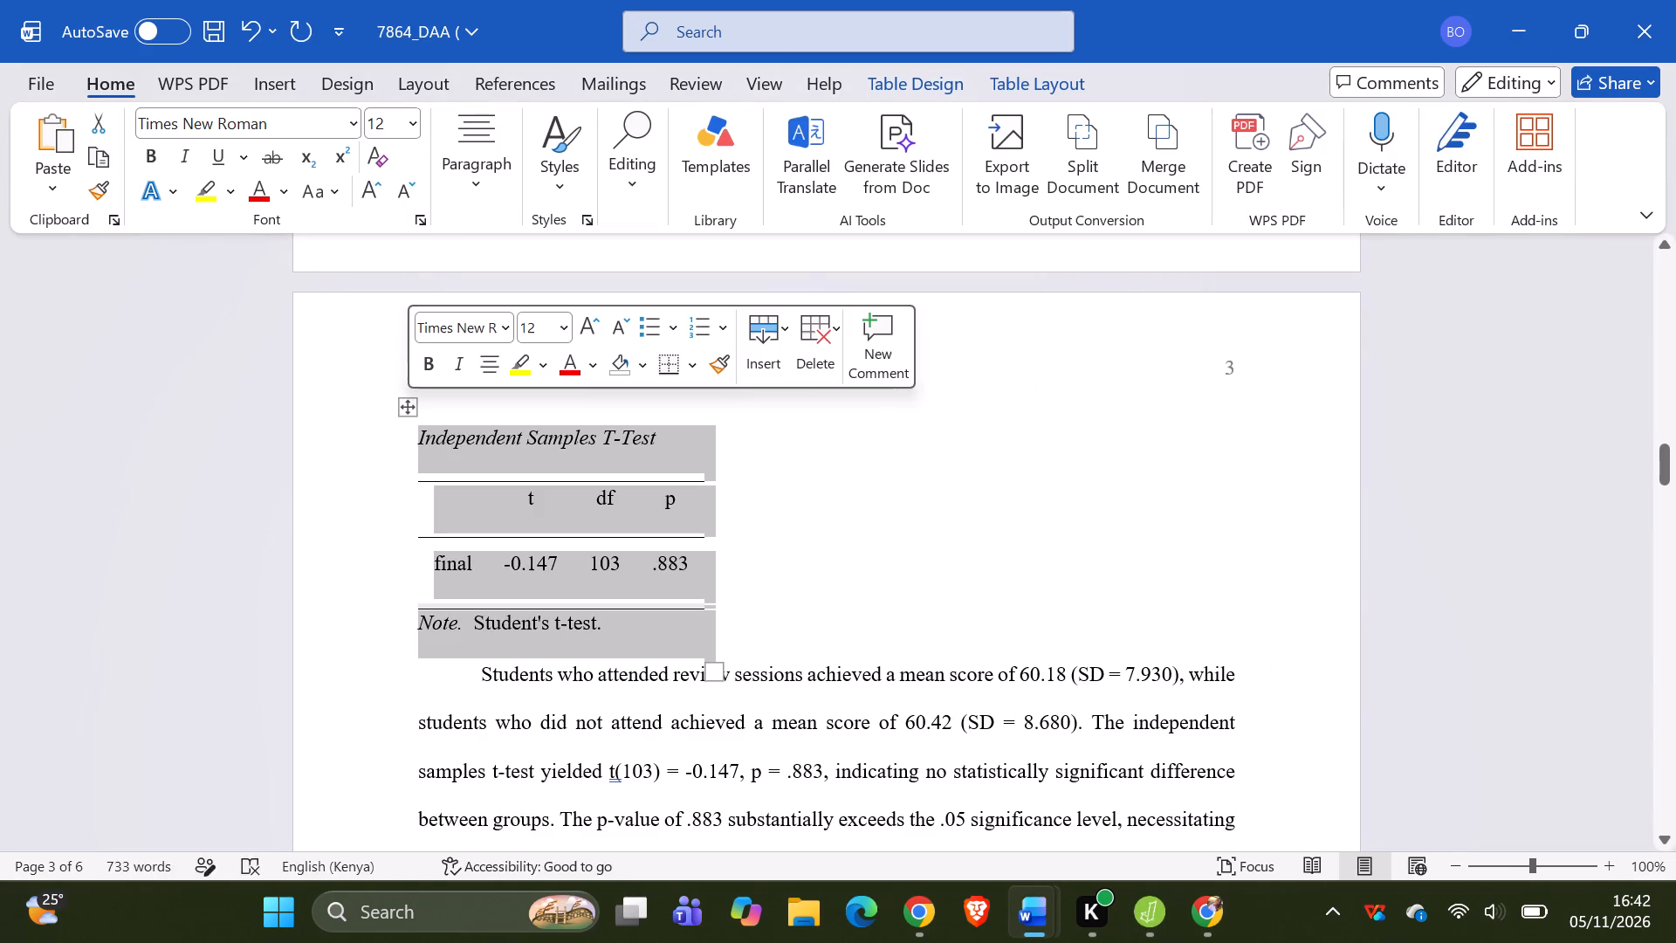
pyautogui.press('BackSpace')
# Paste the copied t-test table on a blank line below the Independent Samples T-Test heading, before the results text.
pyautogui.scroll(1, 523, 526)
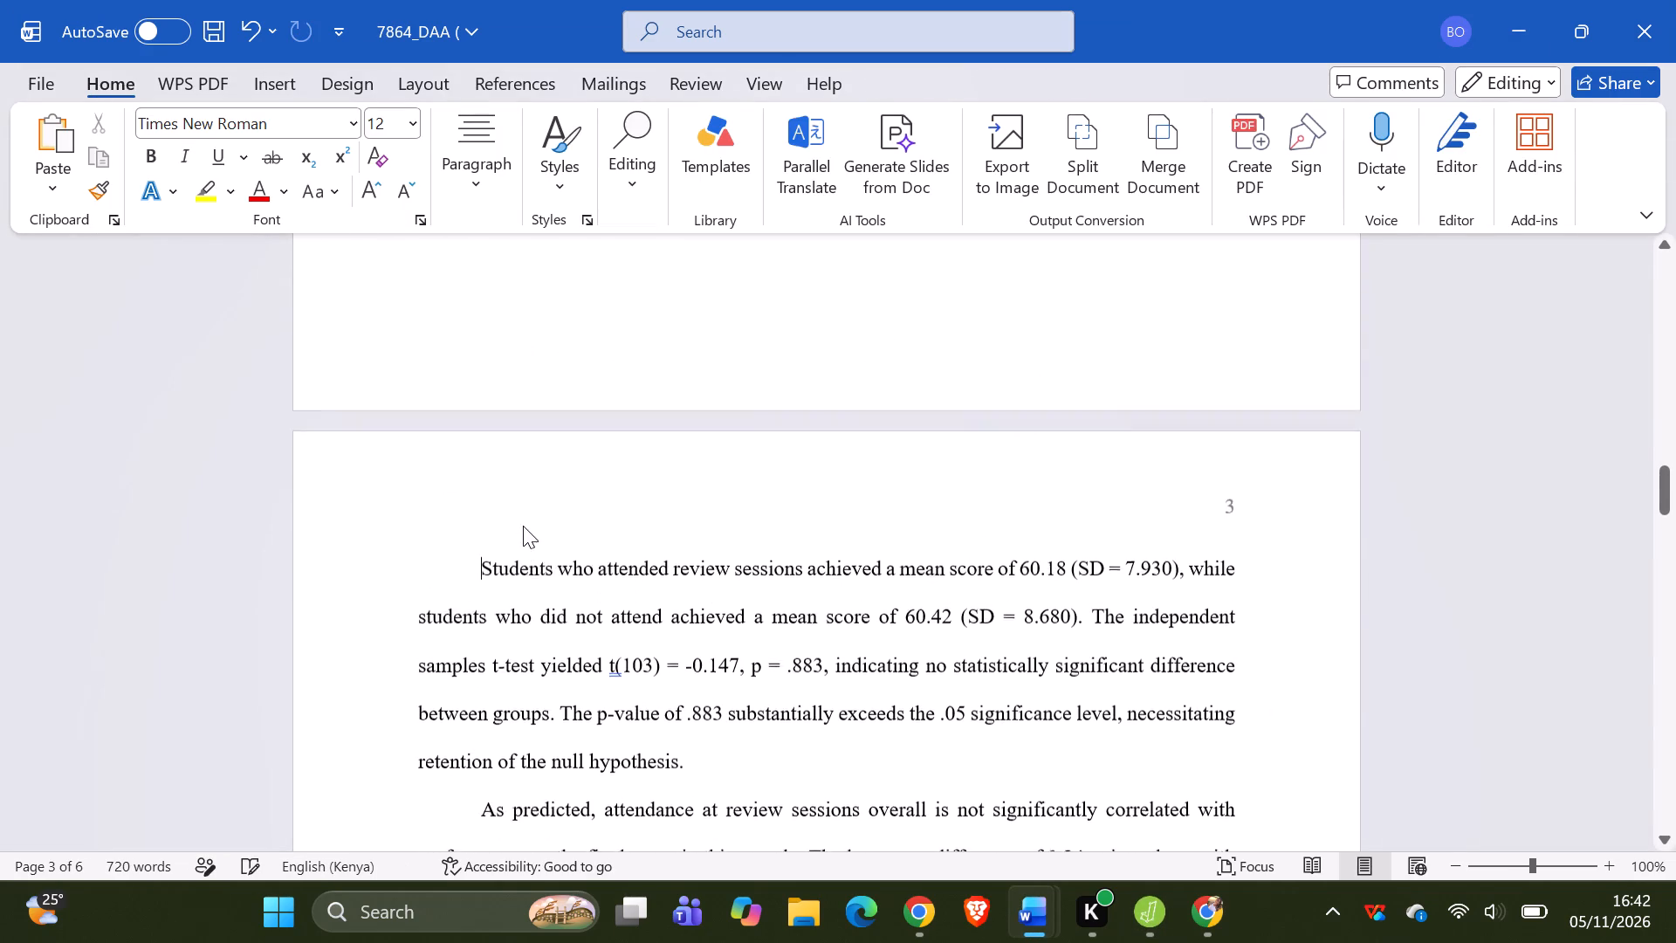
pyautogui.scroll(1, 523, 526)
pyautogui.click(672, 523)
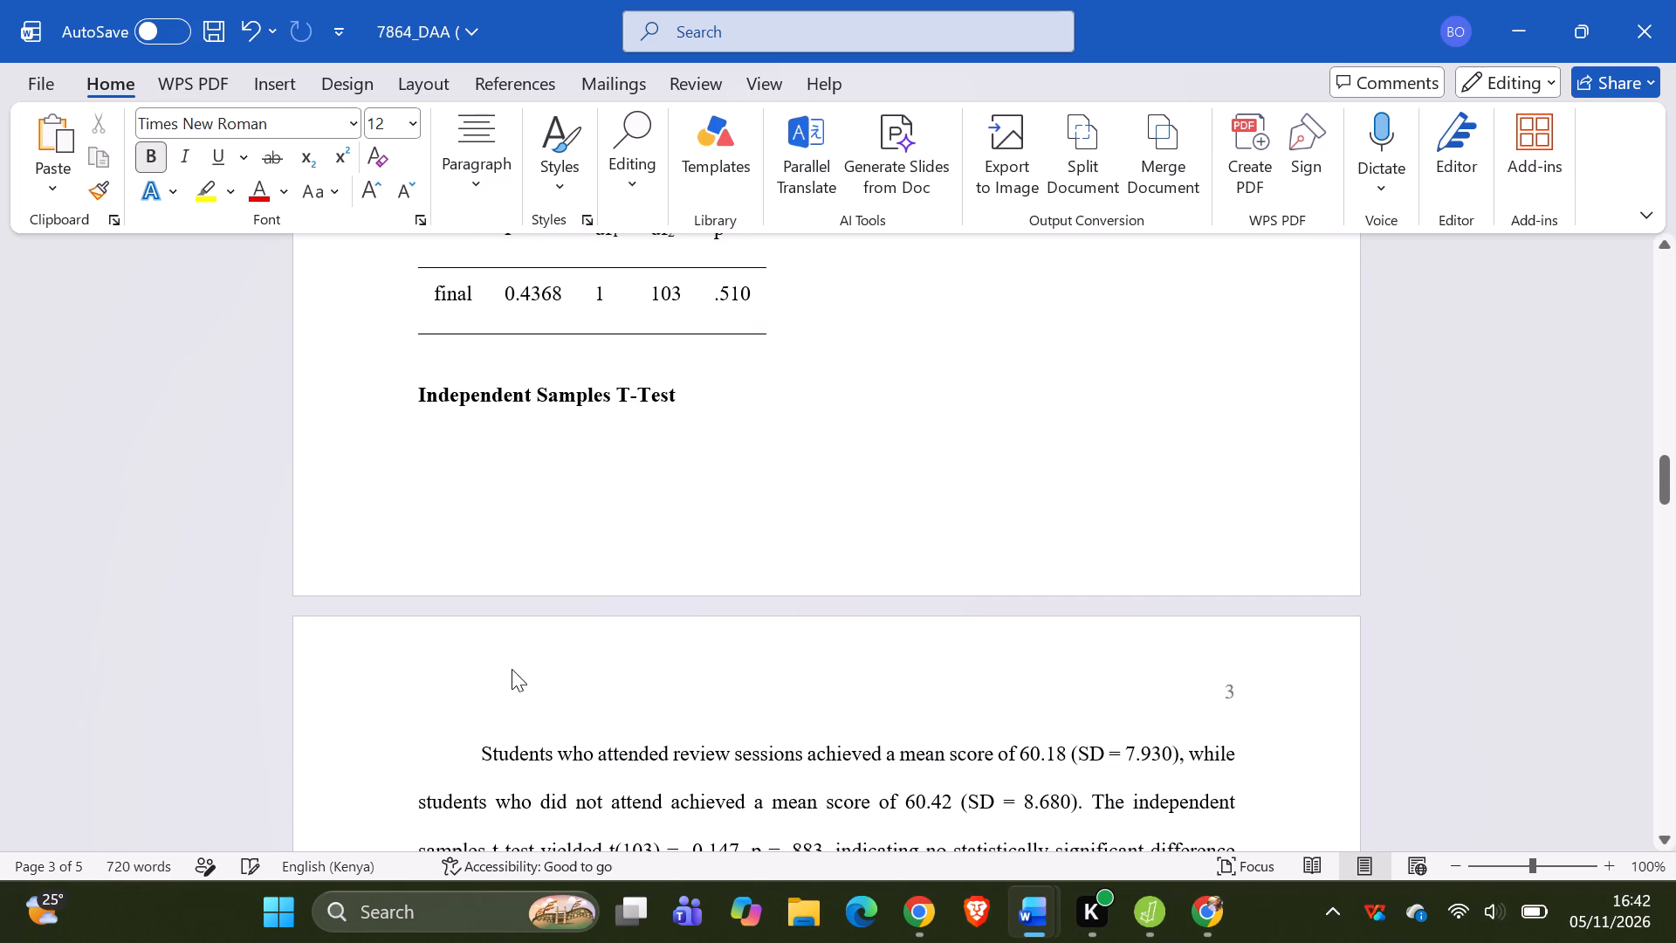
pyautogui.click(475, 759)
pyautogui.press('Return')
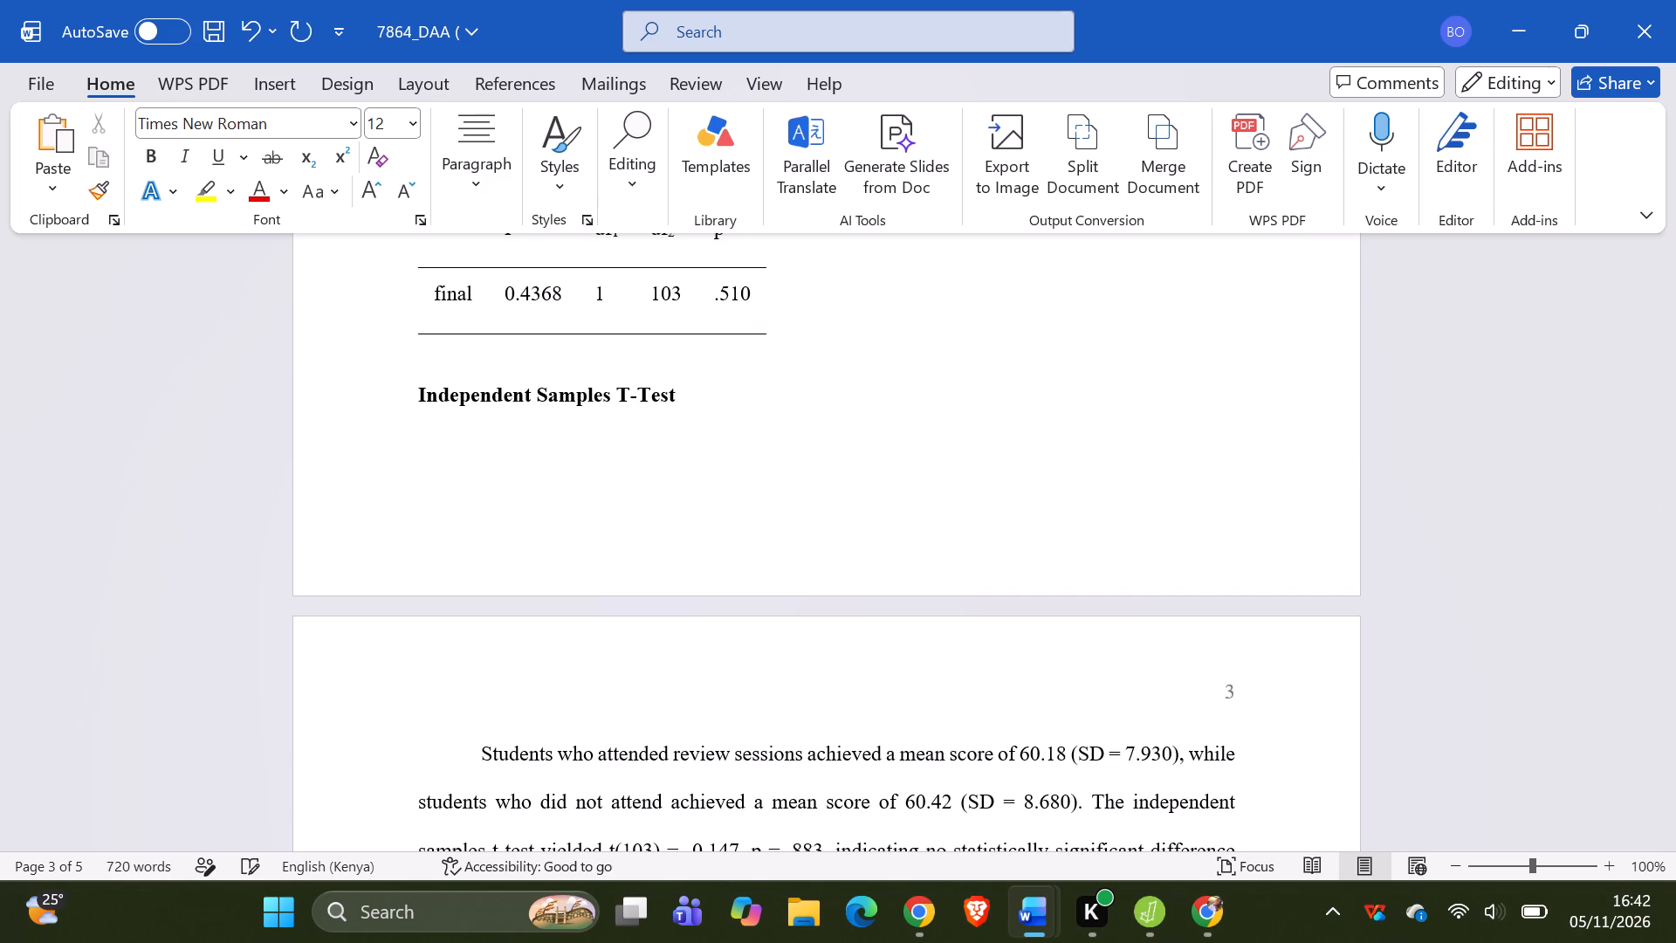
pyautogui.press('Return')
pyautogui.click(463, 728)
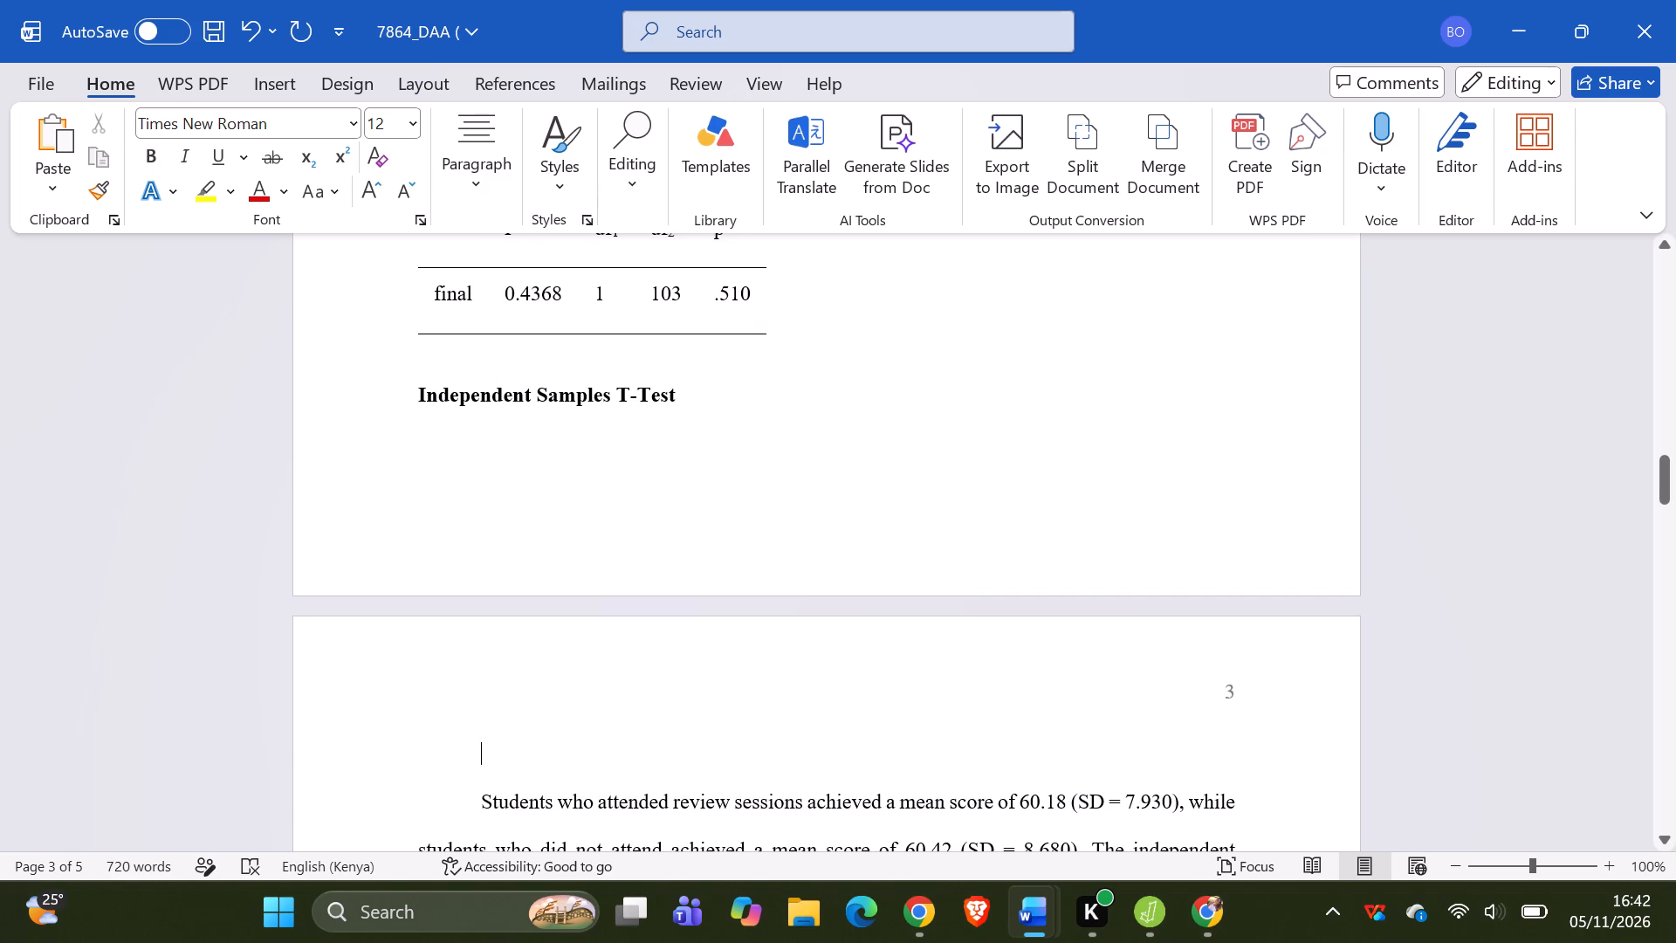
pyautogui.press('BackSpace')
pyautogui.press('BackSpace')
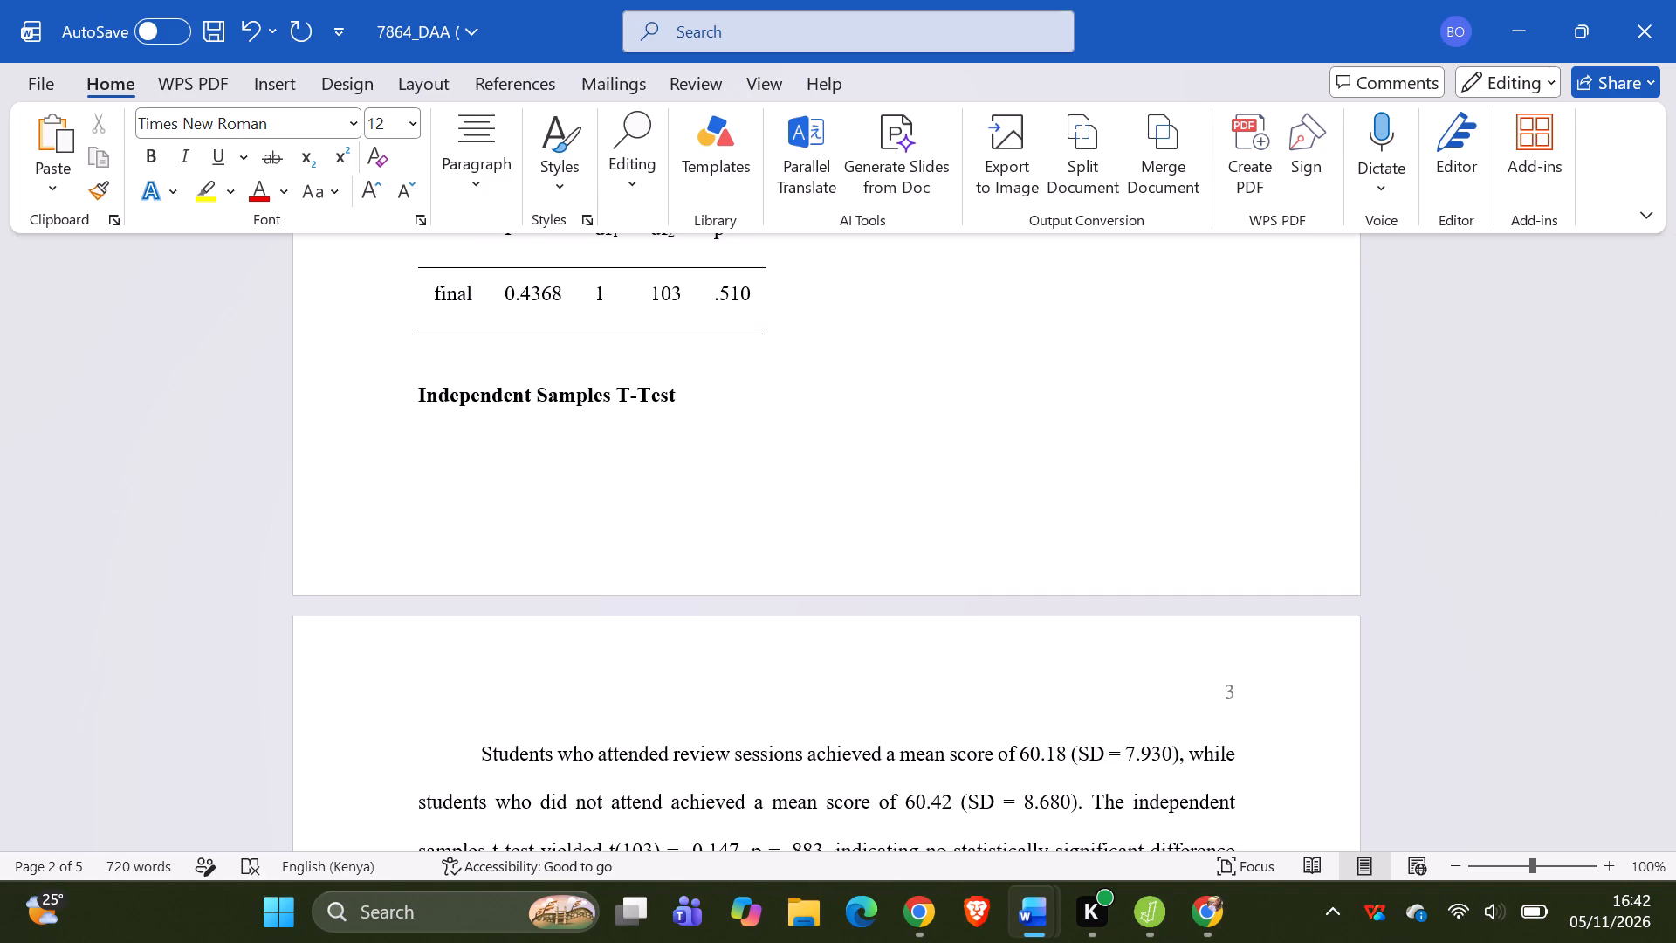
pyautogui.rightClick(421, 446)
pyautogui.click(511, 532)
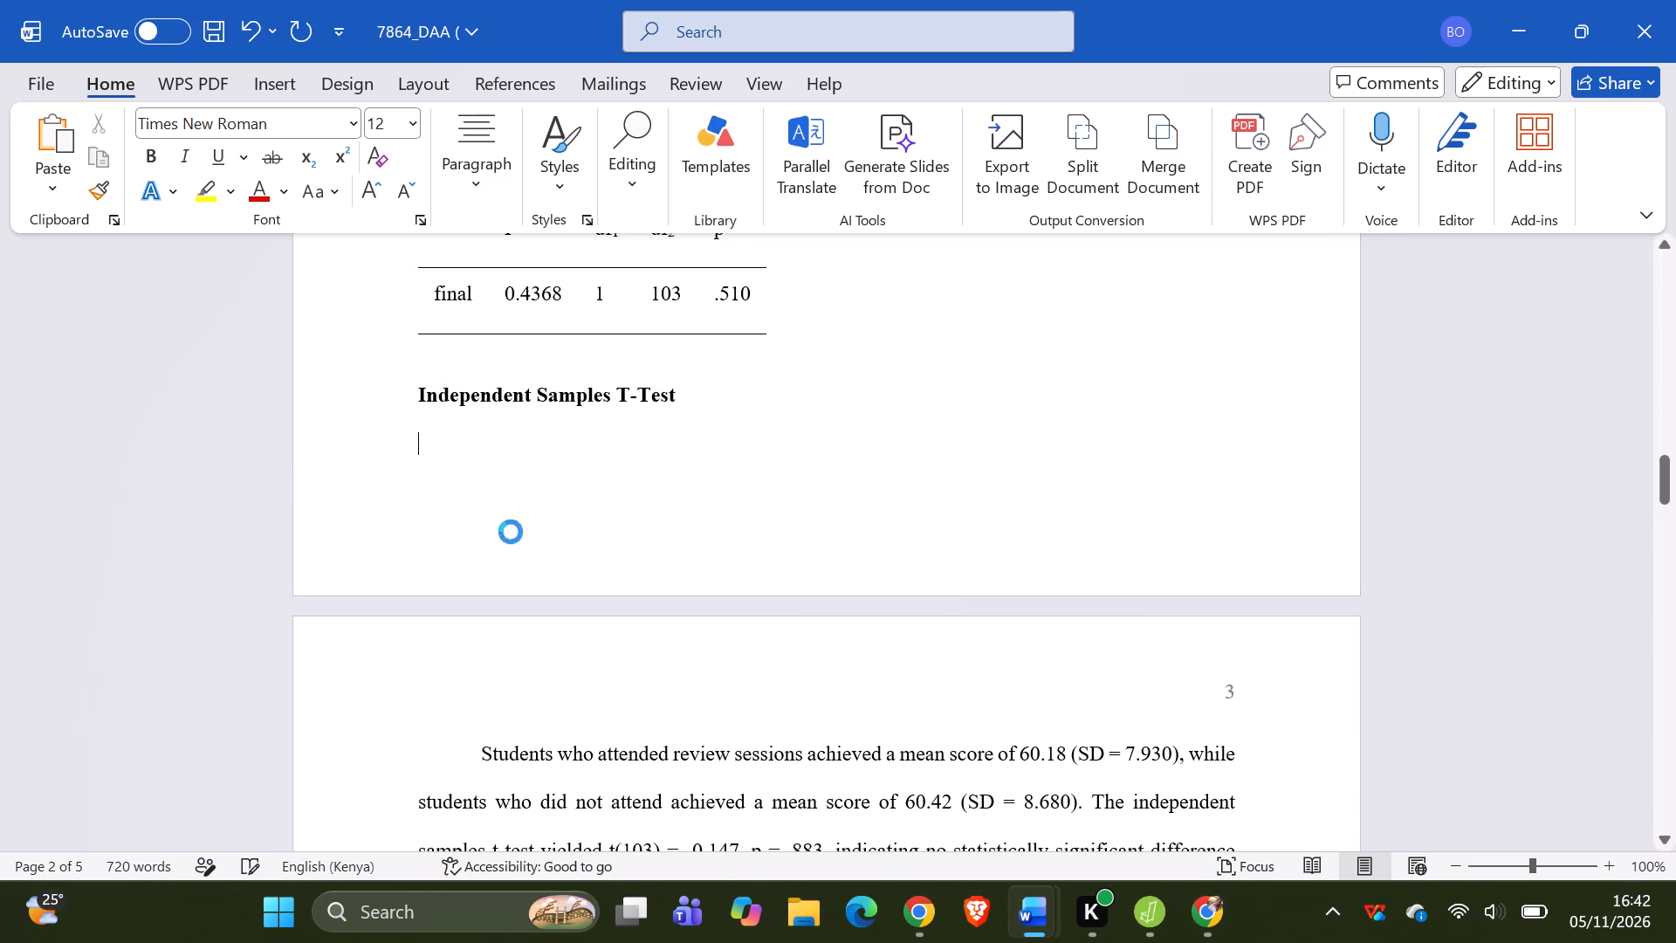
pyautogui.scroll(-1, 709, 699)
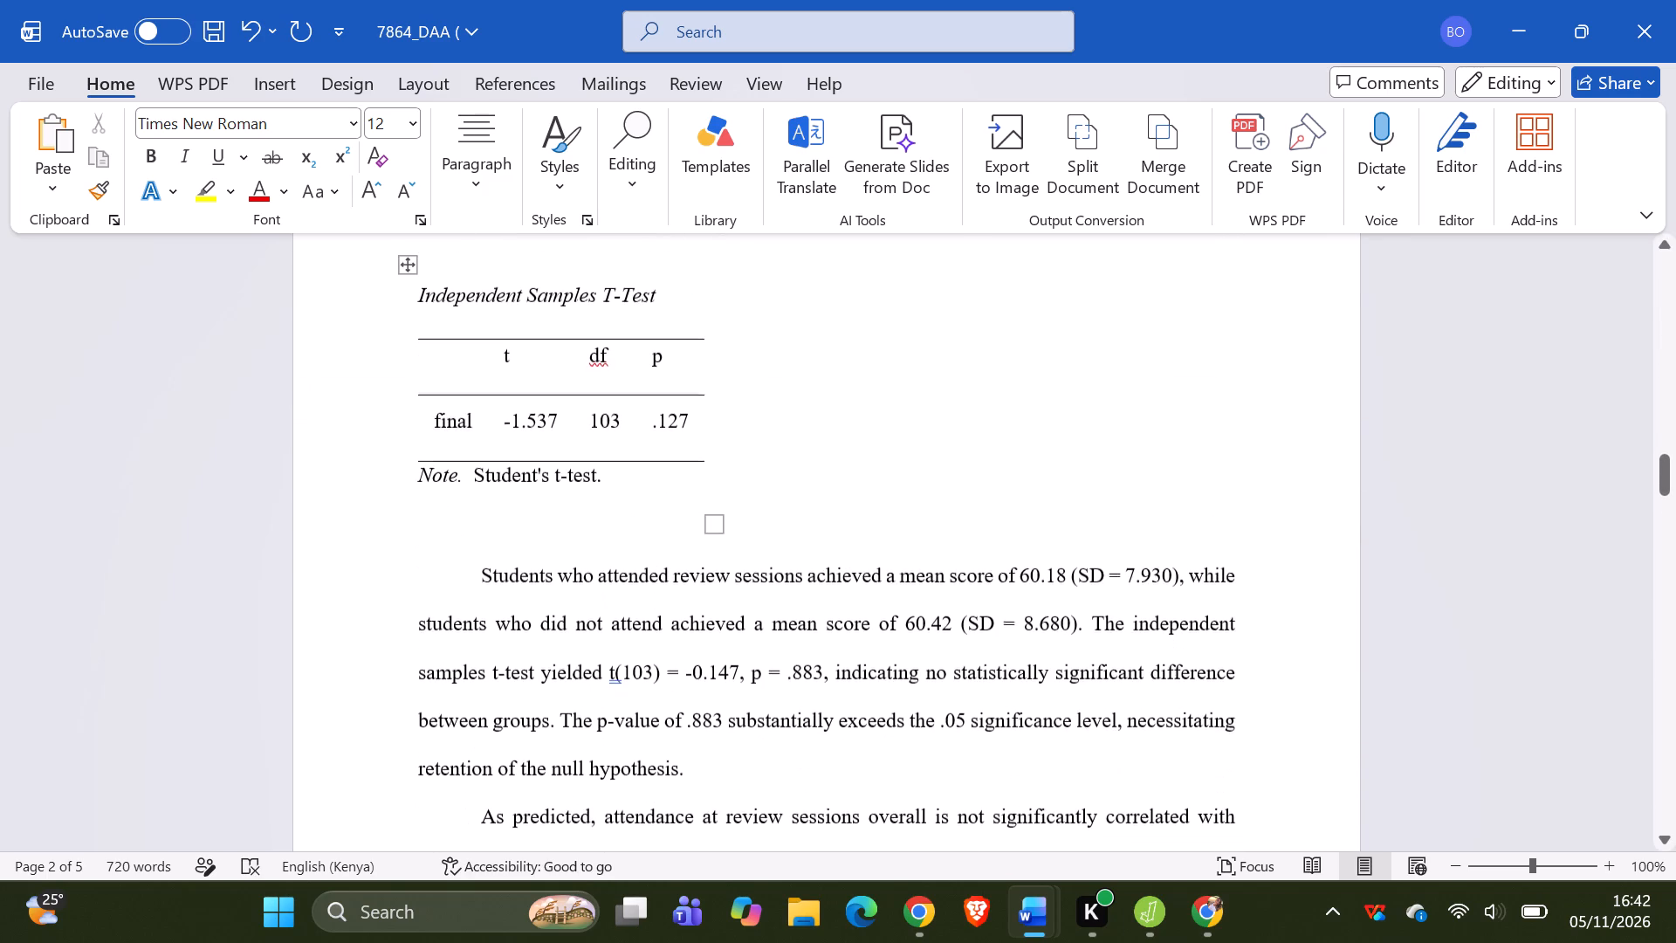
pyautogui.scroll(-1, 709, 699)
pyautogui.press('BackSpace')
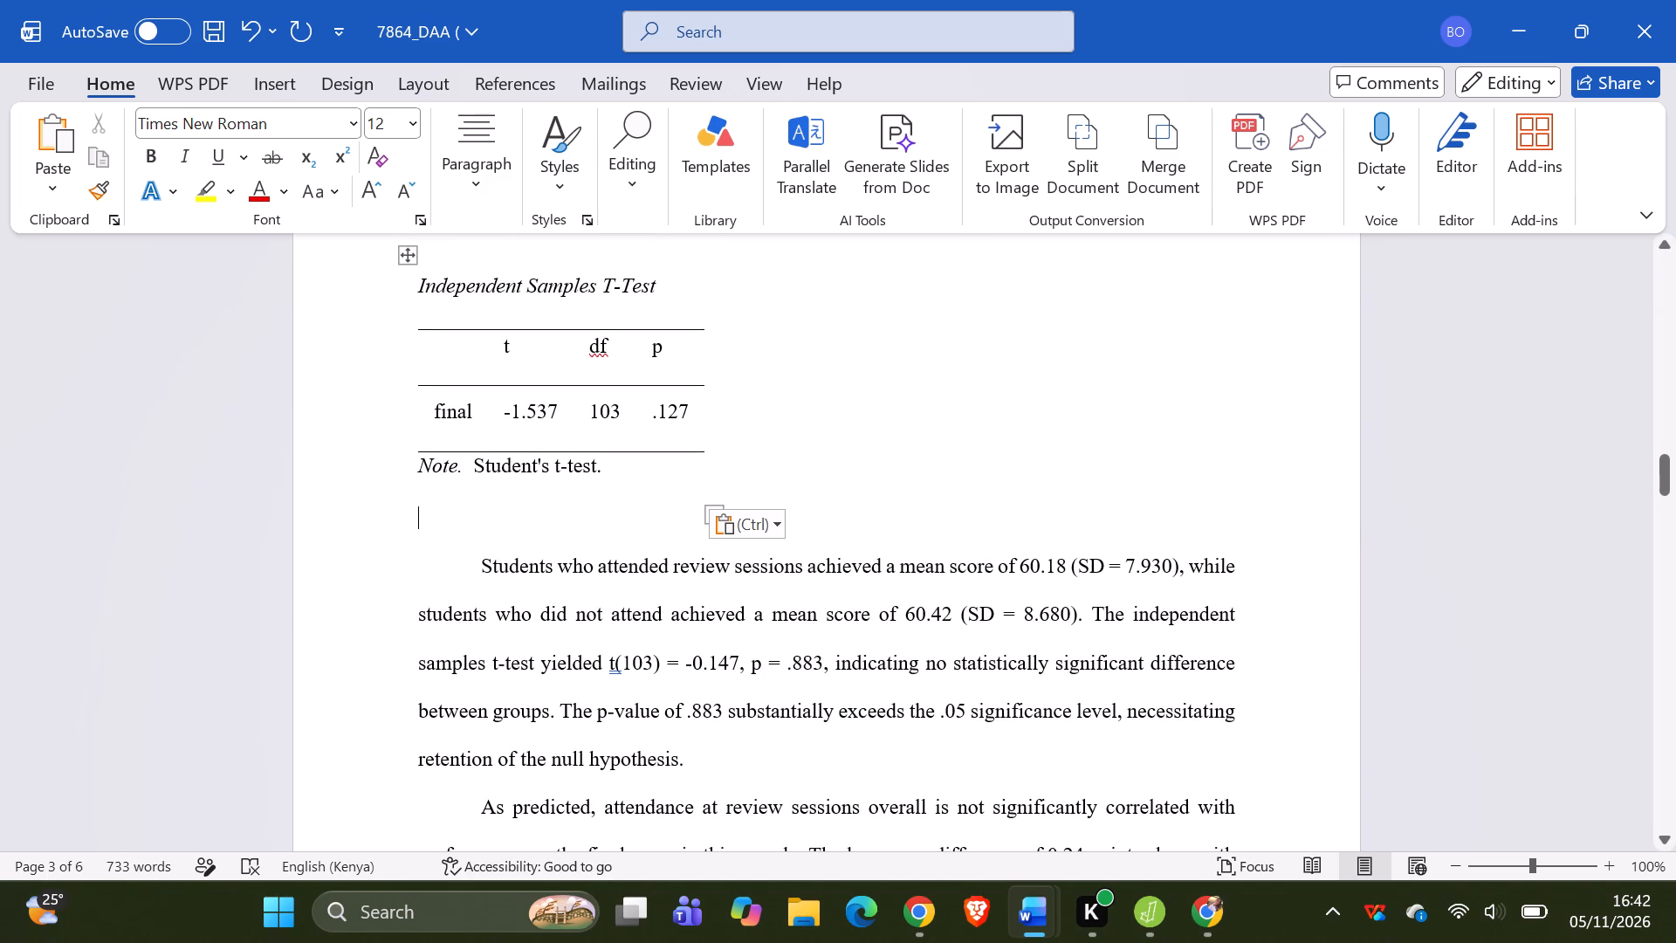
# Delete the two old interpretation paragraphs between the new t-test table and the Statistical Conclusions heading.
pyautogui.scroll(1, 984, 664)
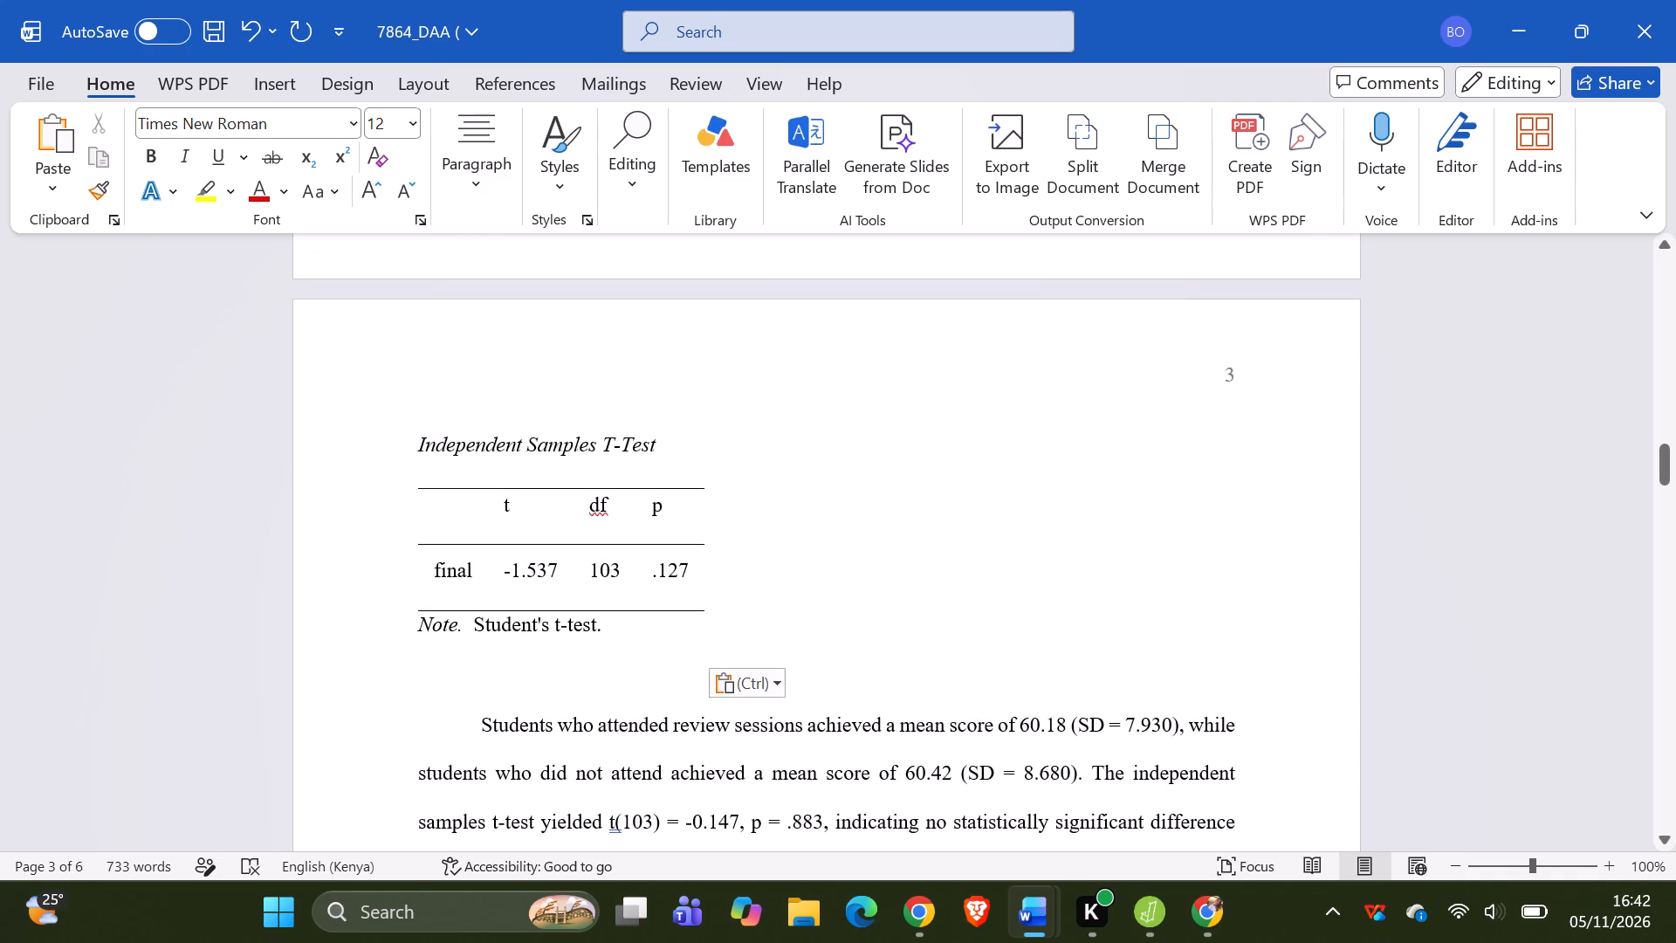
pyautogui.scroll(2, 984, 664)
pyautogui.scroll(-1, 984, 664)
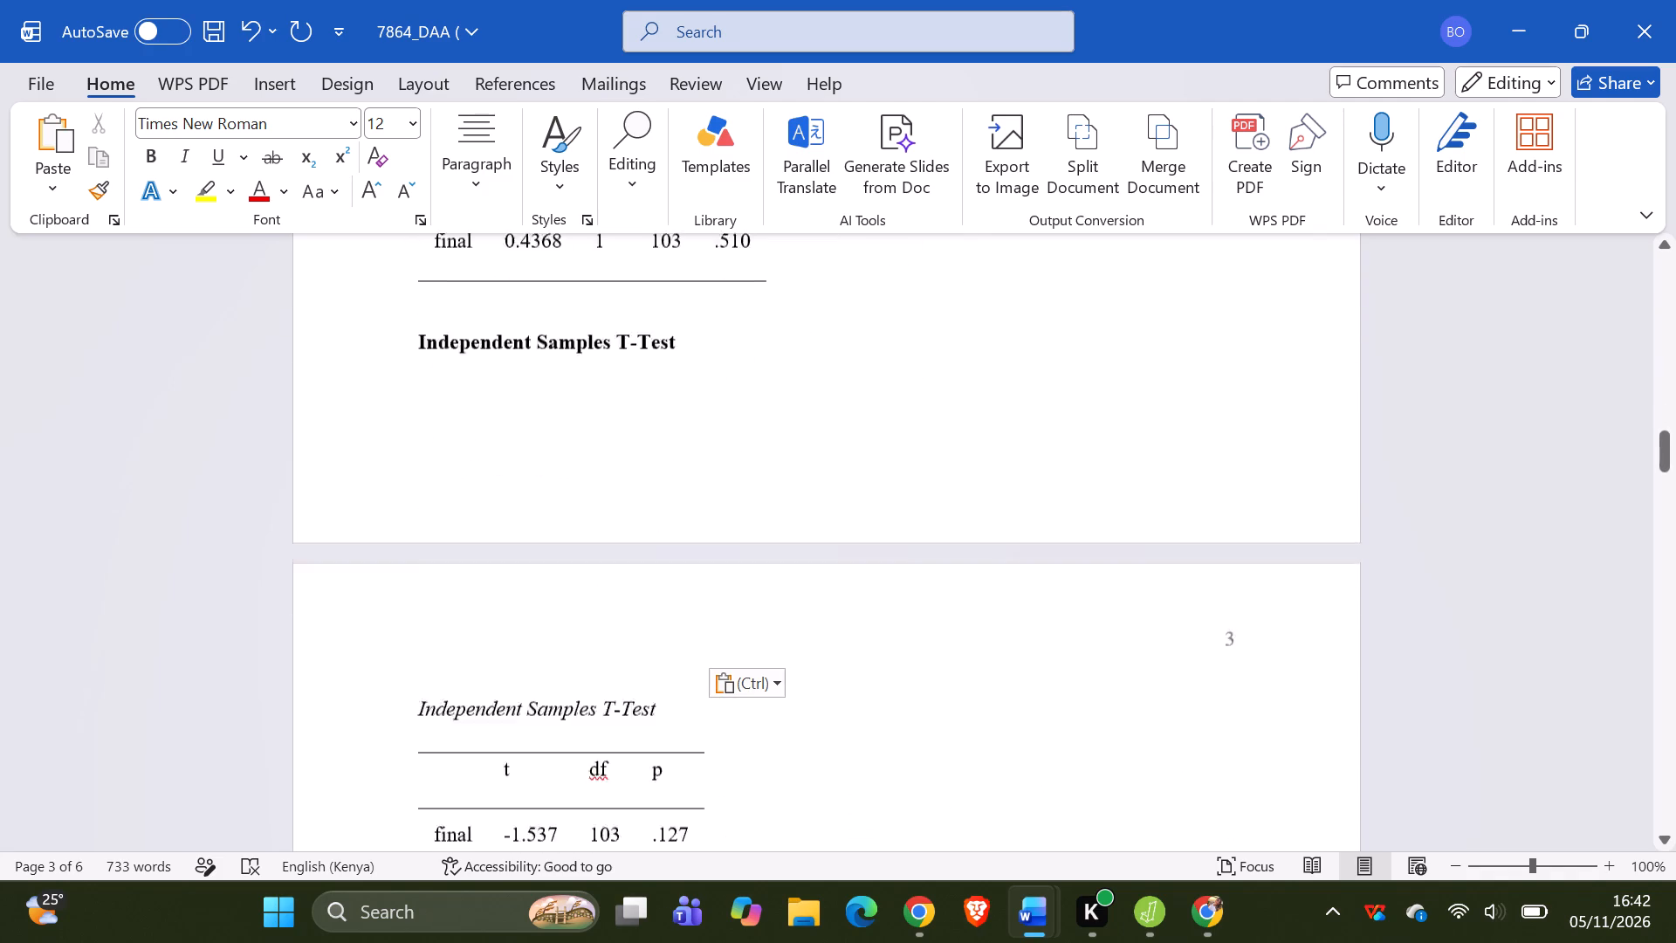
pyautogui.scroll(-2, 984, 664)
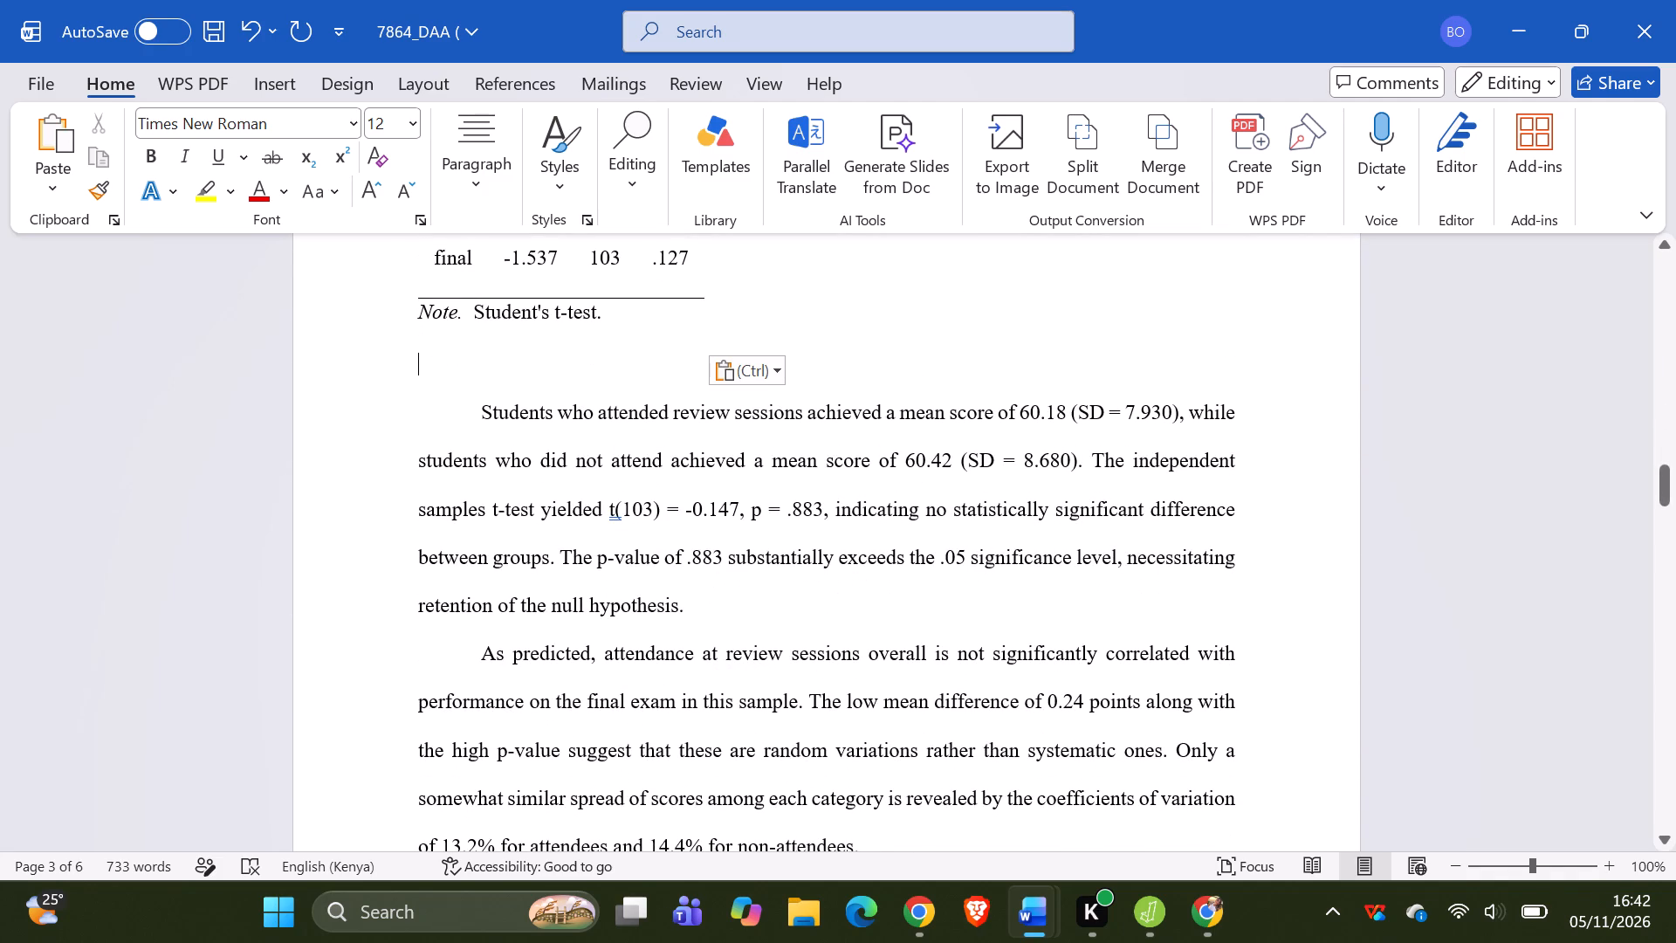
pyautogui.moveTo(473, 431); pyautogui.dragTo(803, 697)
pyautogui.scroll(-1, 735, 861)
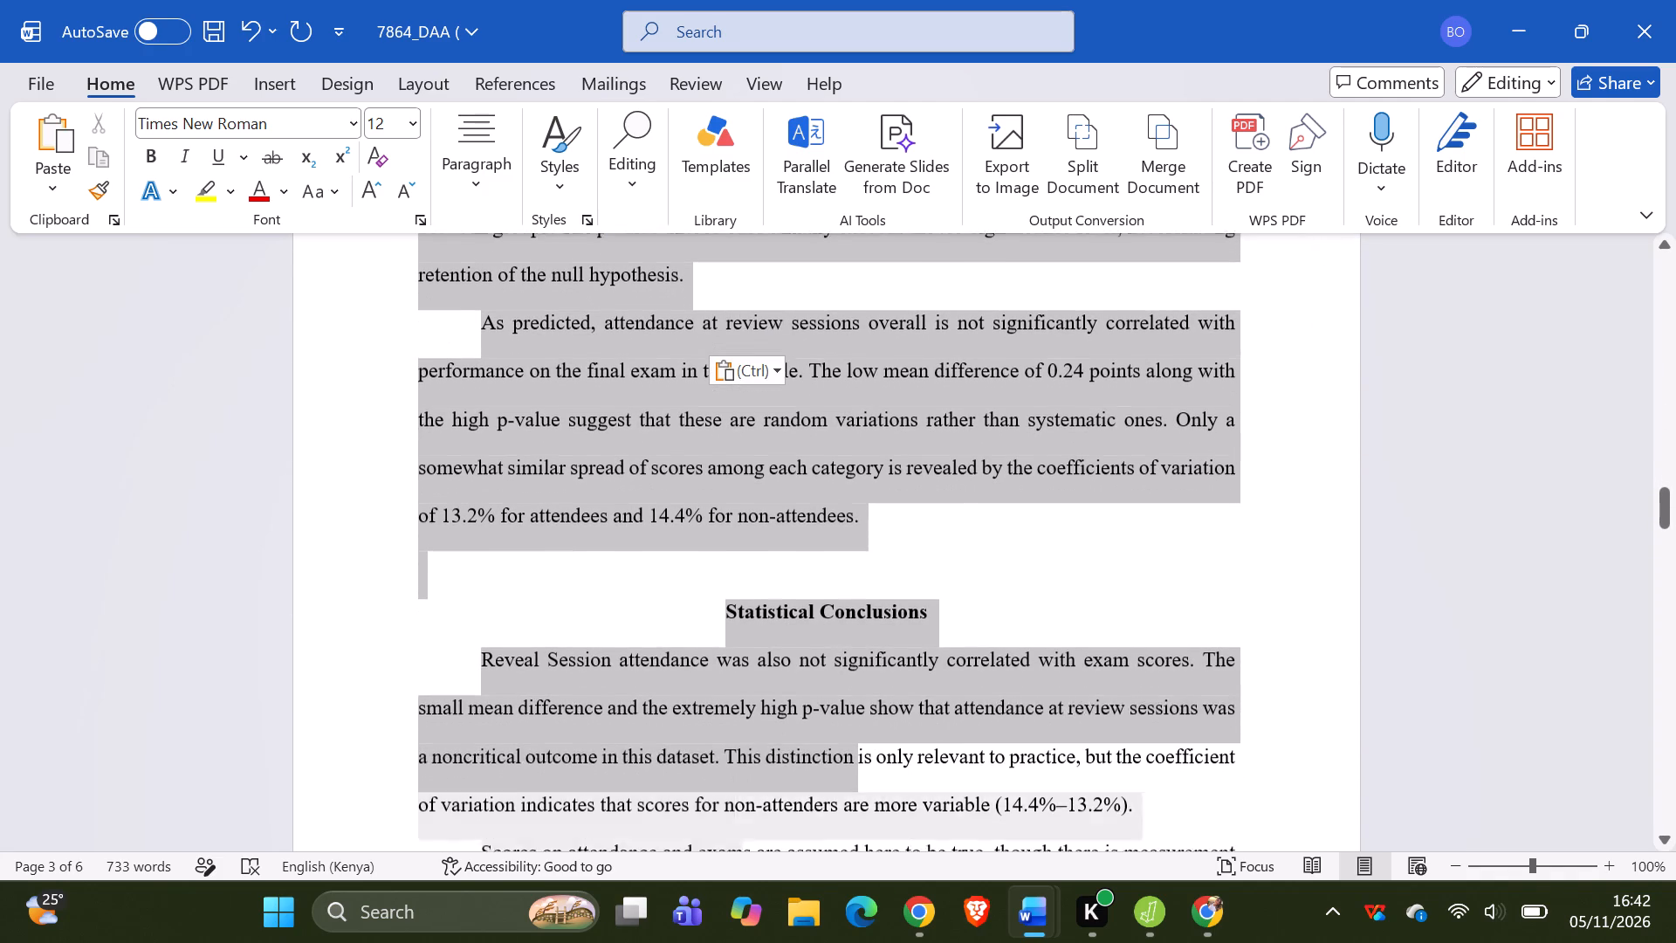
pyautogui.scroll(-1, 803, 697)
pyautogui.moveTo(803, 697); pyautogui.dragTo(876, 529)
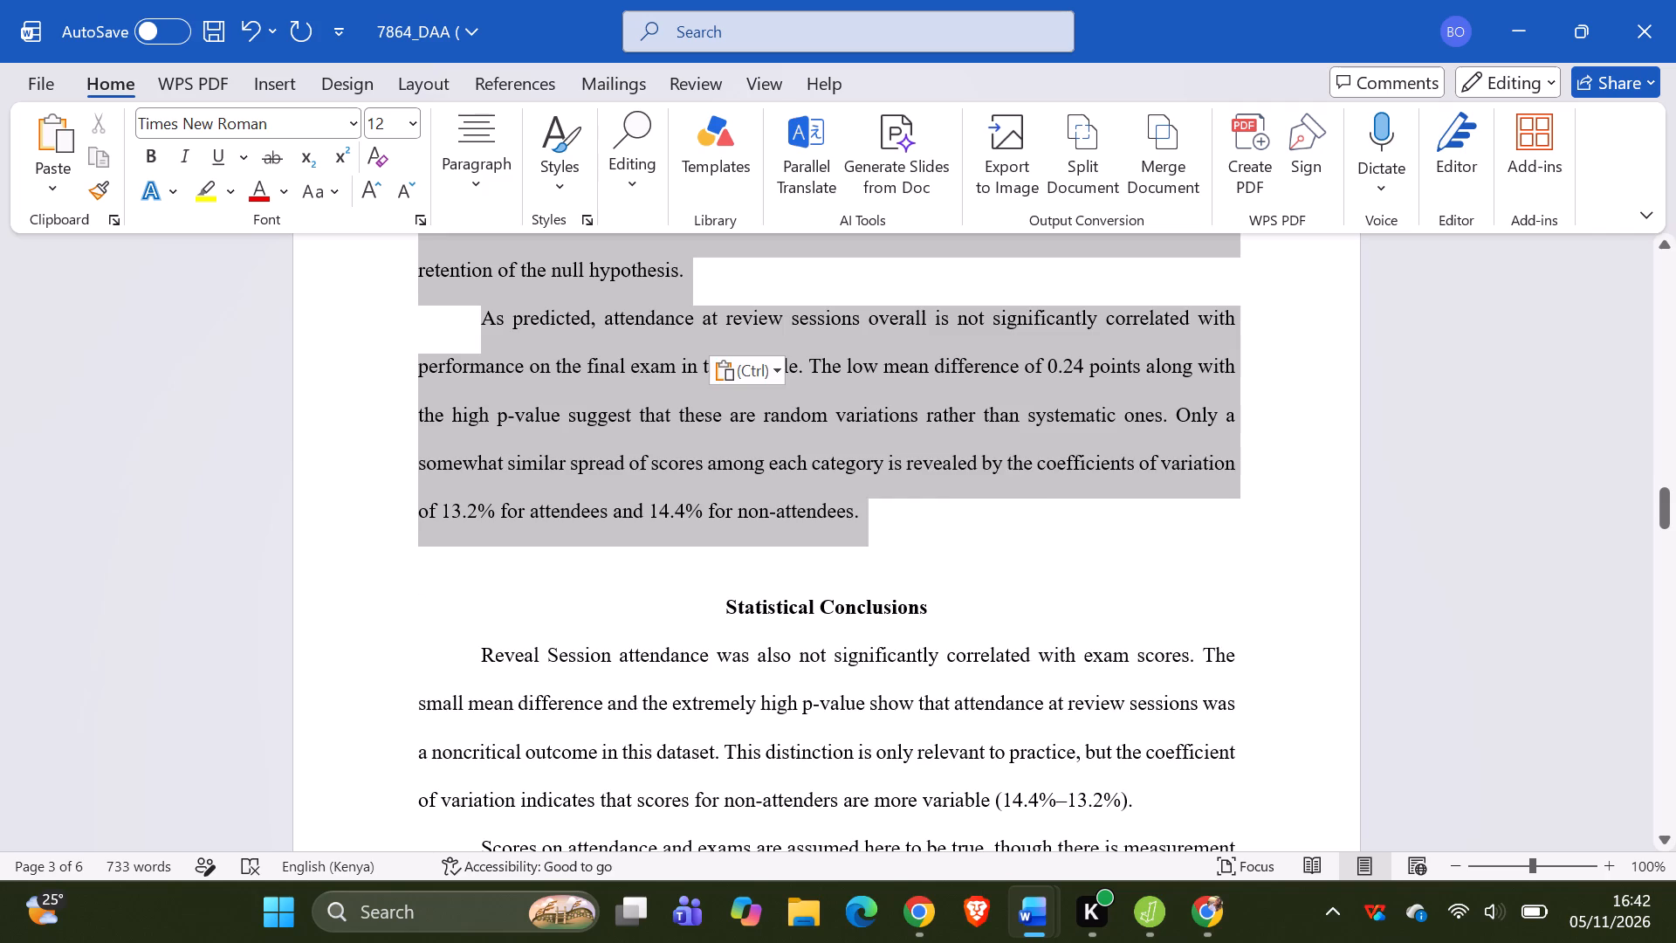
pyautogui.press('BackSpace')
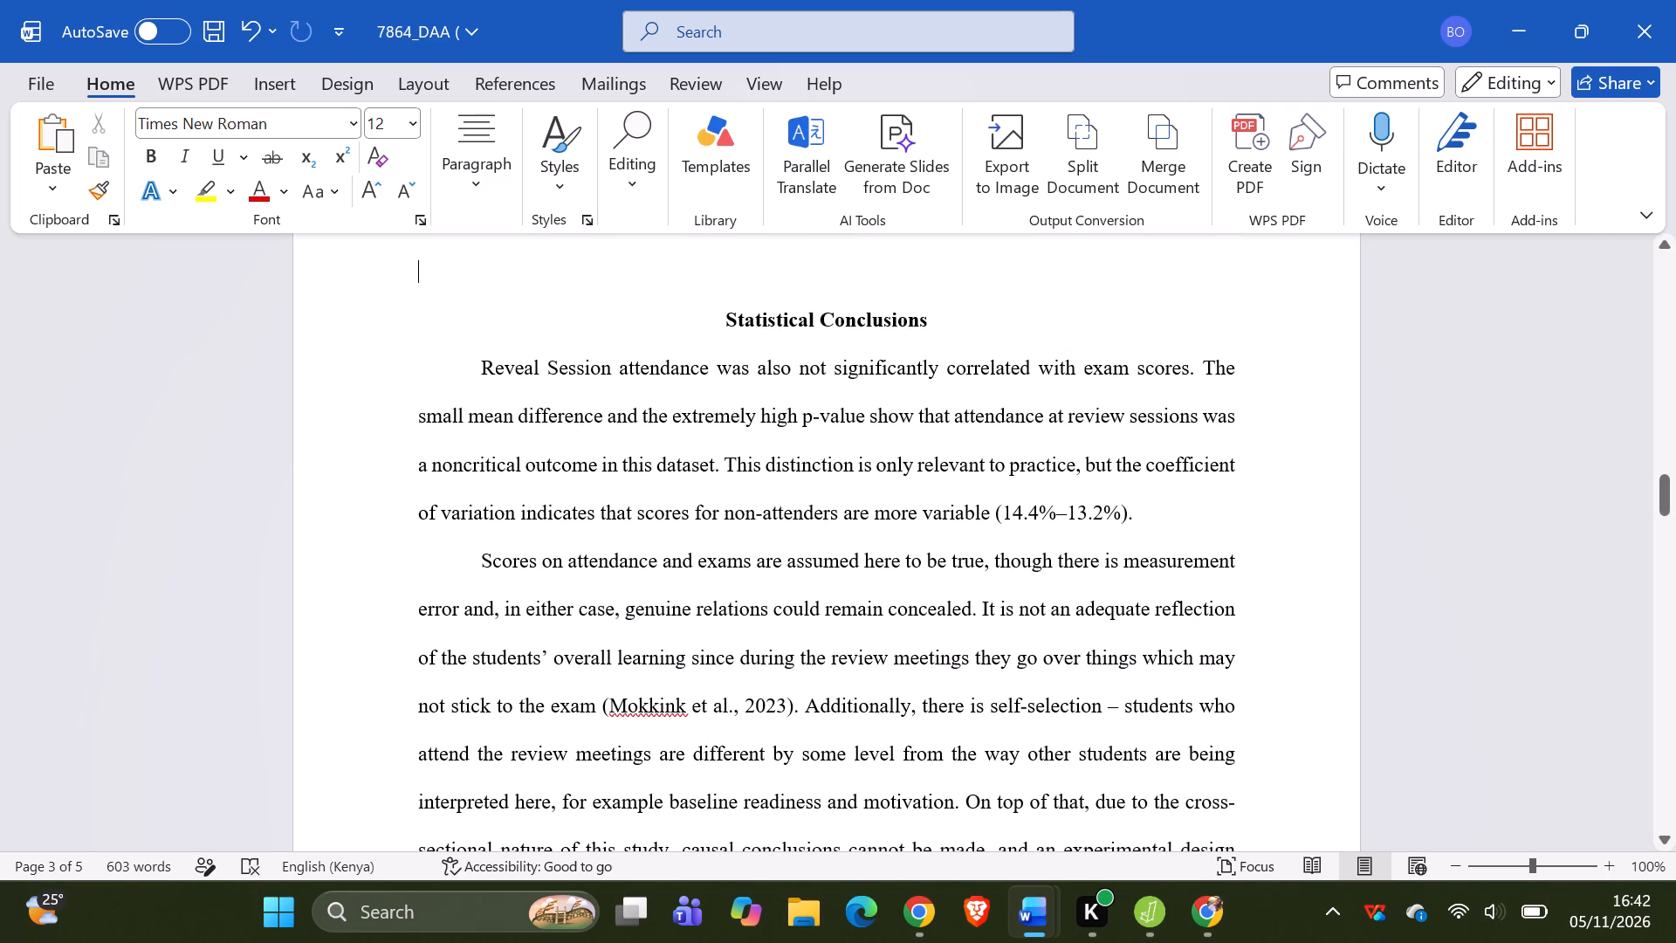
# Delete all the body text under the Statistical Conclusions heading, keeping the heading itself.
pyautogui.moveTo(469, 375); pyautogui.dragTo(954, 854)
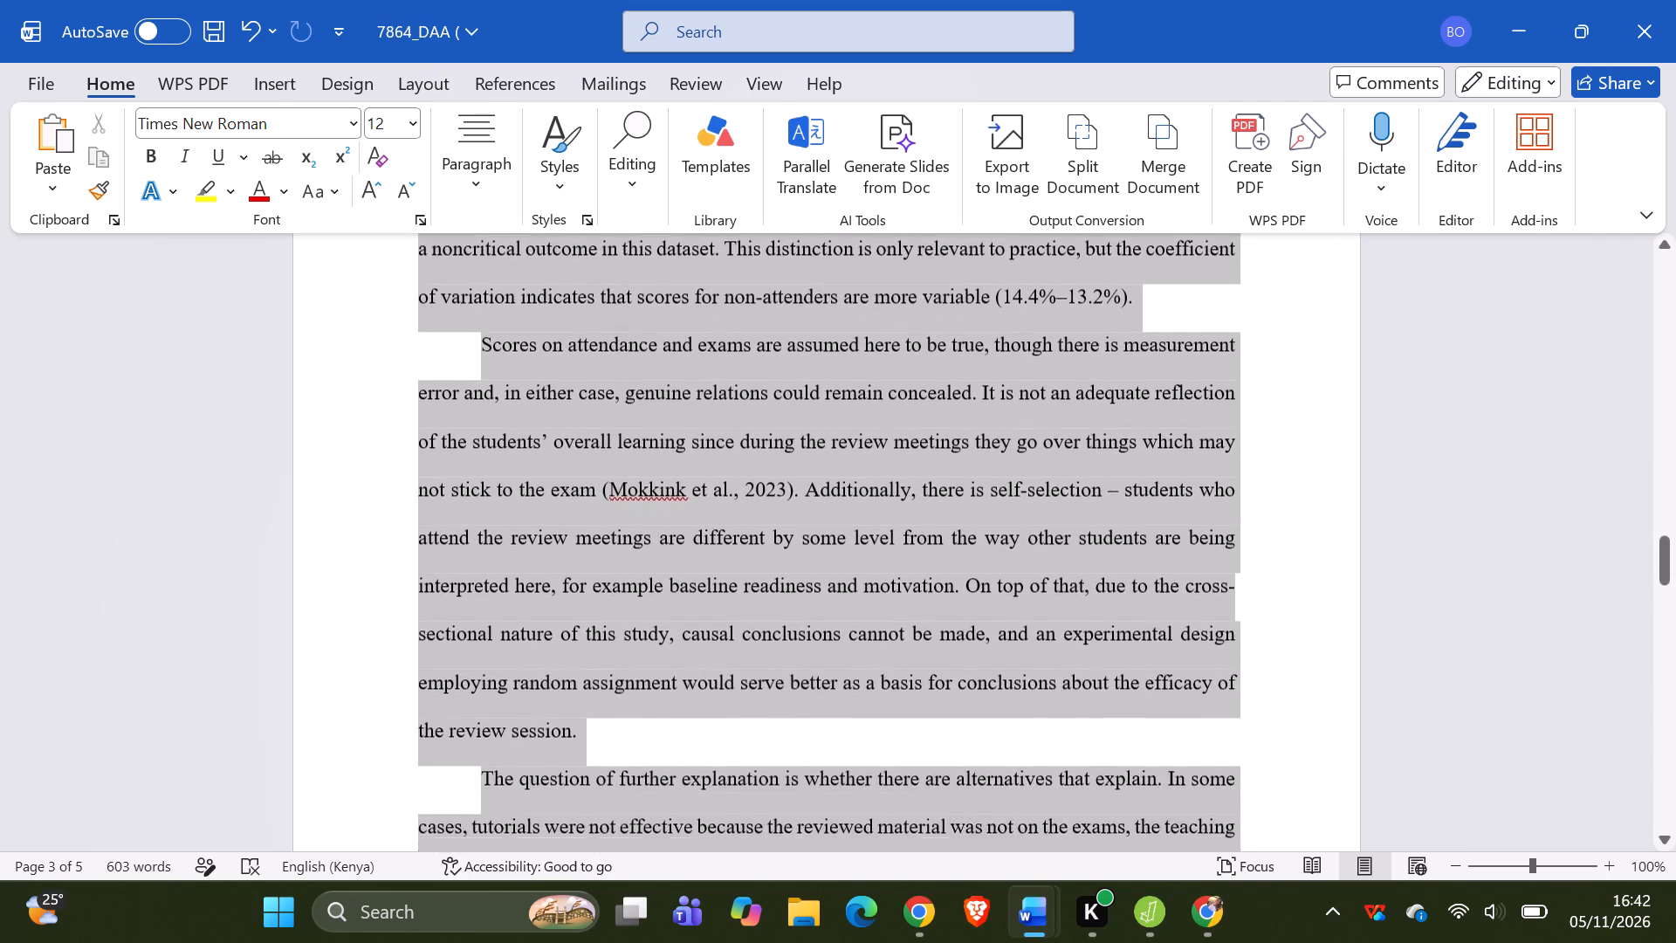
pyautogui.moveTo(954, 854); pyautogui.dragTo(1024, 354)
pyautogui.scroll(-1, 952, 910)
pyautogui.scroll(-1, 1024, 354)
pyautogui.press('BackSpace')
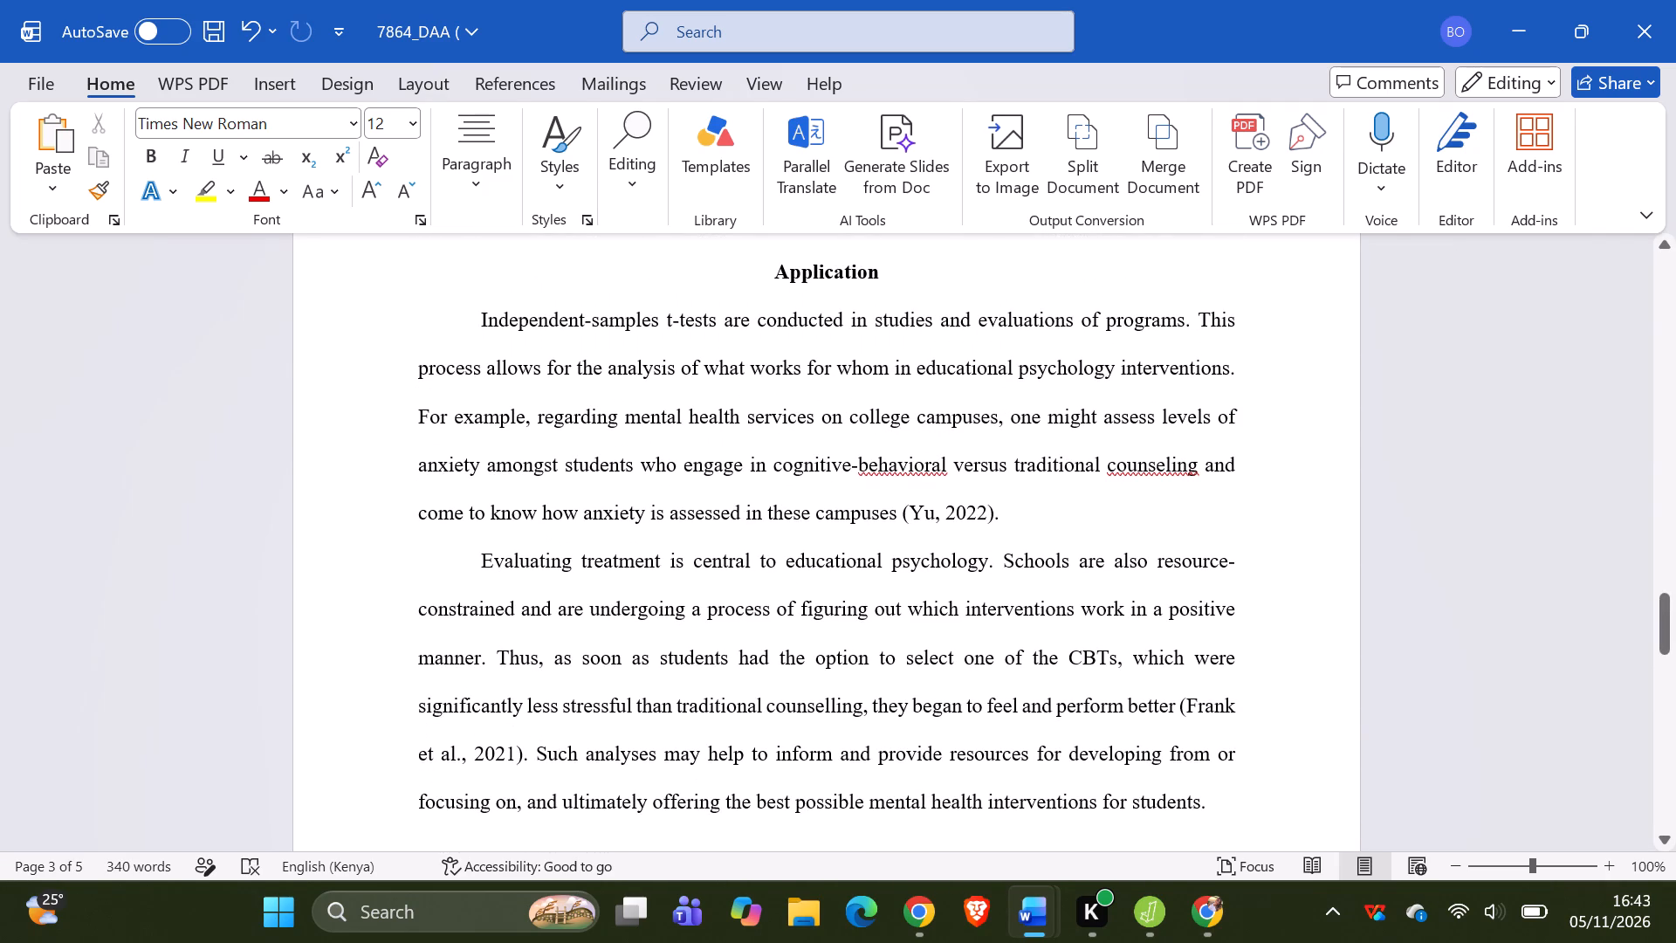
# Delete all the body text under the Application heading, keeping the heading and the References section.
pyautogui.moveTo(460, 318); pyautogui.dragTo(1192, 266)
pyautogui.hscroll(1, 504, 356)
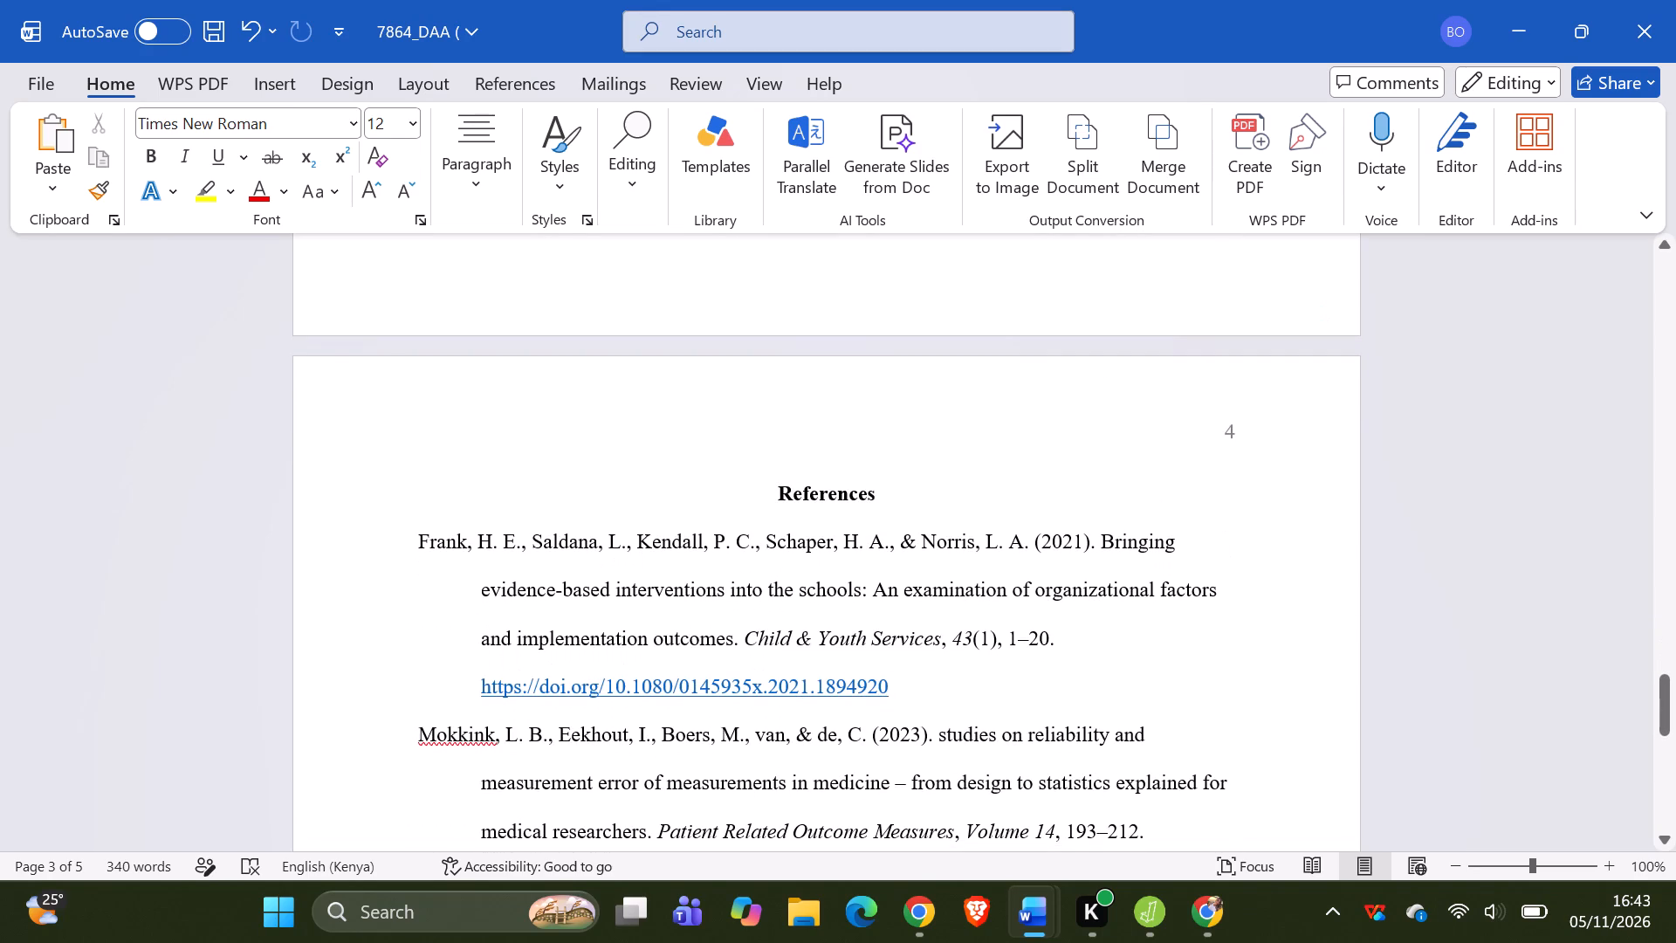
pyautogui.moveTo(1192, 266); pyautogui.dragTo(1224, 437)
pyautogui.press('BackSpace')
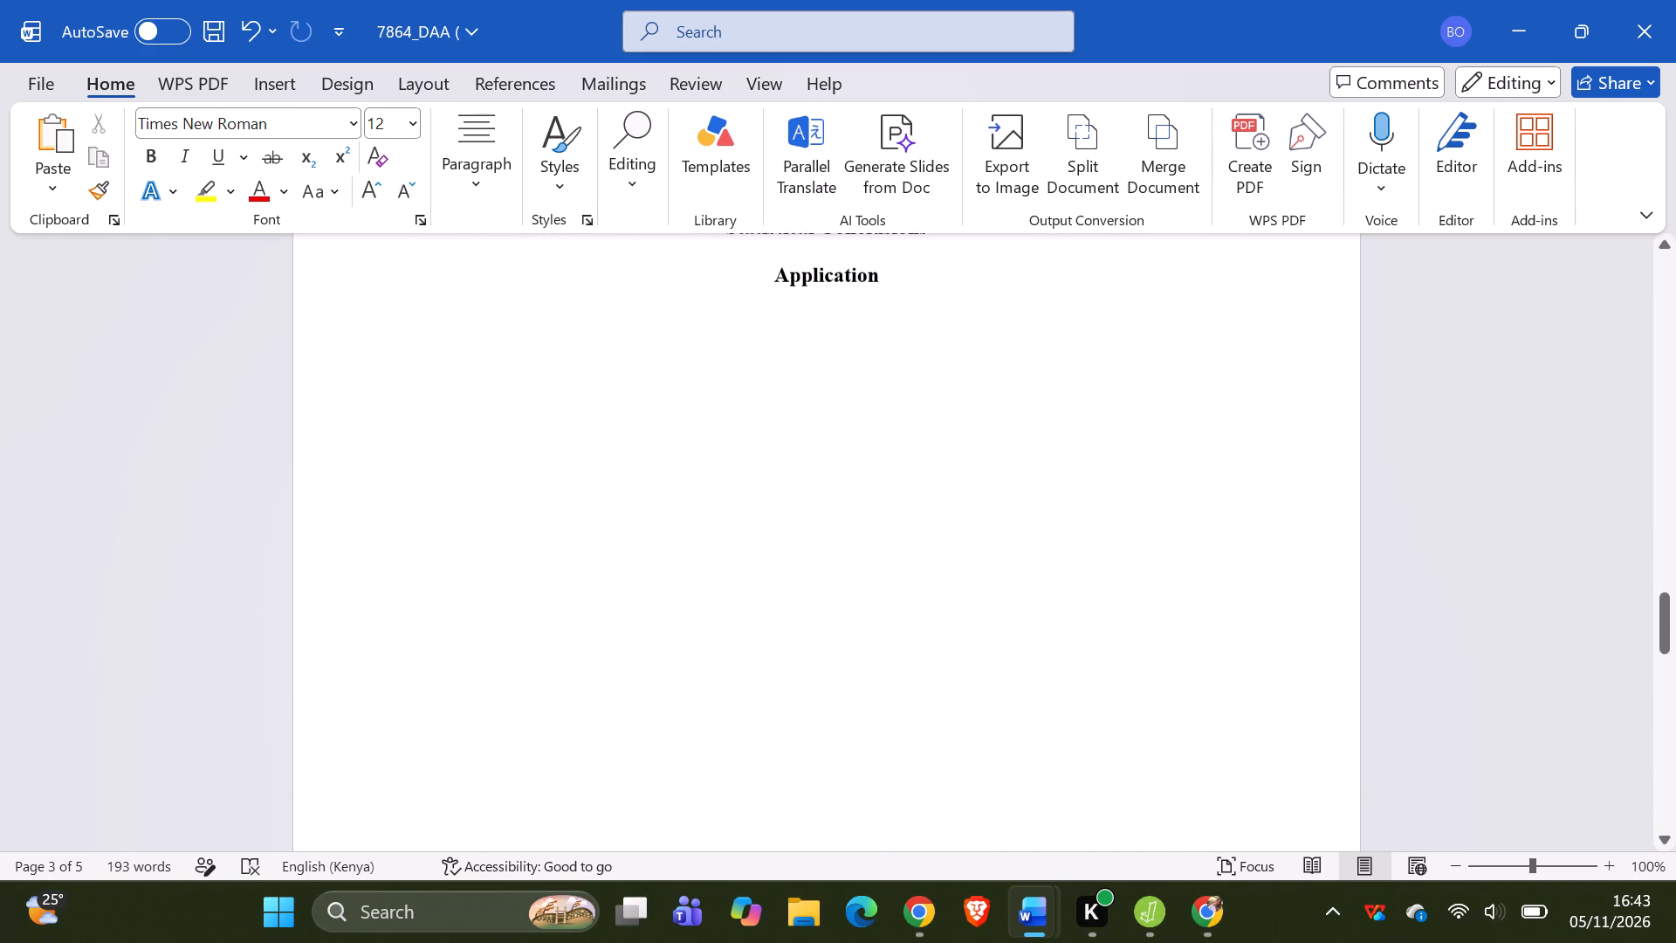
# Insert an empty line between the Statistical Conclusions and Application headings.
pyautogui.click(1012, 277)
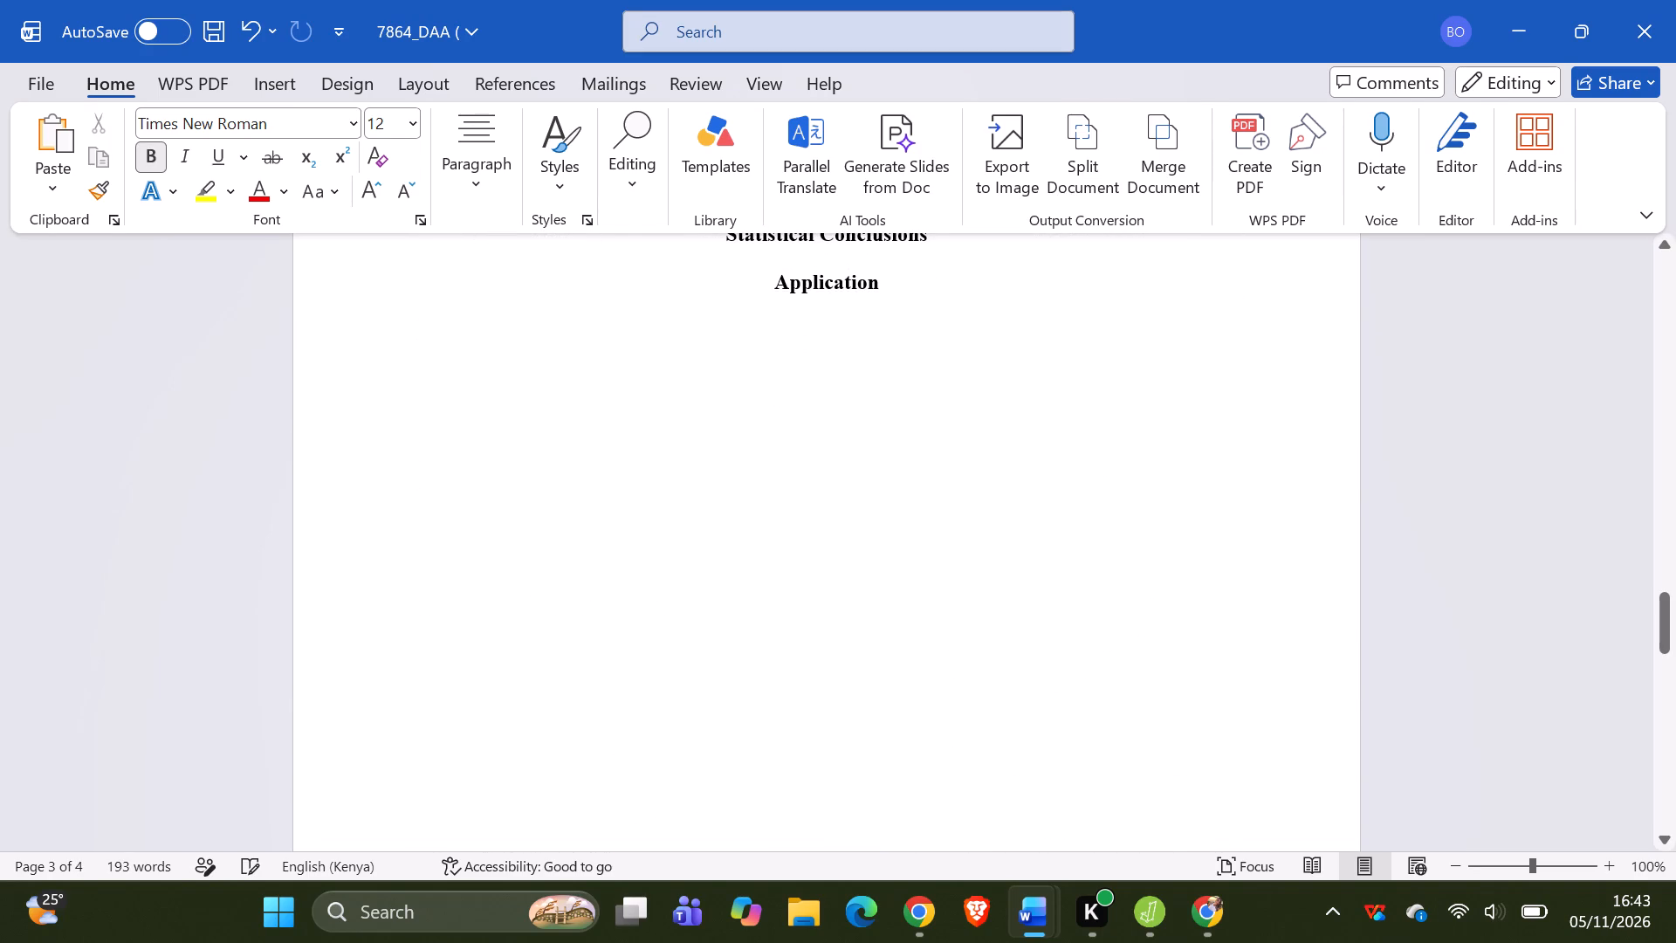
pyautogui.scroll(1, 1012, 277)
pyautogui.click(1007, 282)
pyautogui.press('Return')
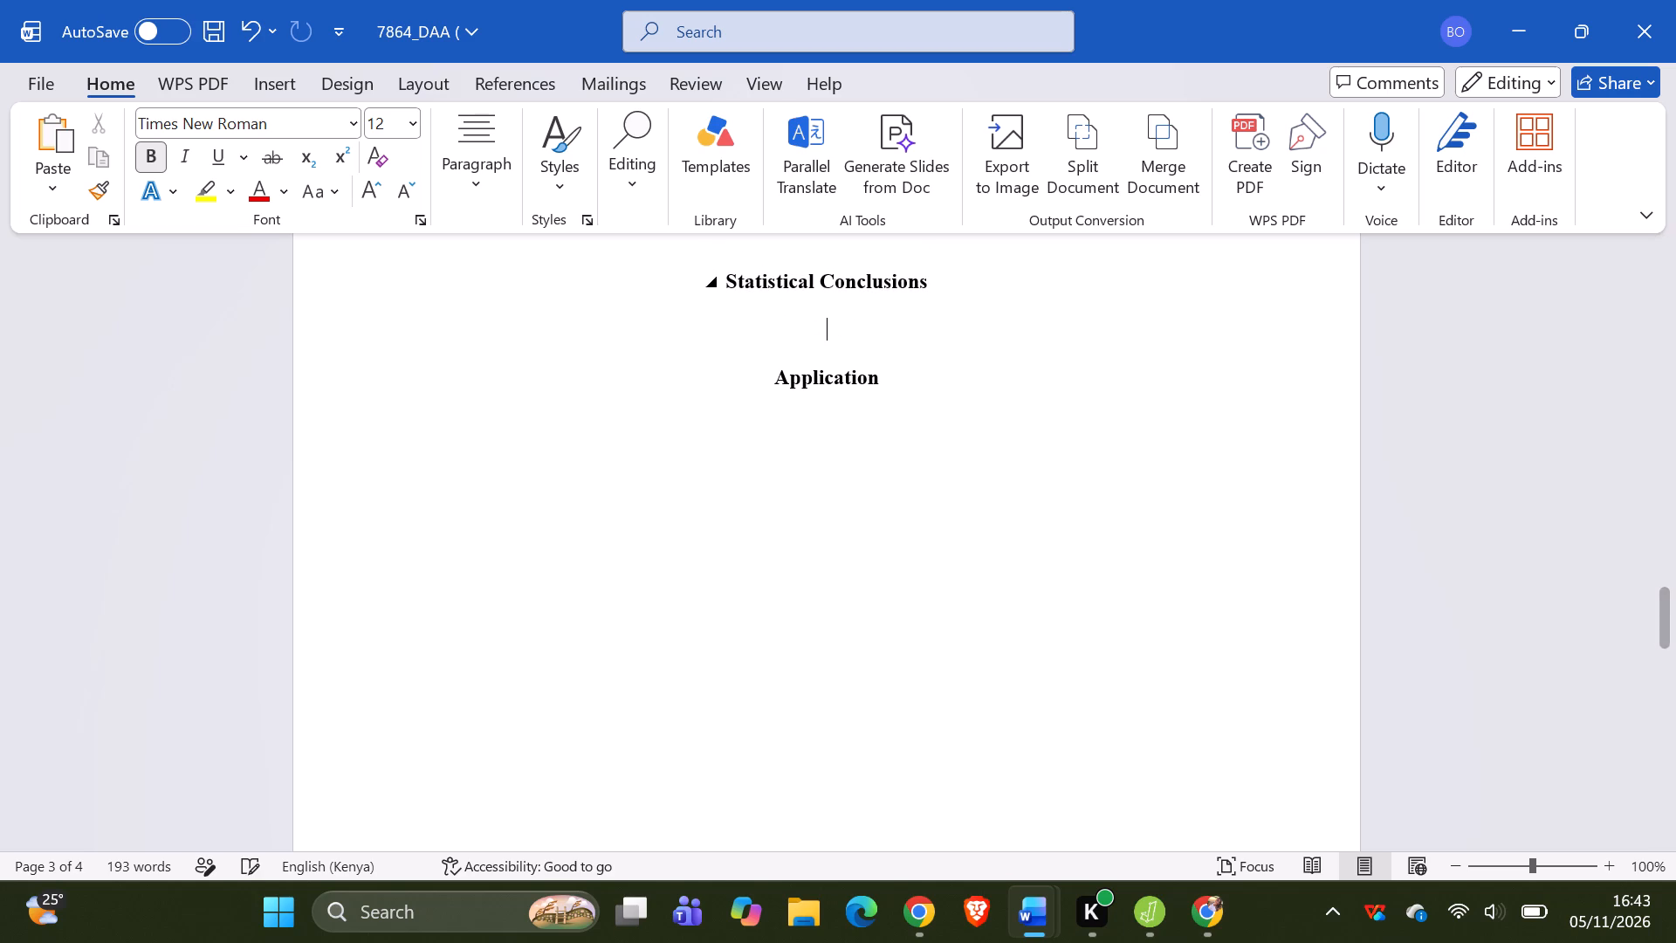
# Apply the Normal style to the empty line between the Statistical Conclusions and Application headings.
pyautogui.click(574, 149)
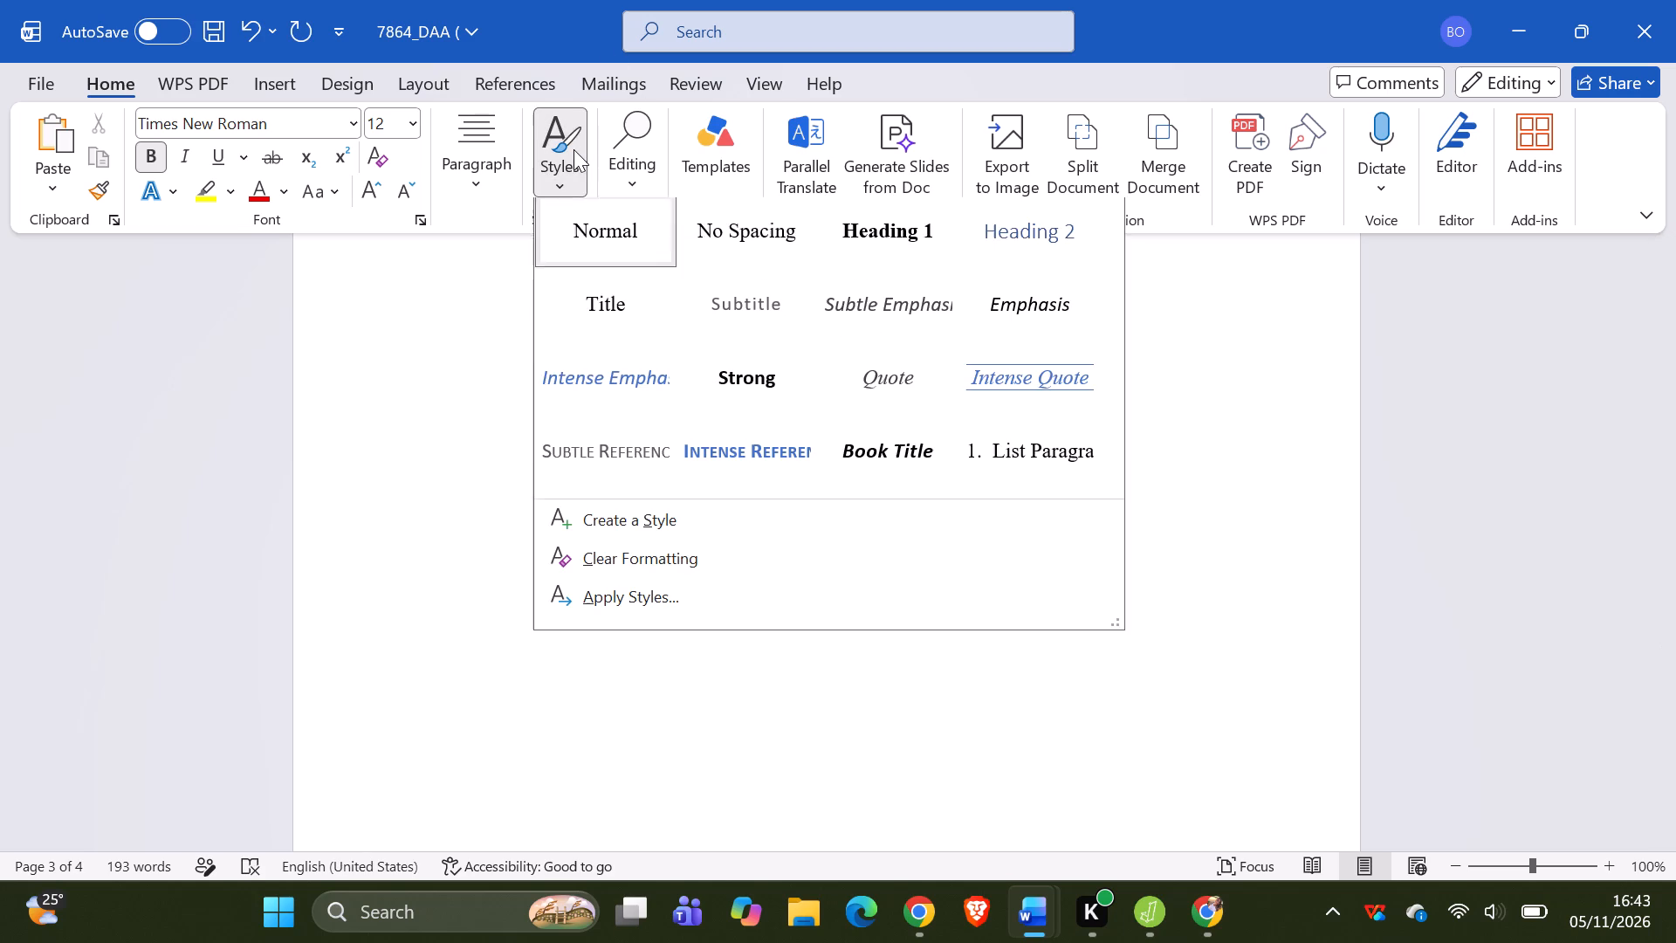
pyautogui.click(597, 242)
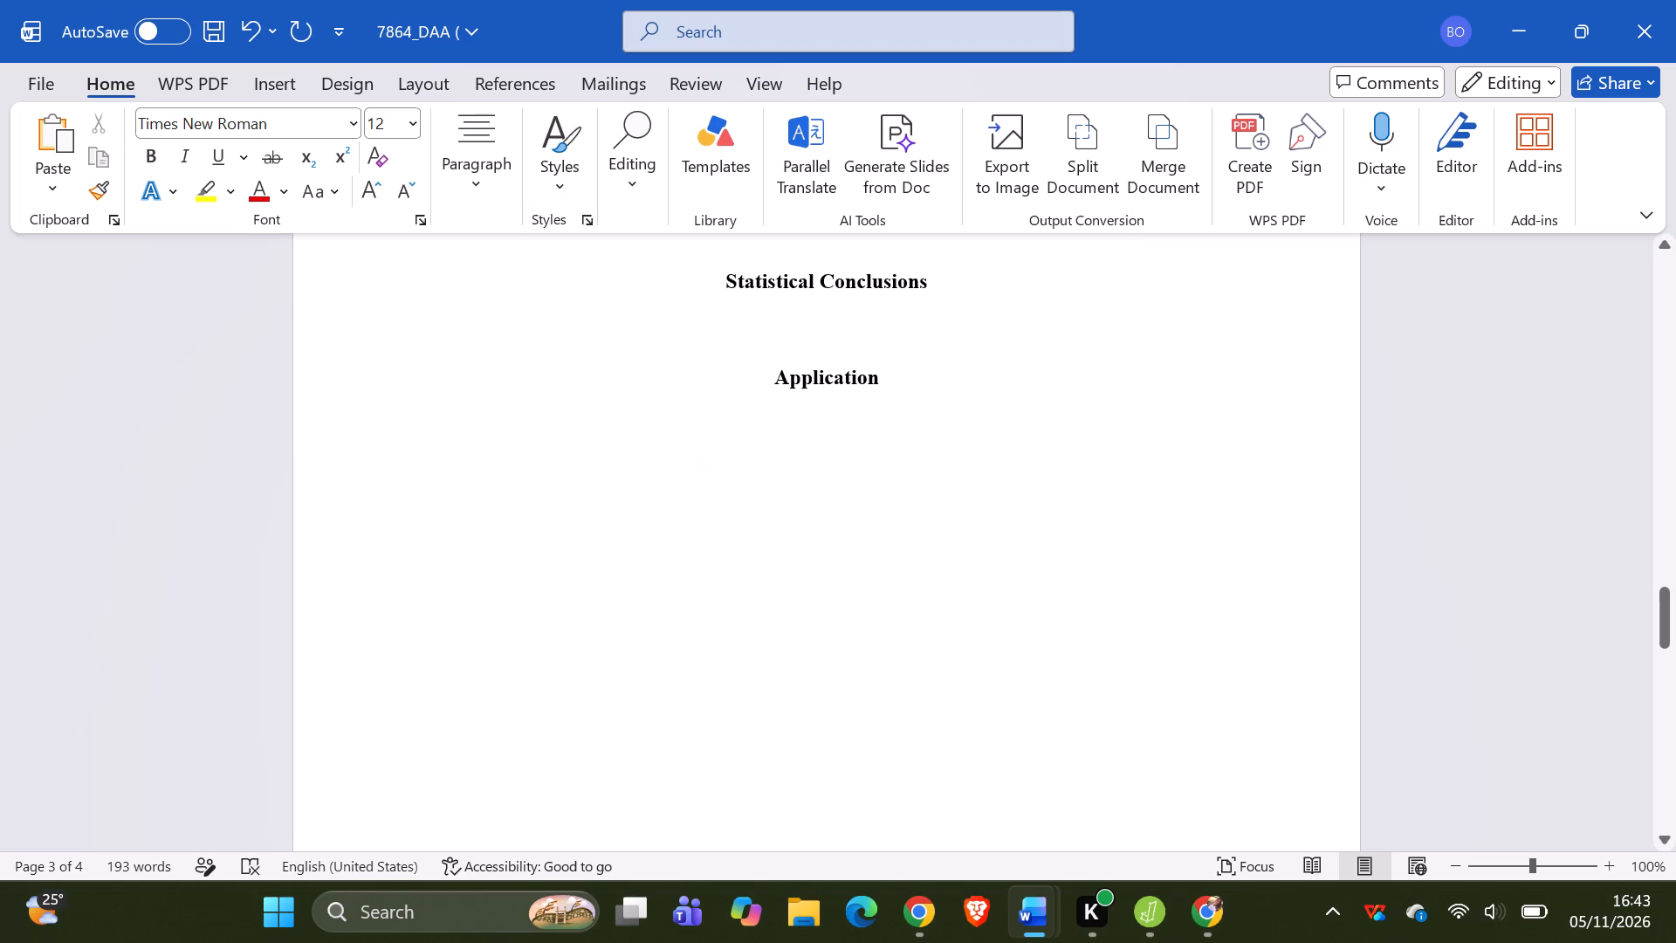
# Delete all the reference entries under the References heading, keeping the heading itself.
pyautogui.scroll(-1, 754, 589)
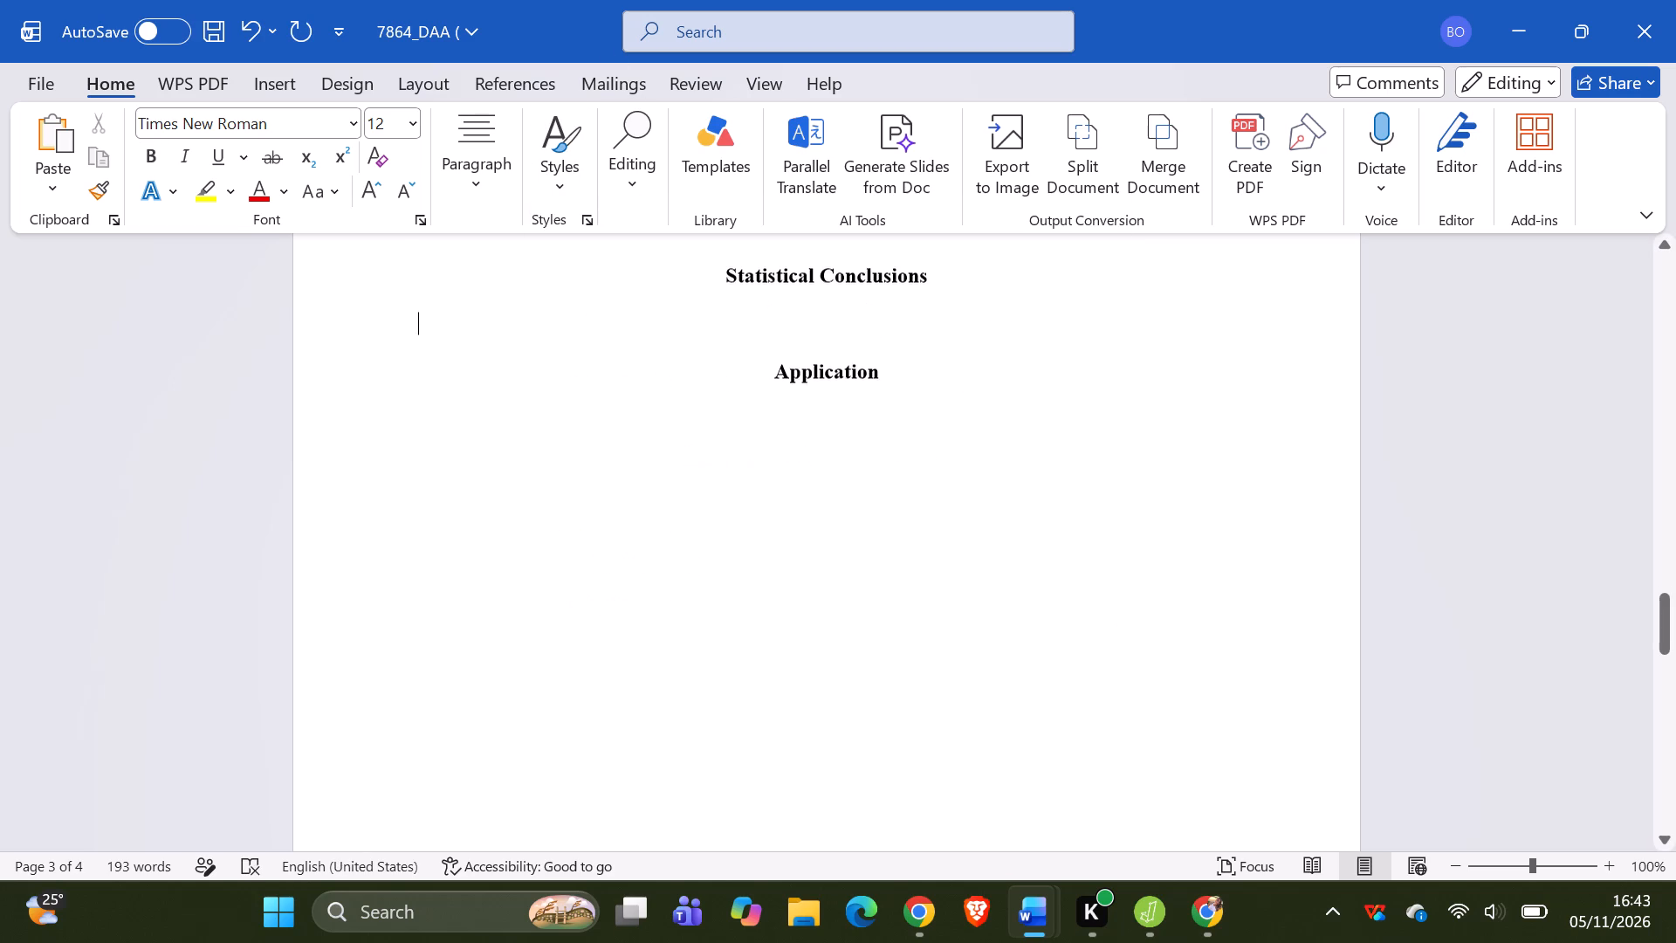
pyautogui.scroll(-2, 754, 589)
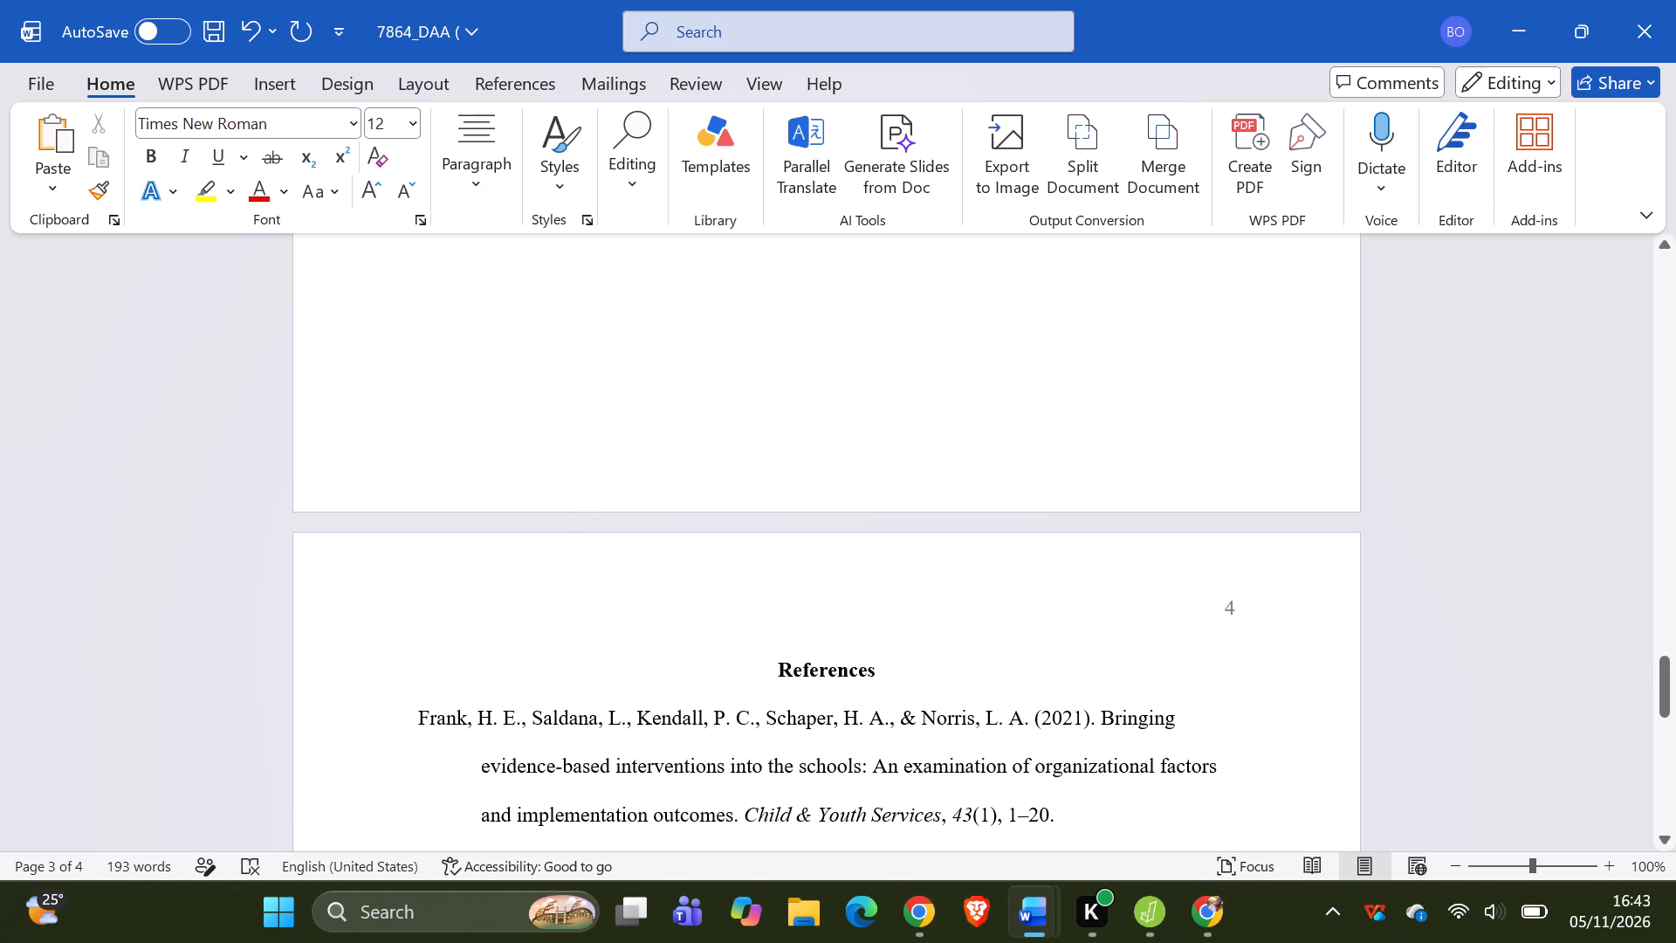
pyautogui.moveTo(415, 722); pyautogui.dragTo(932, 199)
pyautogui.scroll(-1, 443, 723)
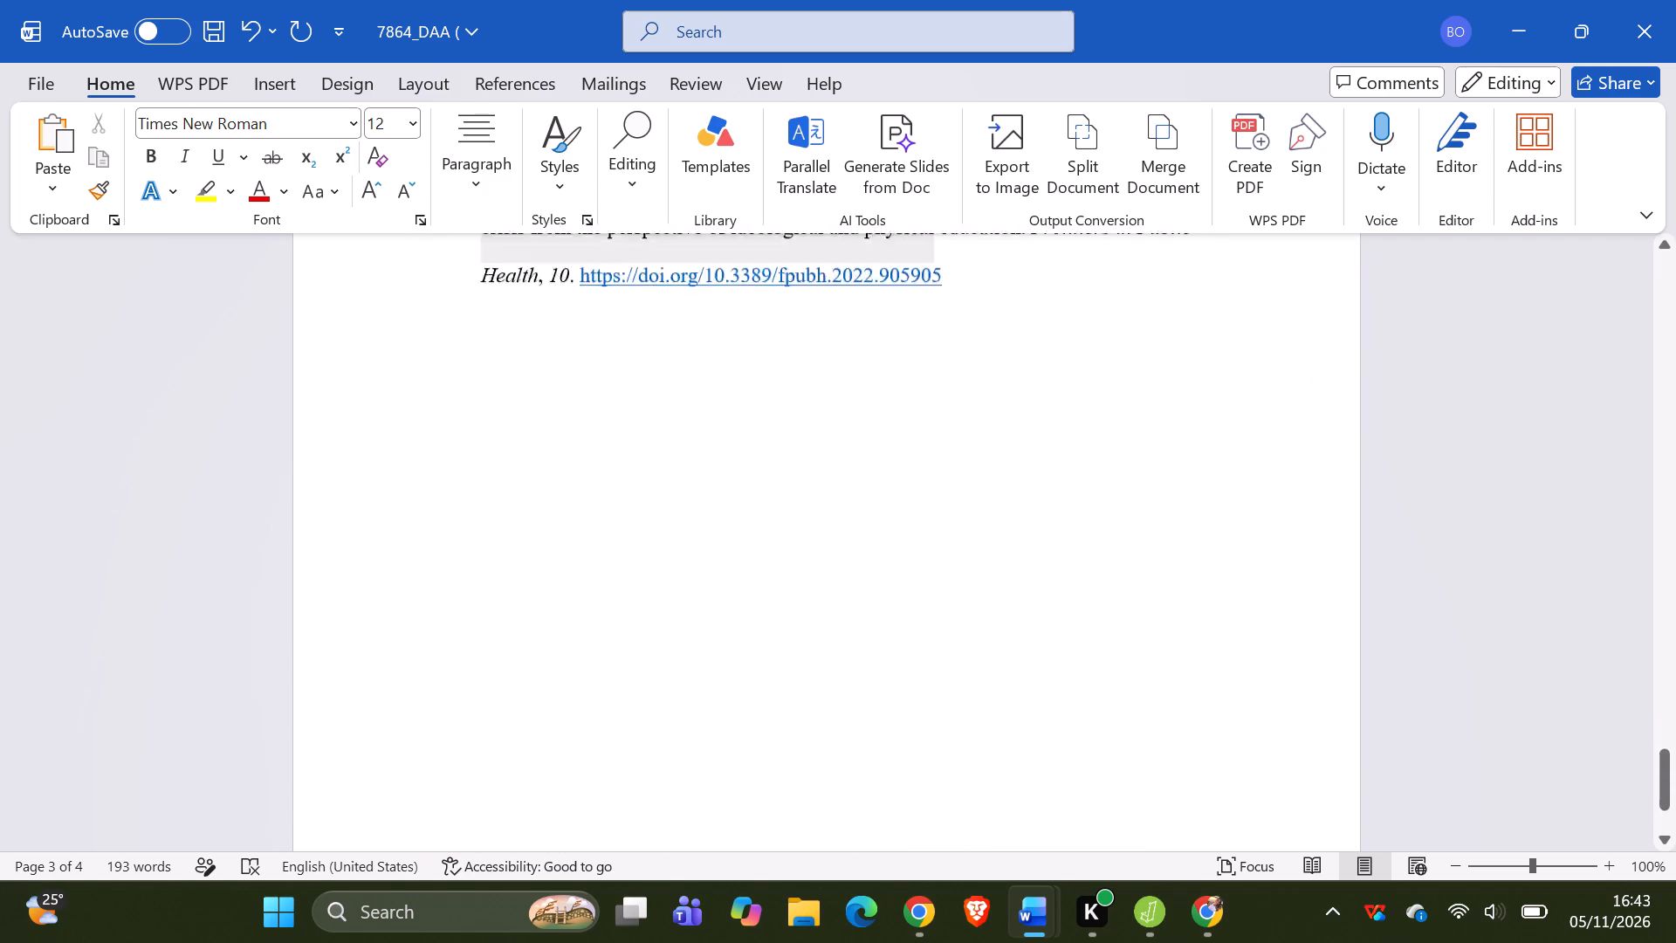
pyautogui.scroll(-1, 932, 199)
pyautogui.moveTo(932, 199); pyautogui.dragTo(998, 528)
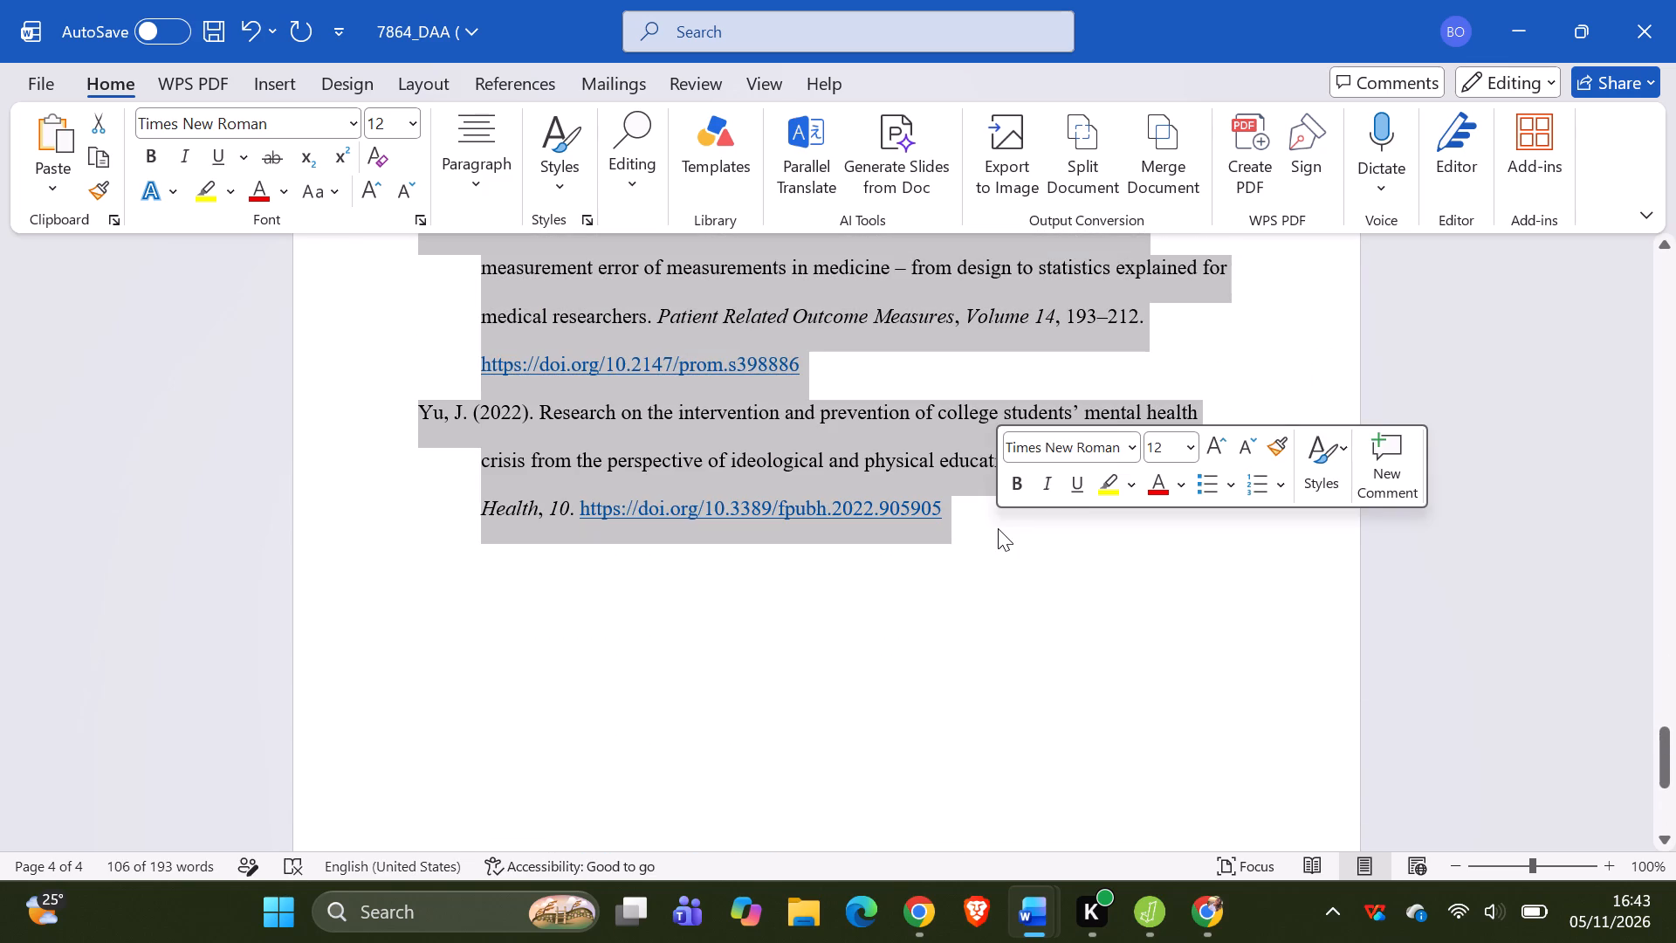
pyautogui.scroll(1, 998, 528)
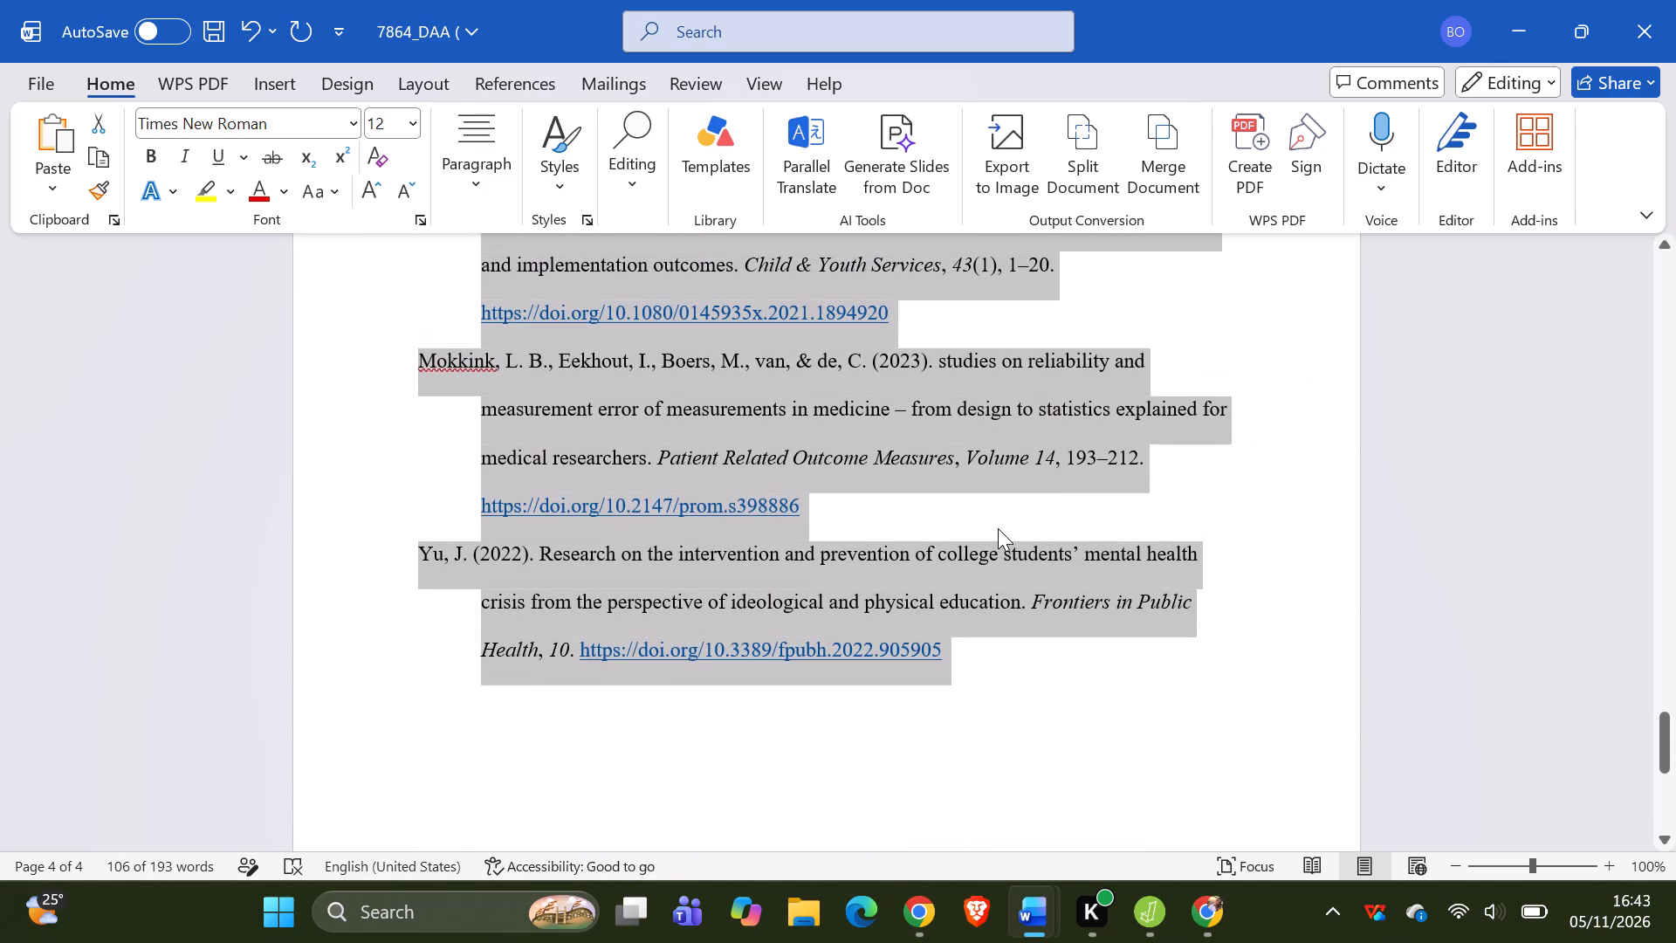
pyautogui.scroll(1, 998, 528)
pyautogui.press('BackSpace')
# Replace the student's name on the title page with the new author's name, using the suggested spelling for the first name.
pyautogui.scroll(13, 998, 528)
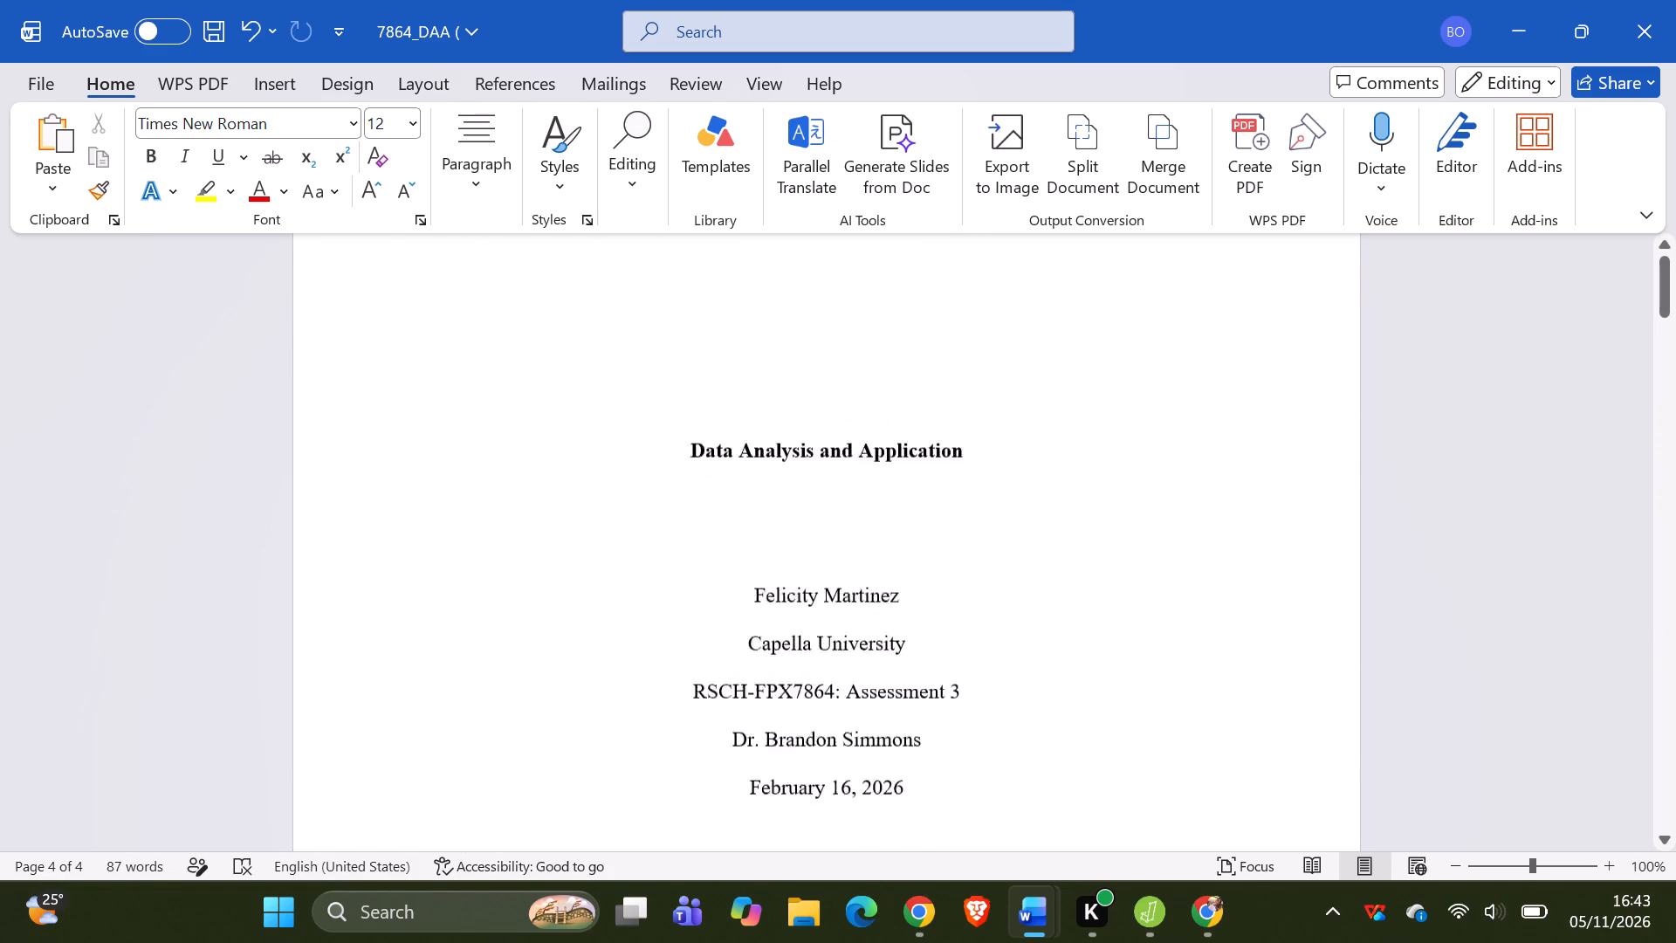
pyautogui.scroll(2, 998, 528)
pyautogui.moveTo(903, 754); pyautogui.dragTo(745, 750)
pyautogui.write('feniywa')
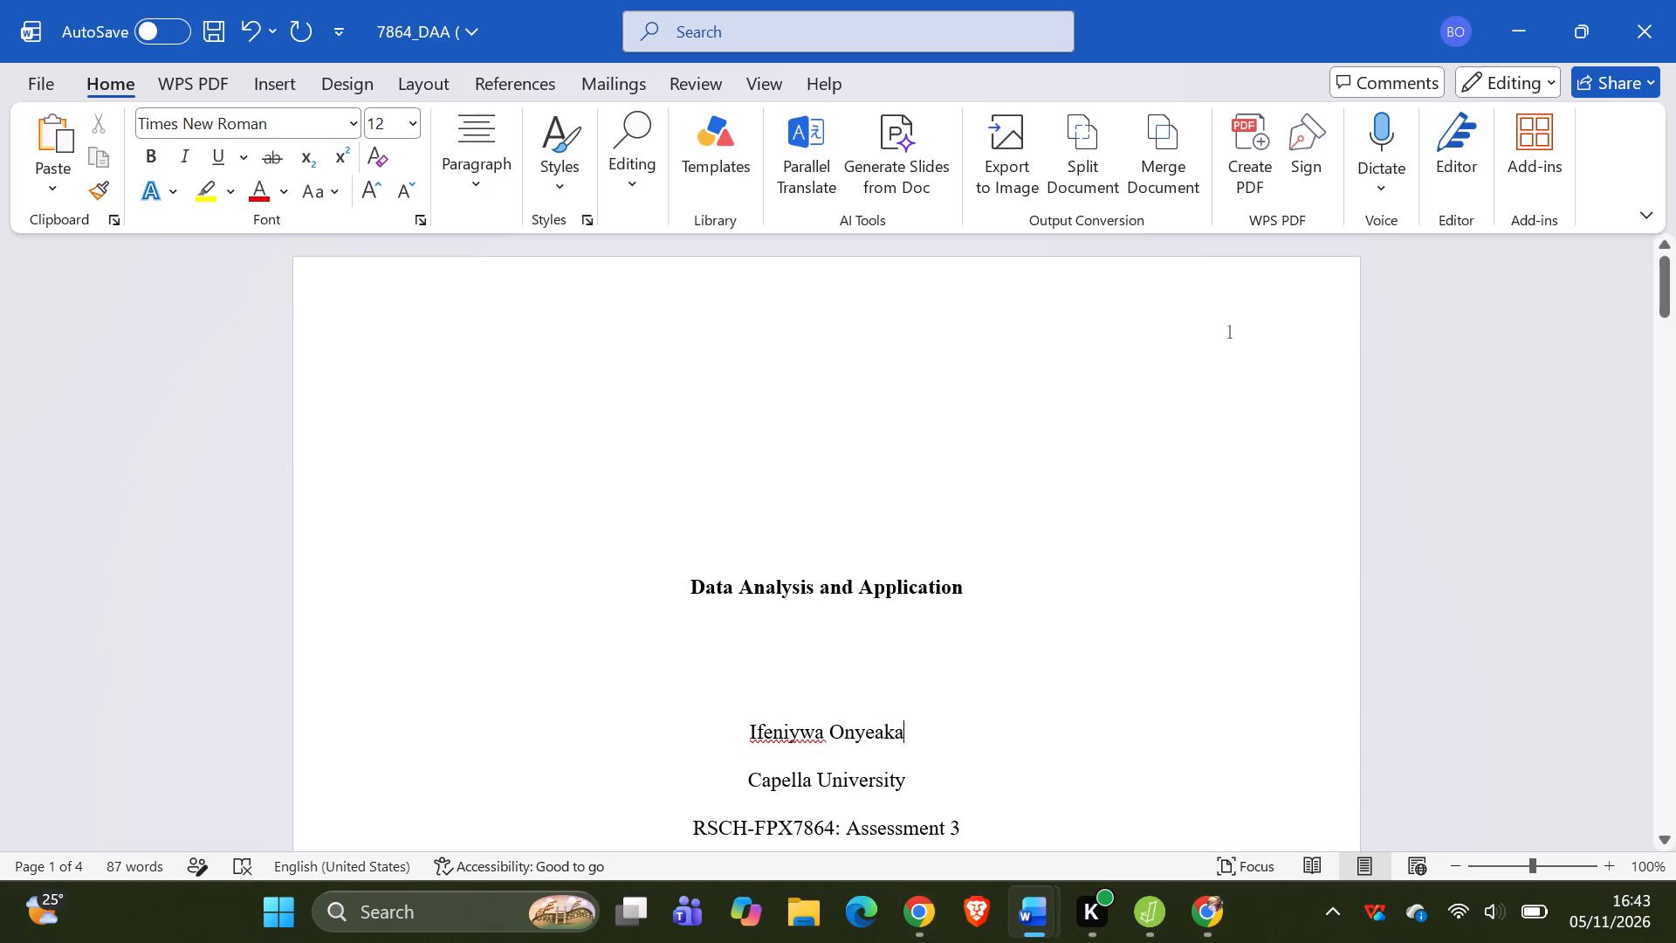
pyautogui.click(800, 736)
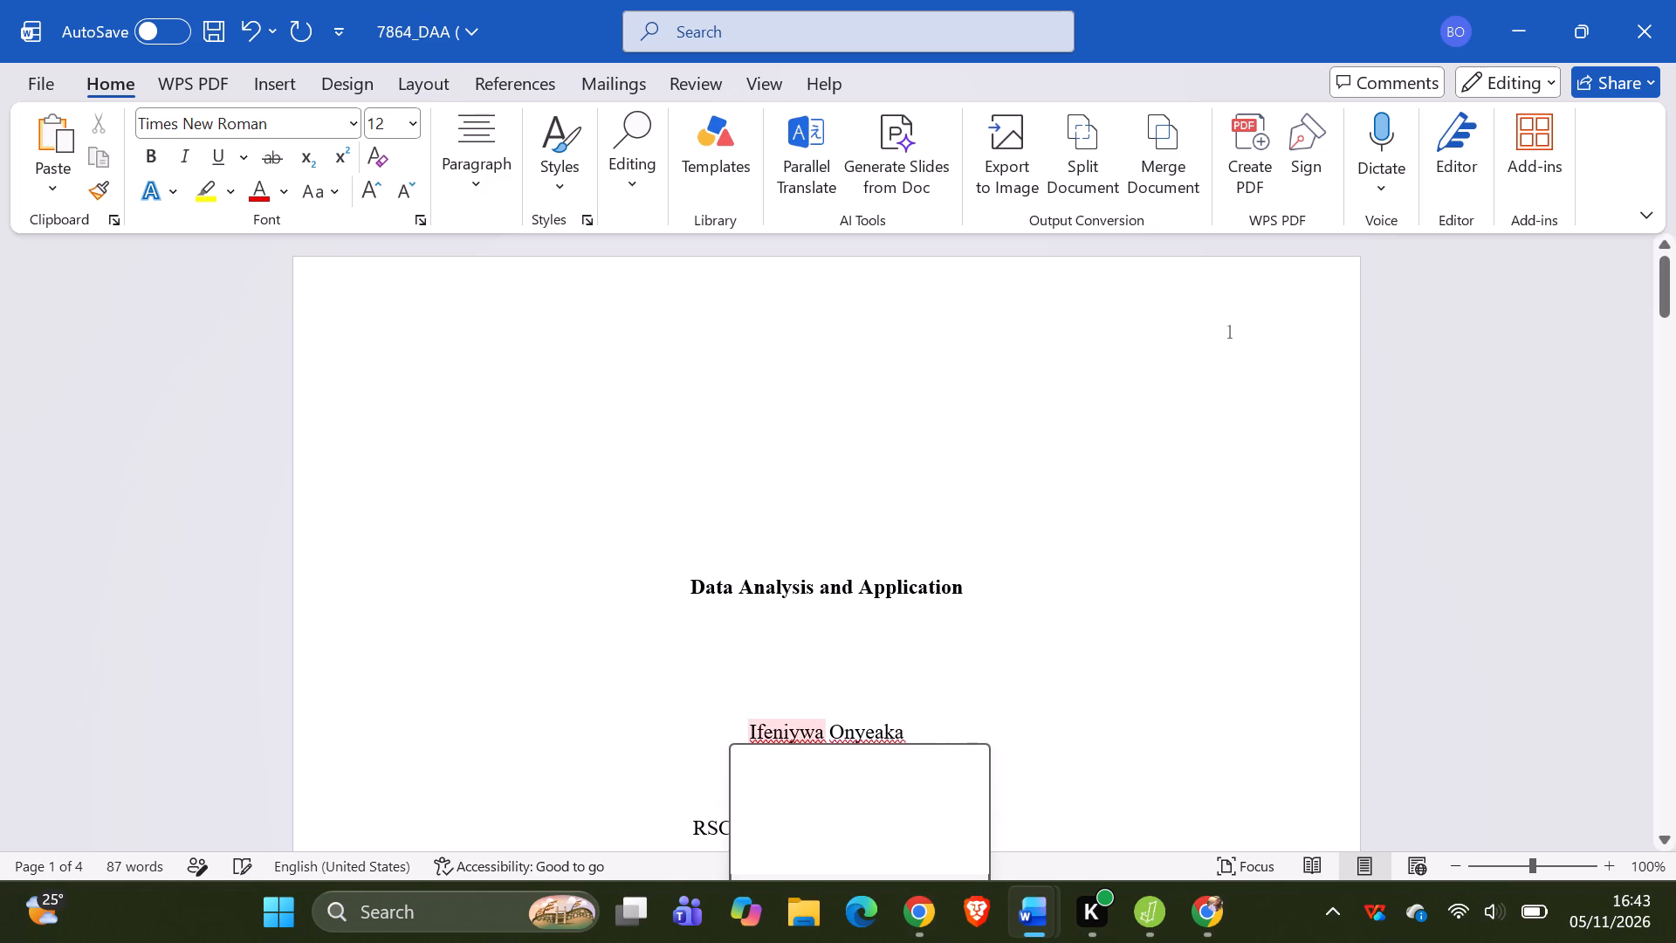
pyautogui.click(814, 638)
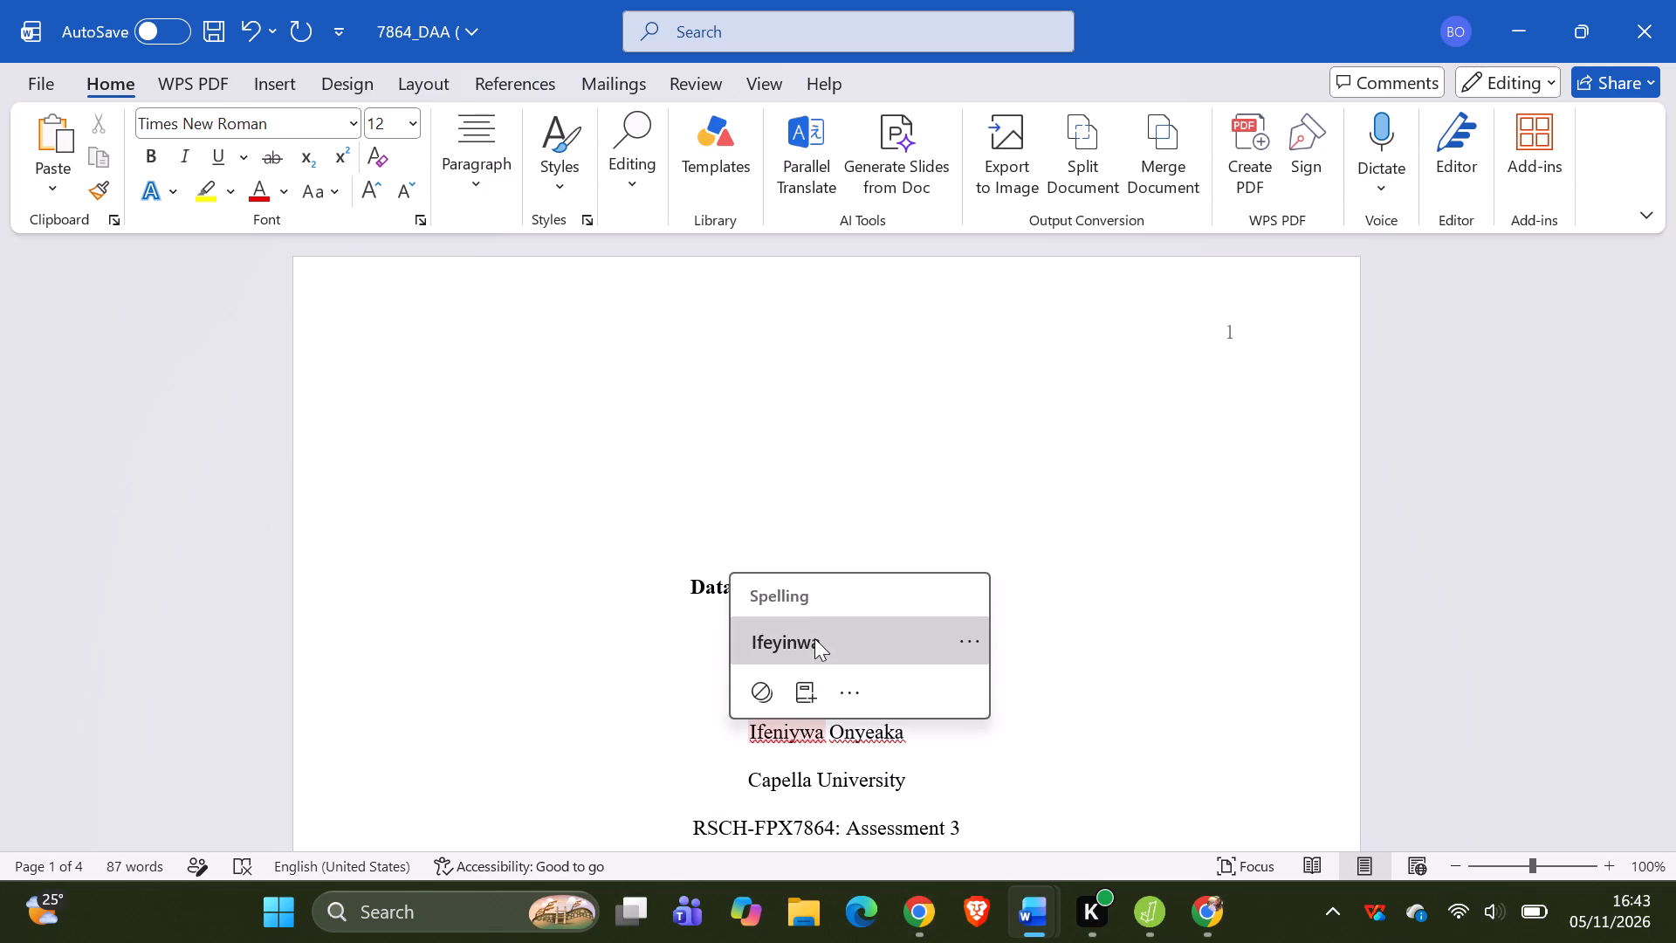
pyautogui.click(938, 678)
# Check the spelling suggestion for the author's surname and the instructor line on the title page.
pyautogui.scroll(-1, 938, 678)
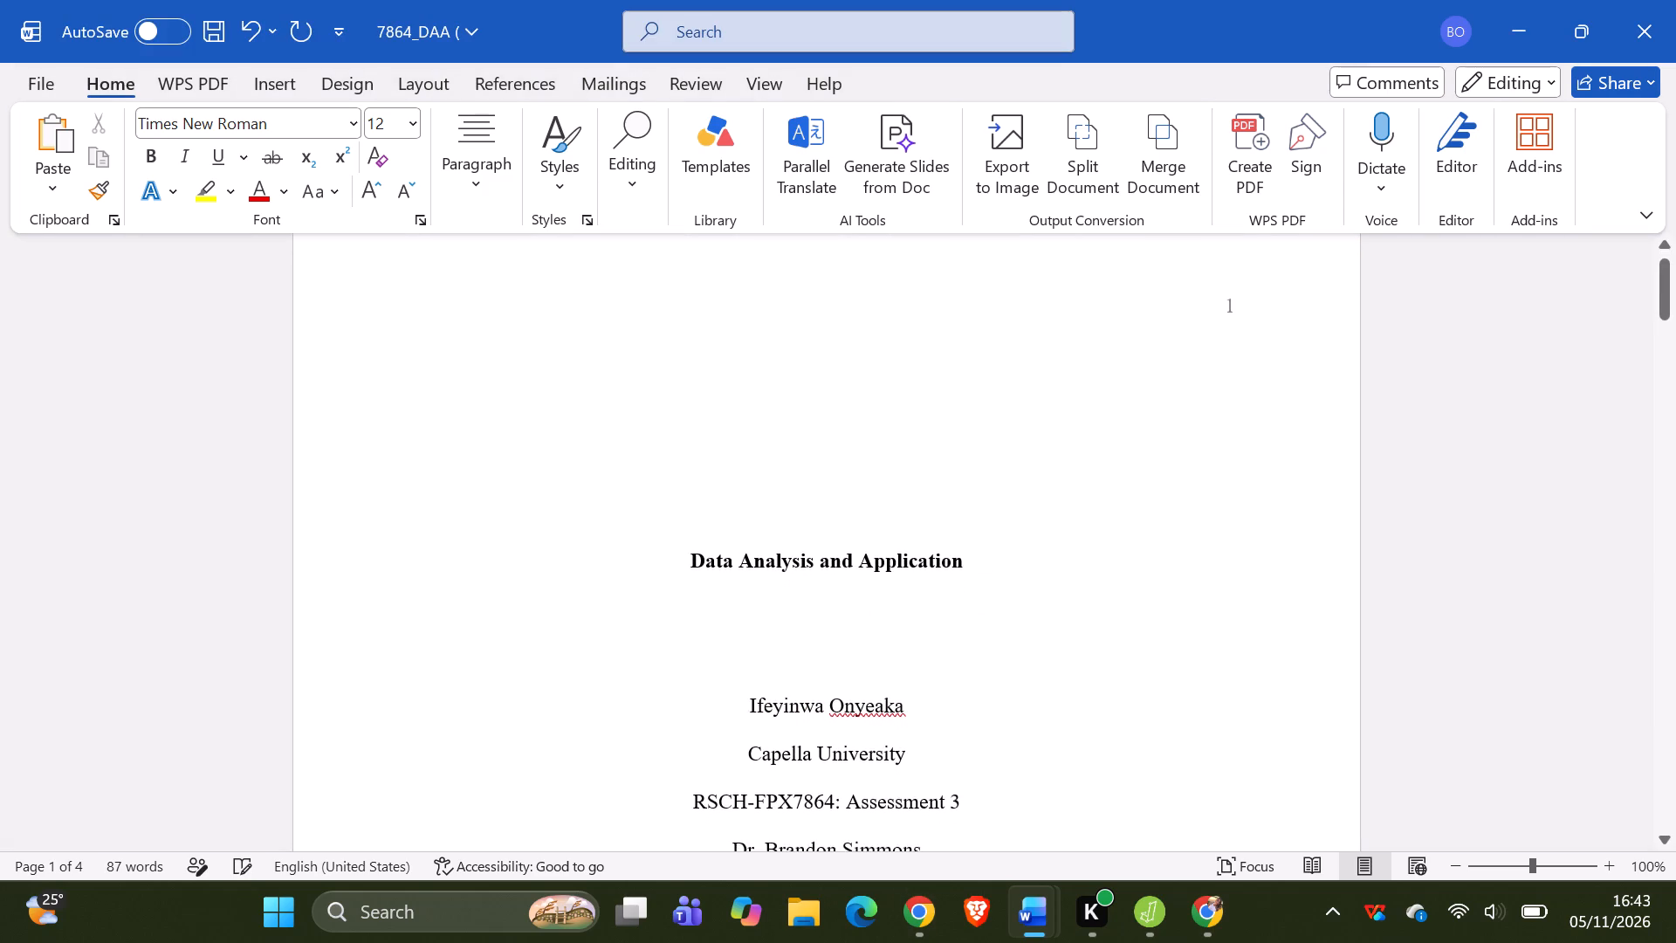
pyautogui.scroll(-2, 938, 678)
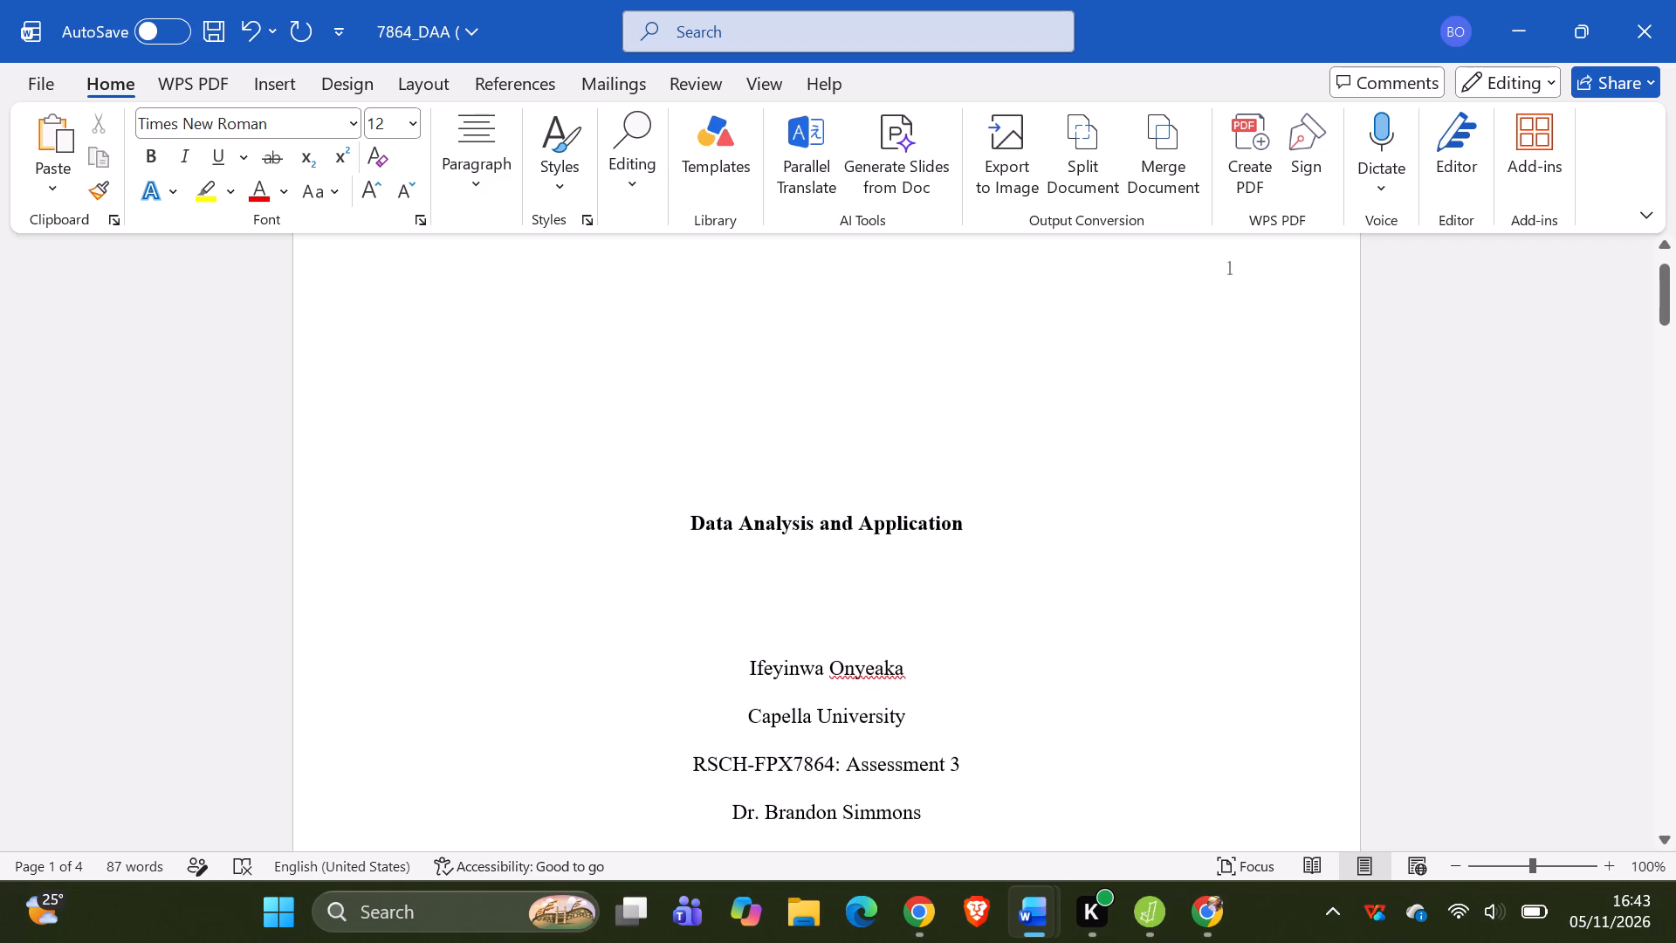
pyautogui.scroll(-1, 938, 678)
pyautogui.click(880, 639)
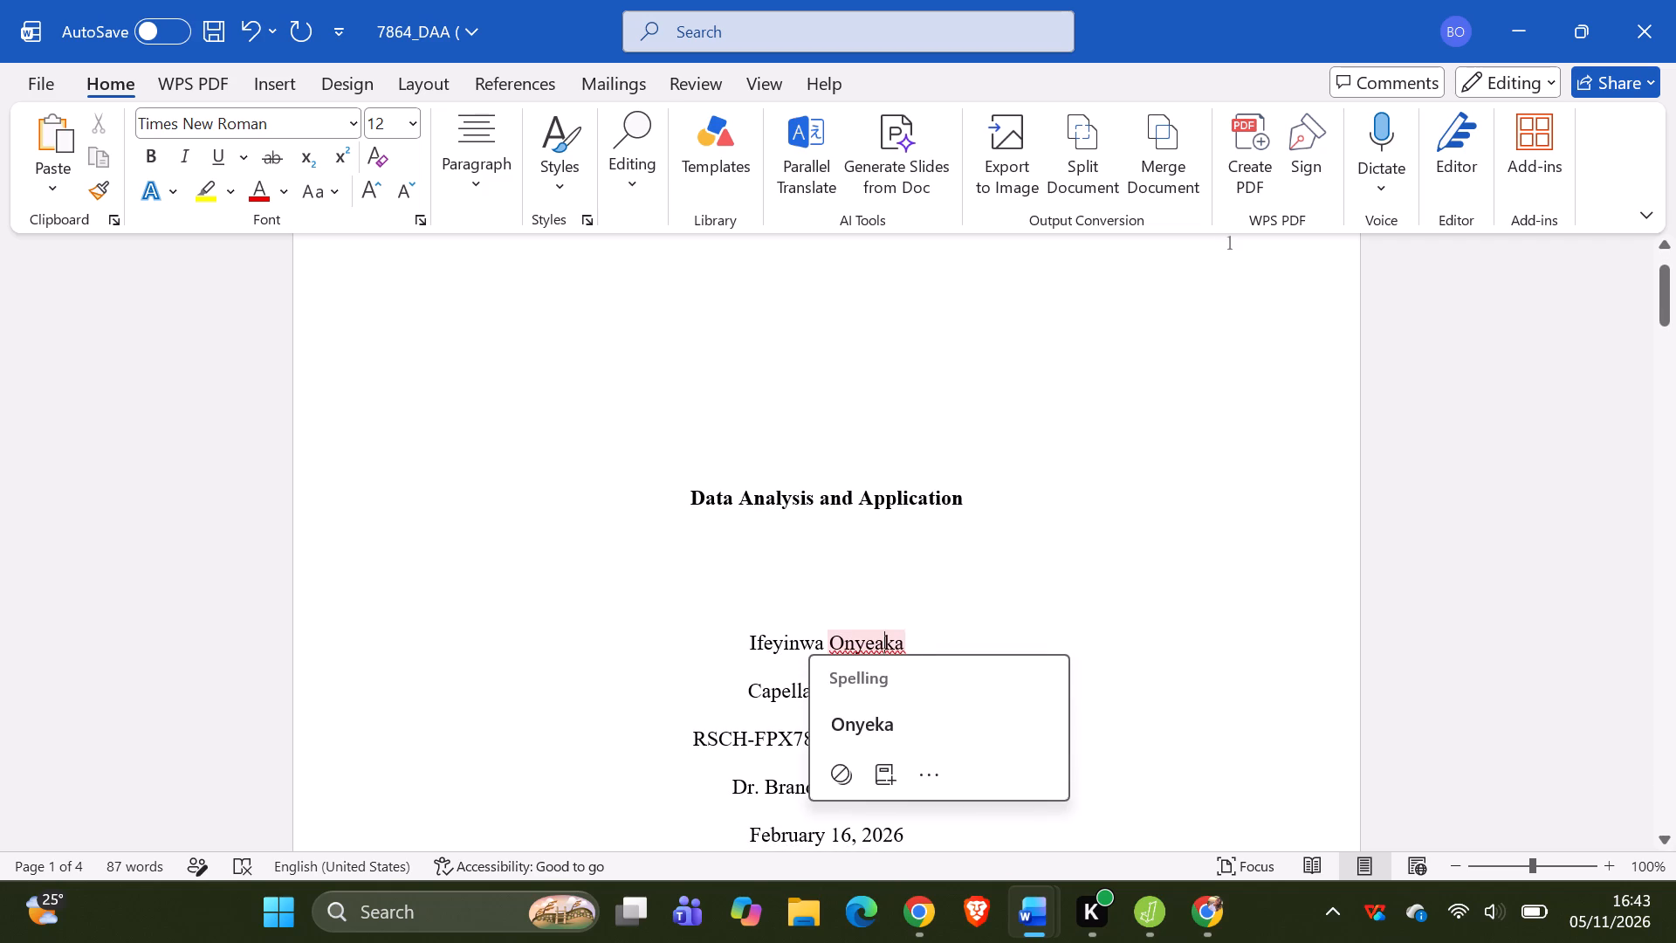
pyautogui.click(924, 626)
pyautogui.scroll(-1, 924, 626)
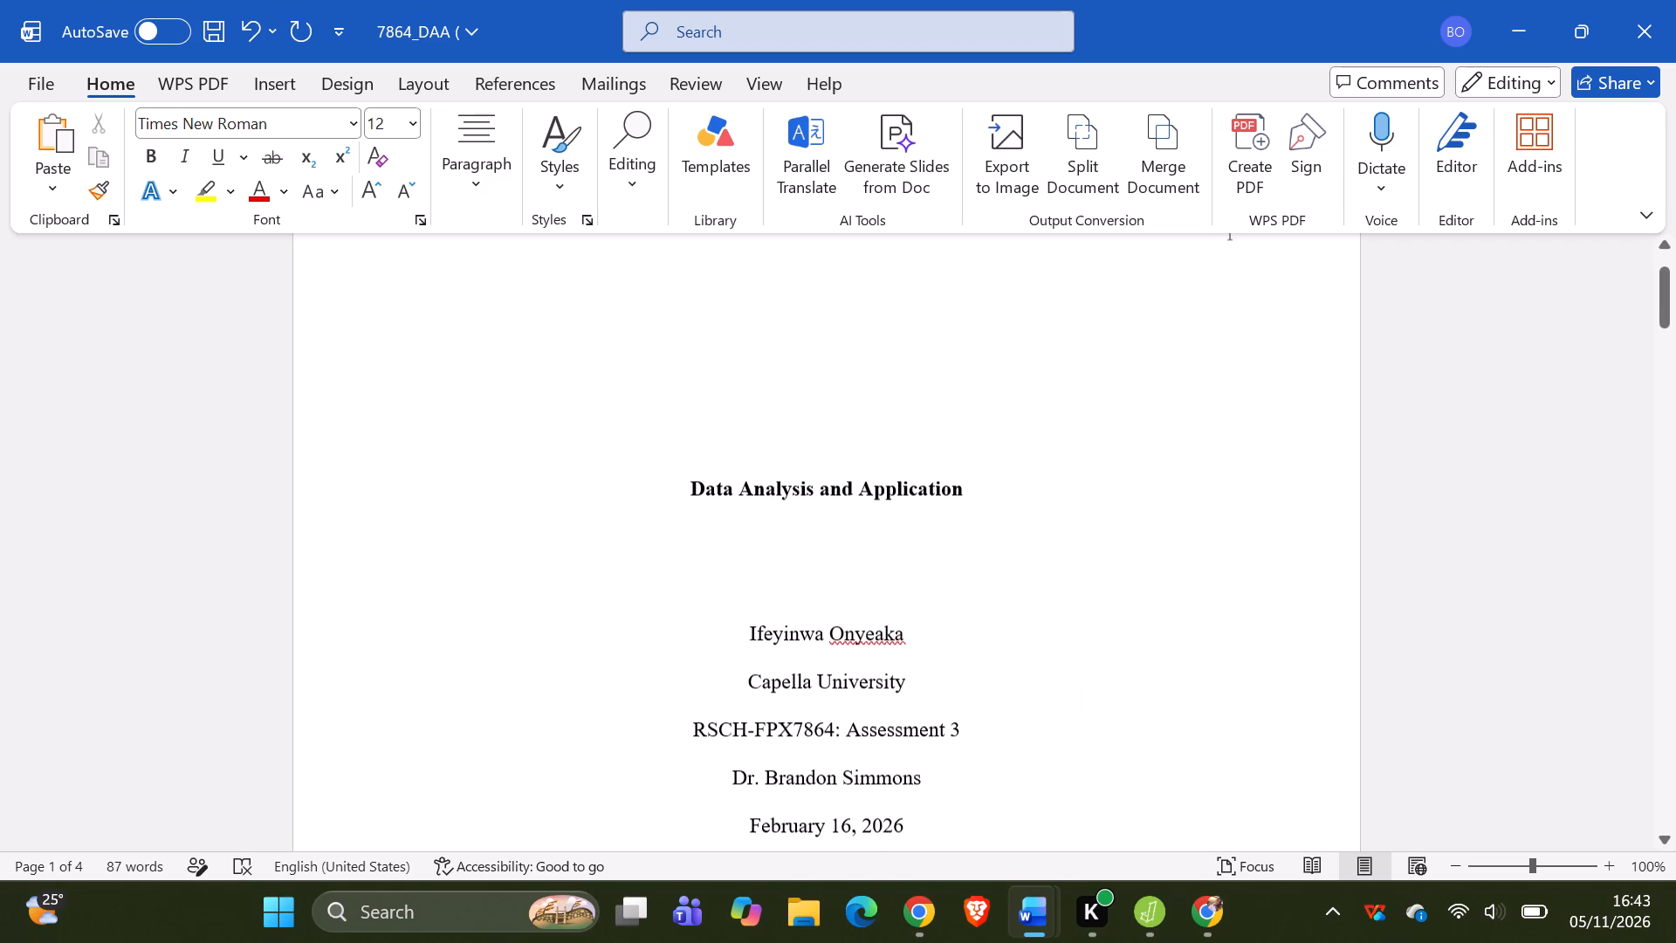
pyautogui.scroll(-2, 924, 626)
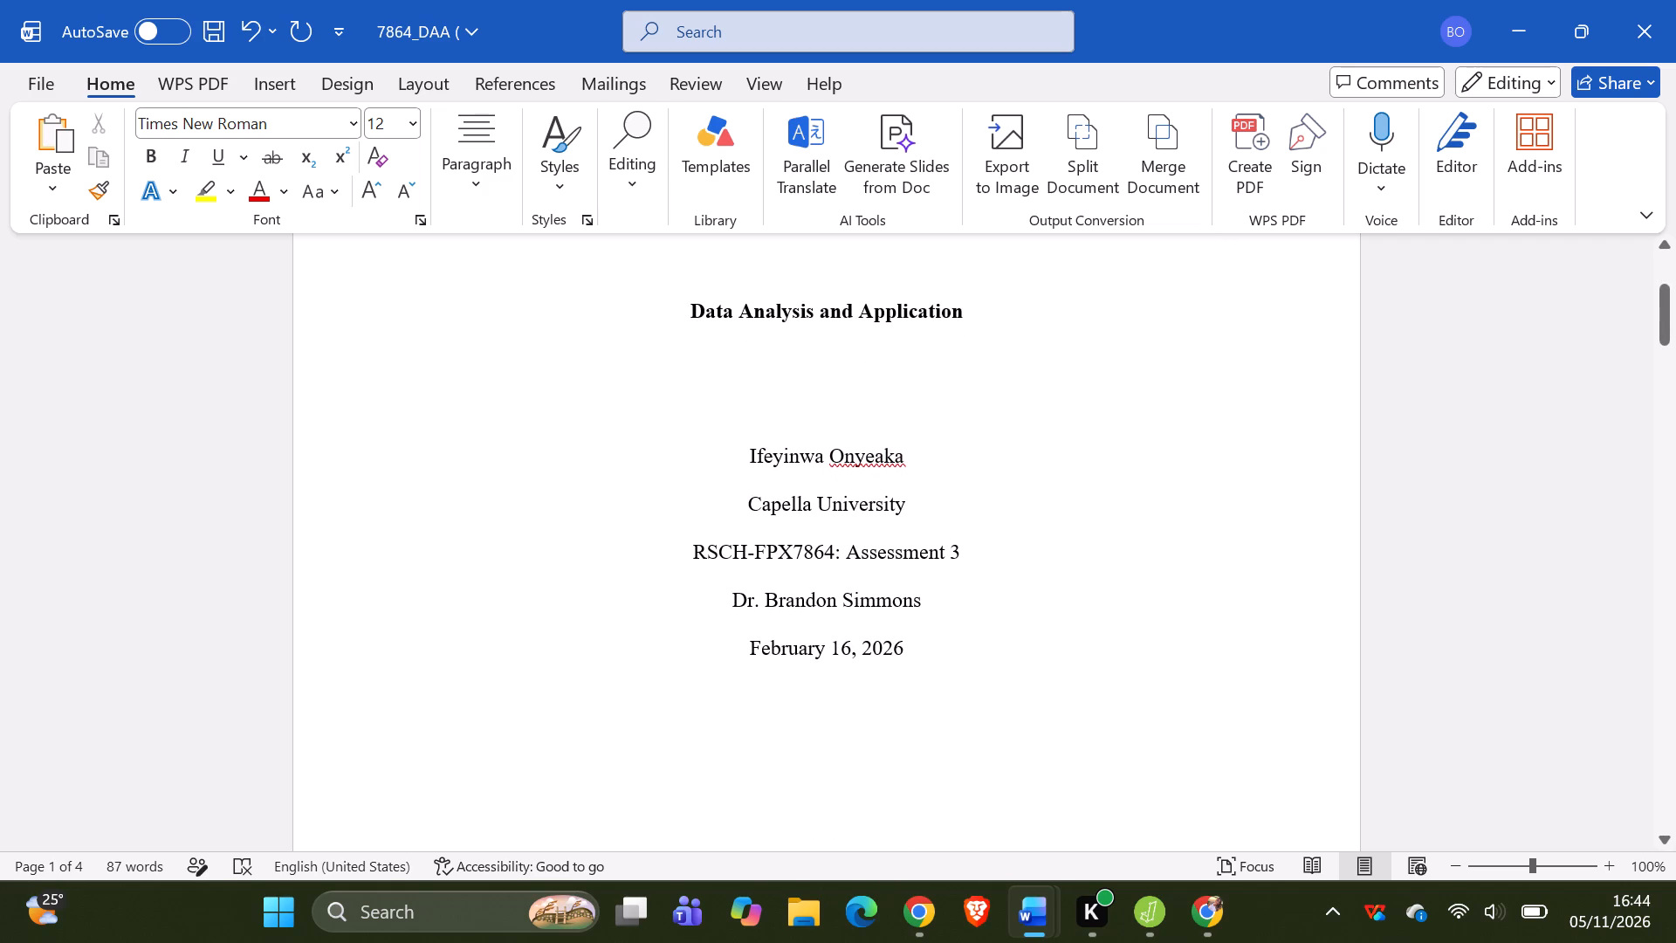
pyautogui.moveTo(927, 603); pyautogui.dragTo(792, 613)
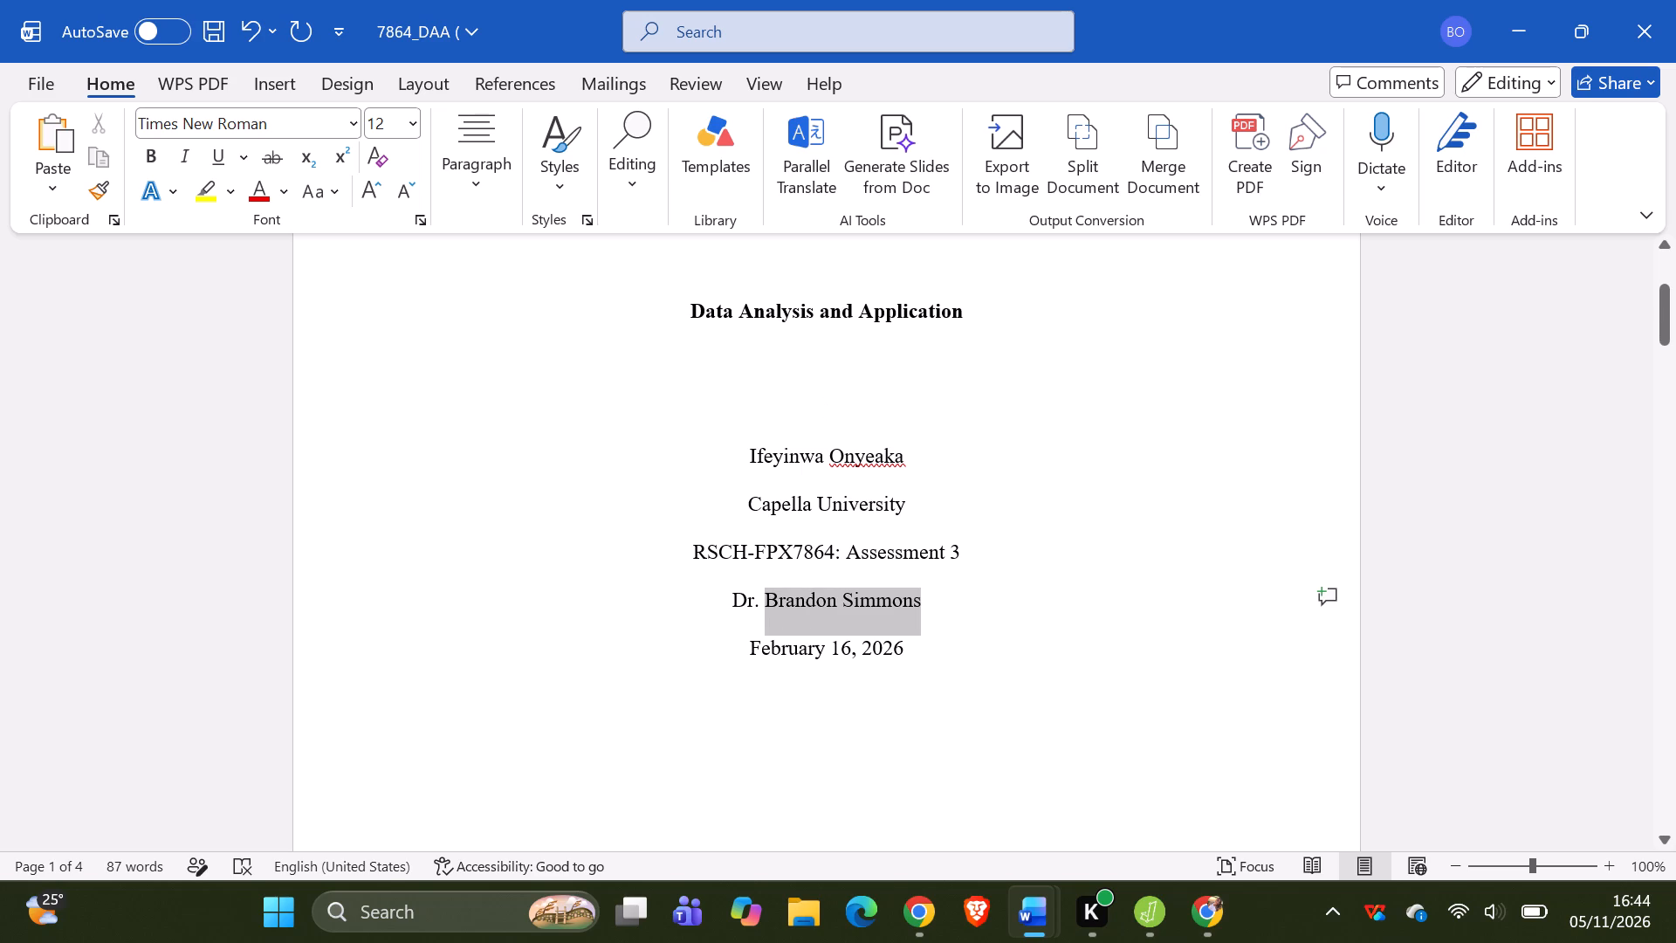
pyautogui.moveTo(792, 613); pyautogui.dragTo(791, 613)
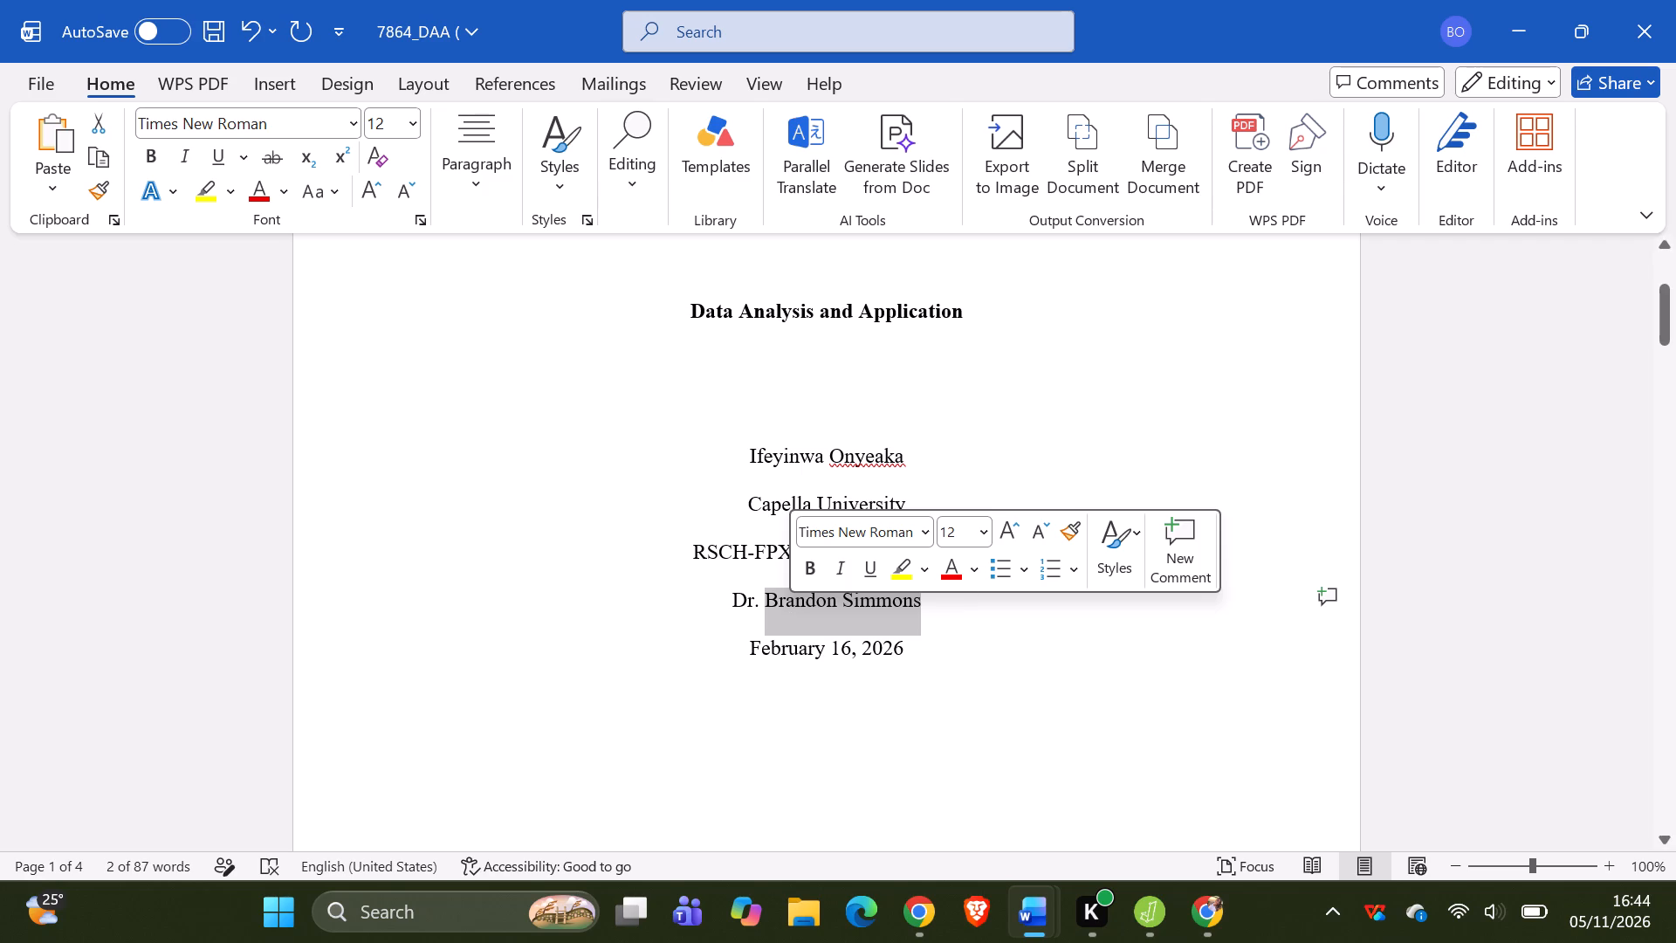
# Delete the duplicate Assumption Checks heading under Testing Assumptions, leaving one above the Brown-Forsythe table.
pyautogui.scroll(-4, 776, 677)
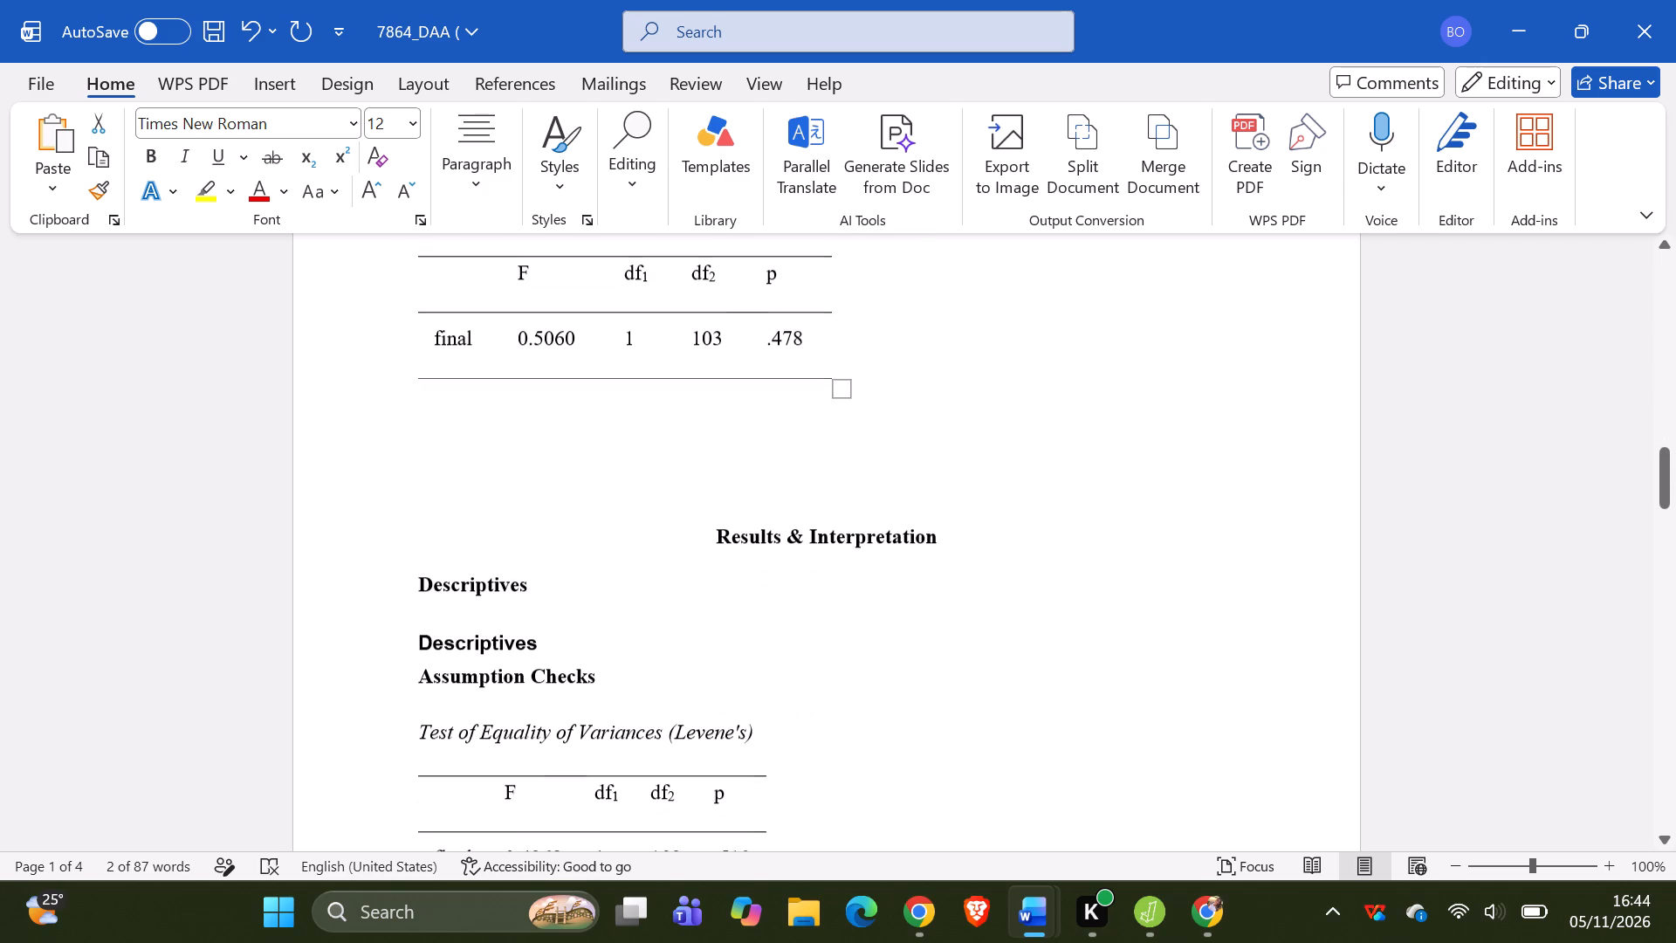
pyautogui.scroll(1, 776, 677)
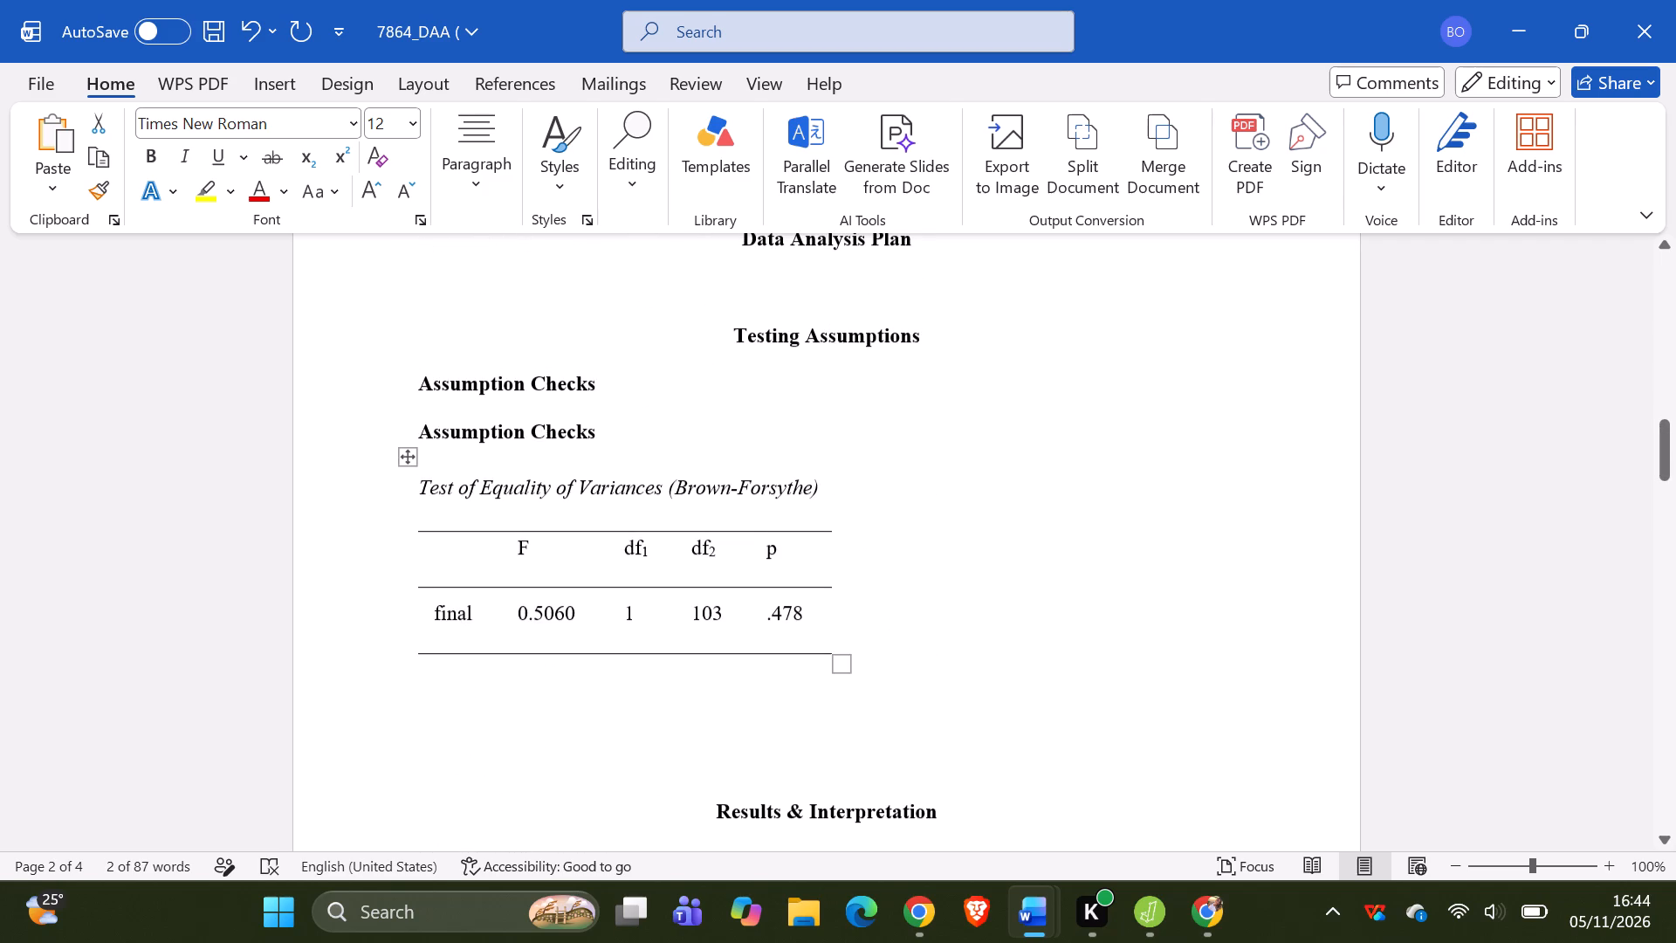
pyautogui.scroll(1, 776, 677)
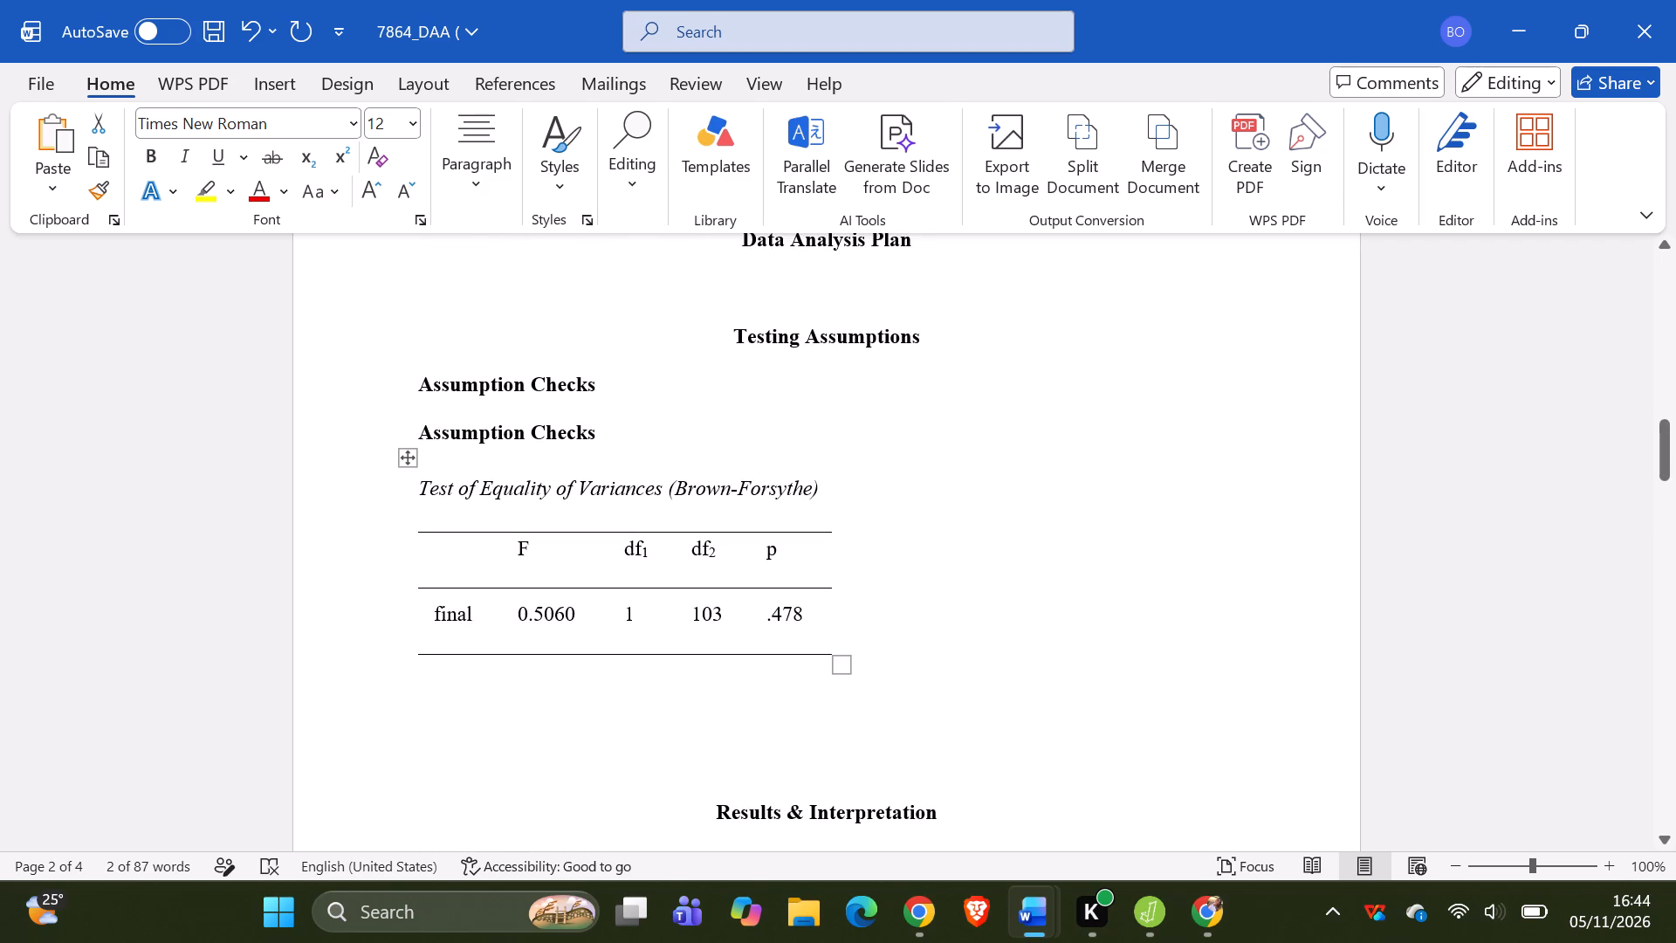
pyautogui.click(579, 391)
pyautogui.moveTo(600, 393); pyautogui.dragTo(382, 390)
pyautogui.press('BackSpace')
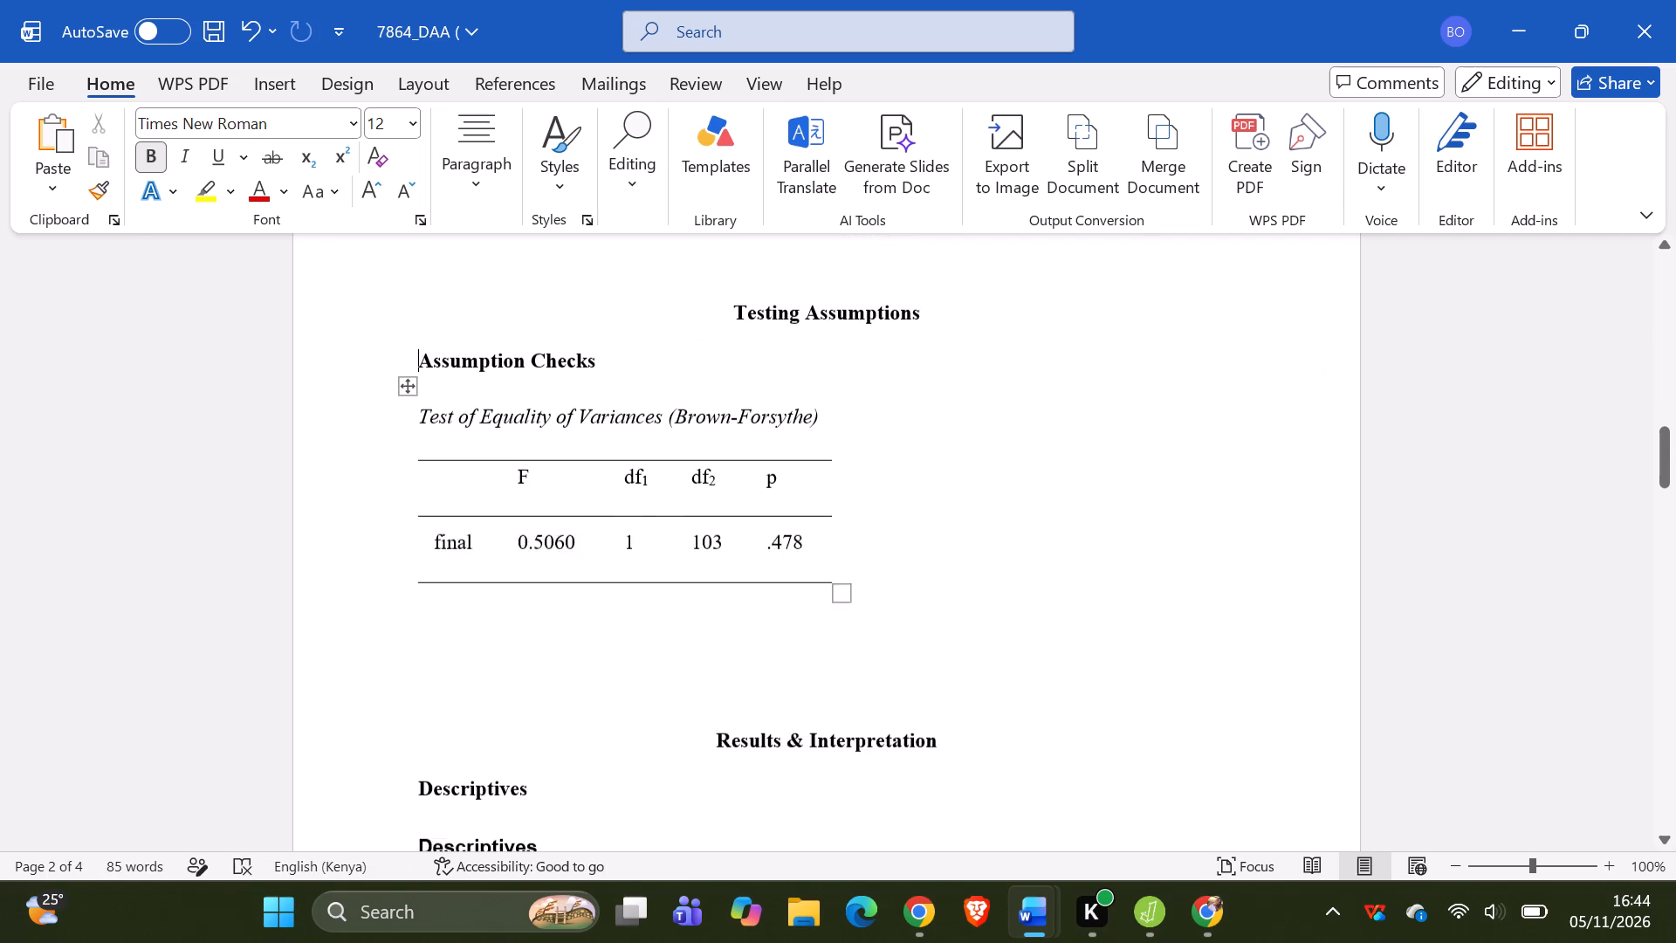
# Add the placeholder line "Report and Interpret the Levene's test." below the Brown-Forsythe table in Testing Assumptions.
pyautogui.click(677, 564)
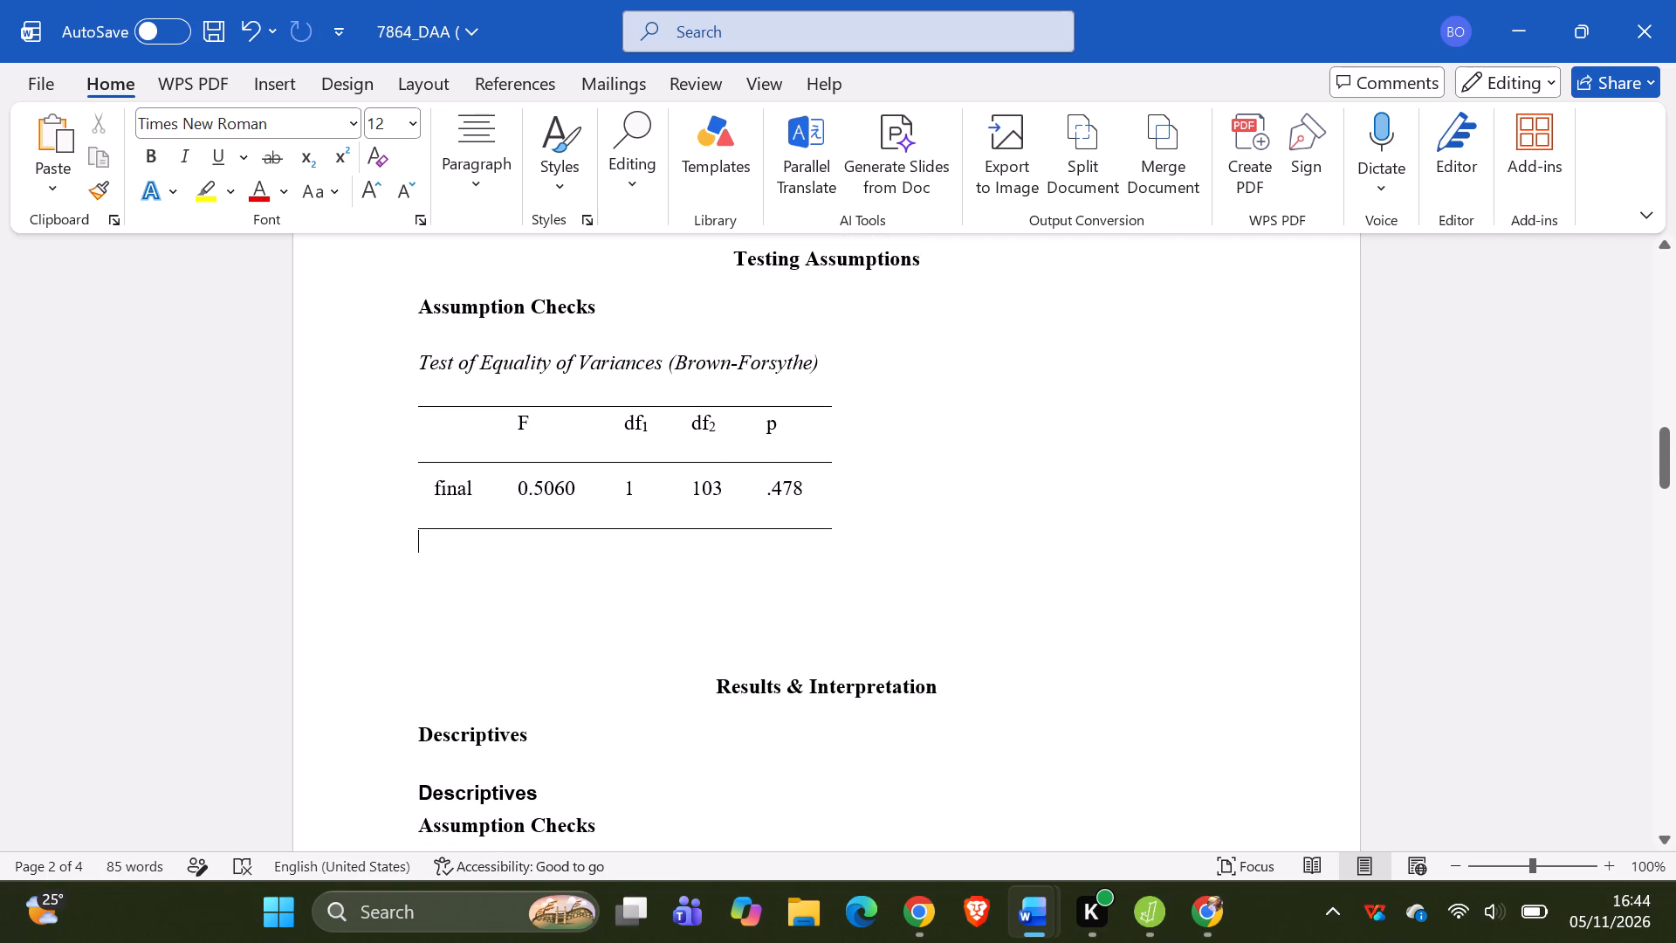
pyautogui.click(522, 613)
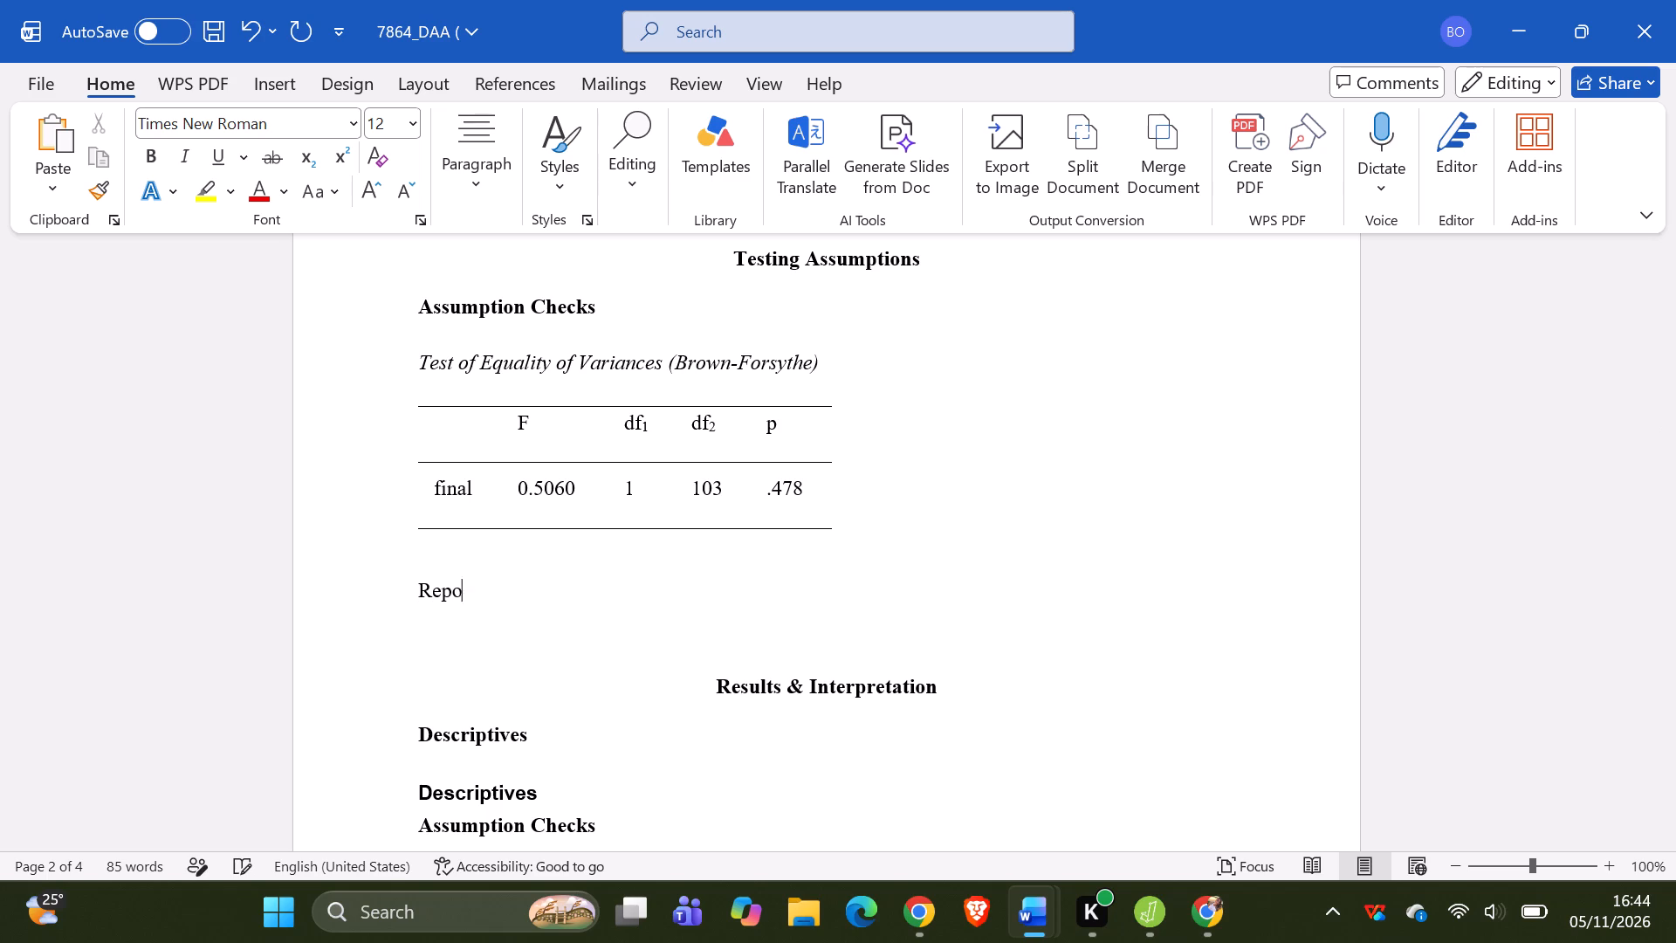
pyautogui.write('and')
pyautogui.press('space')
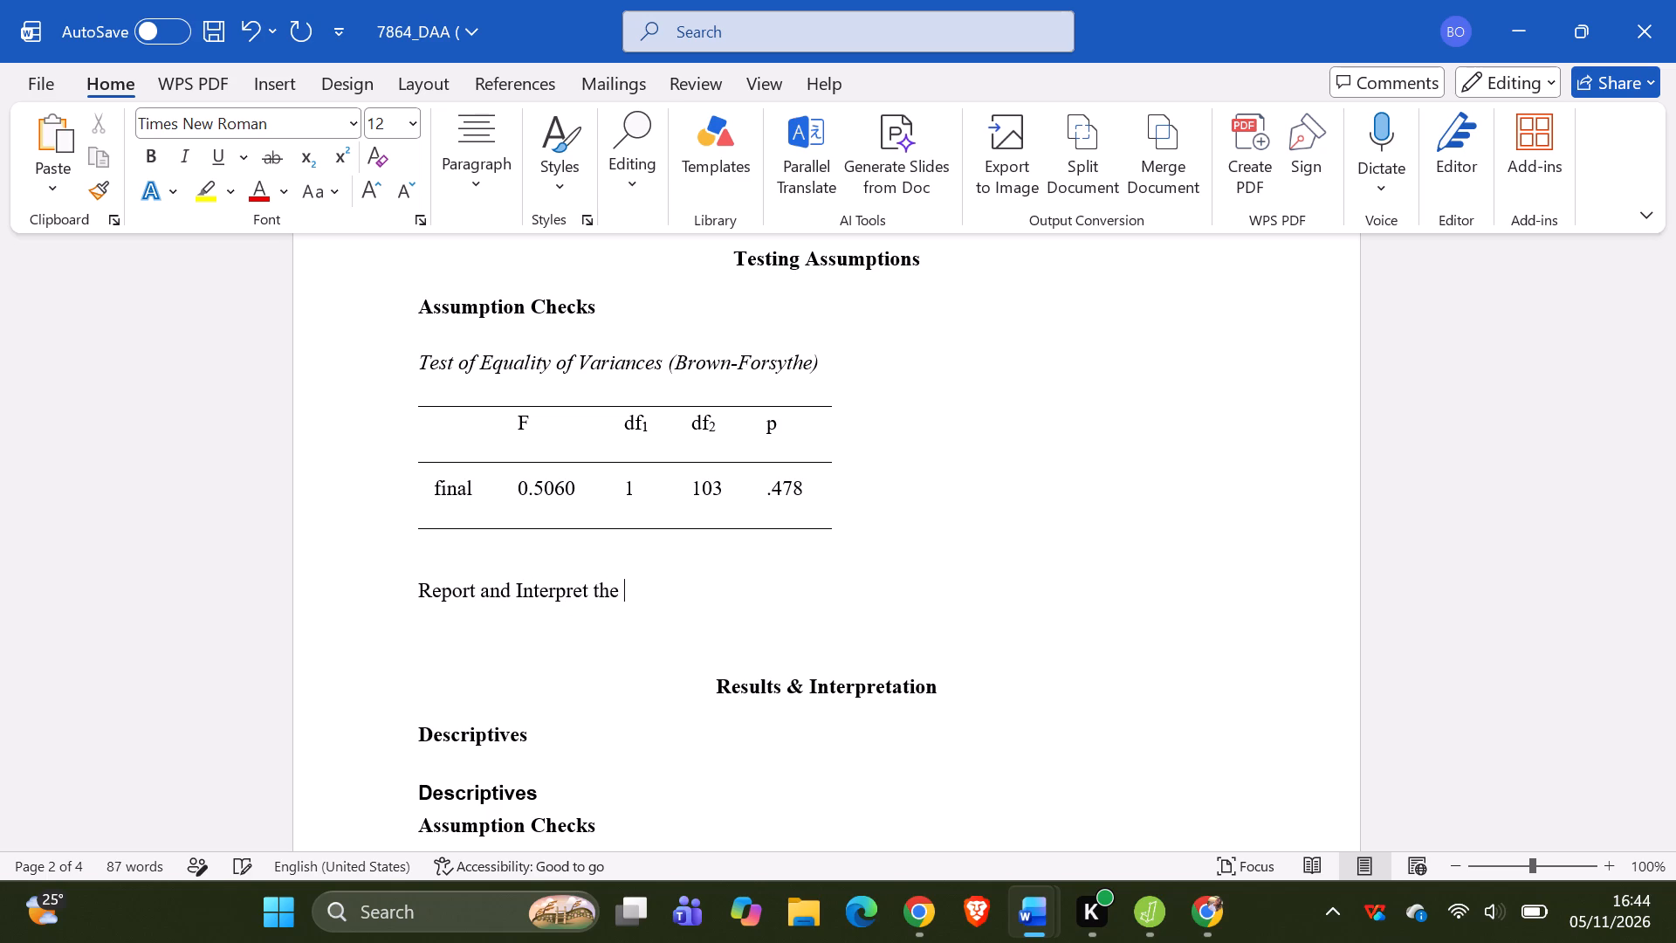
pyautogui.write("evene'")
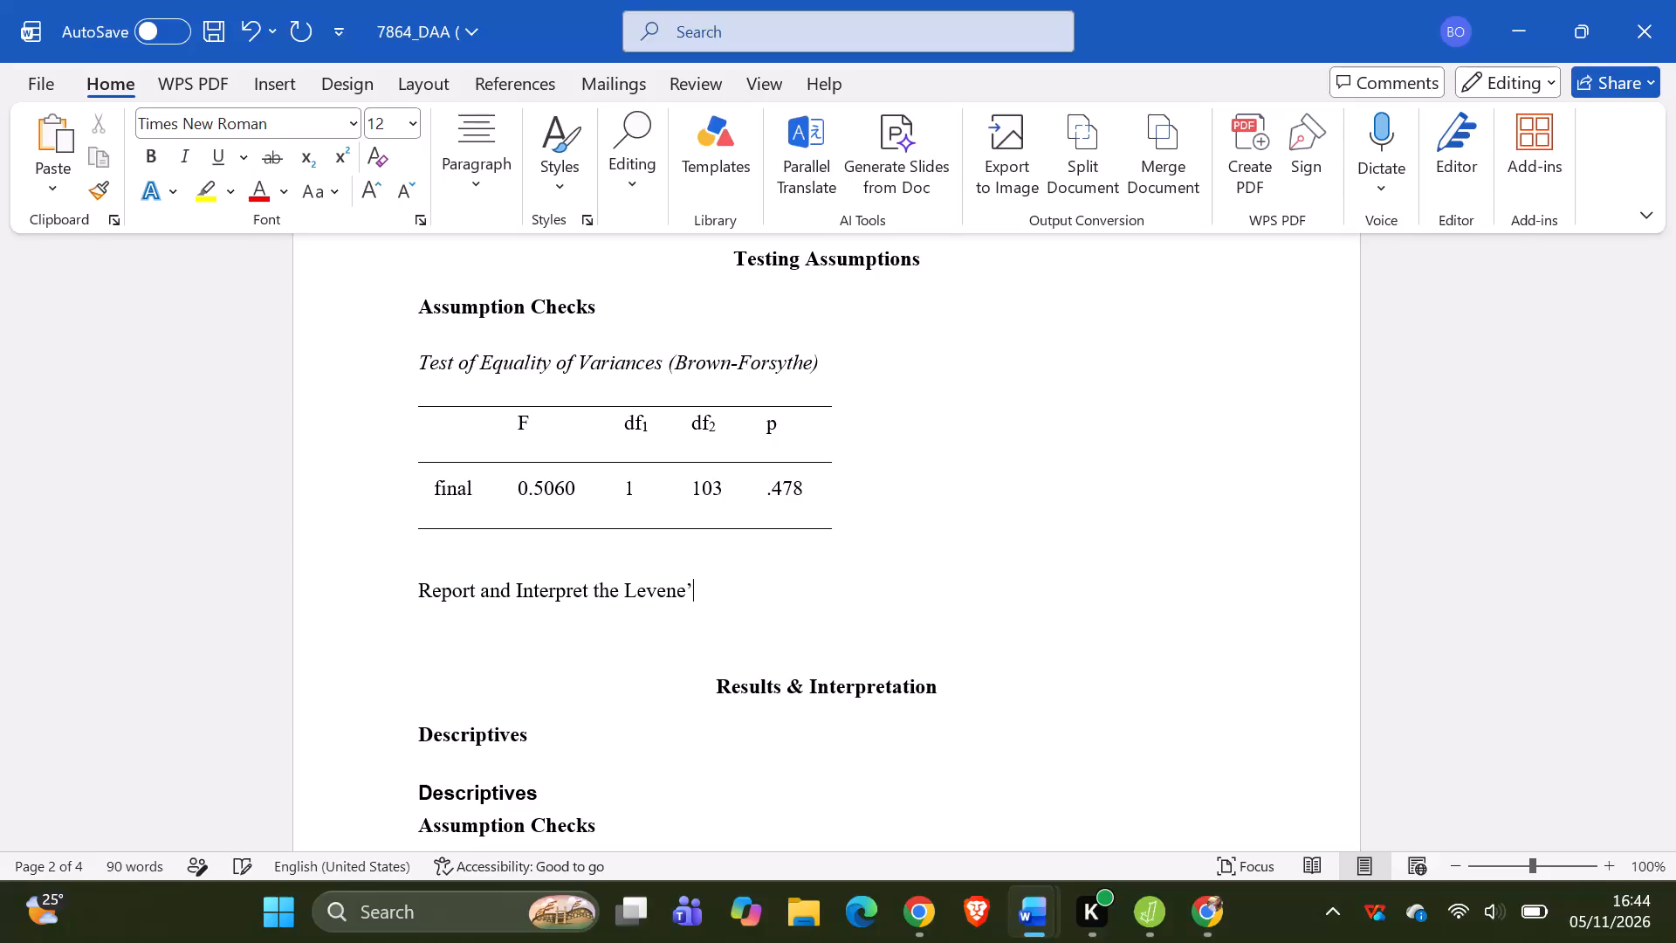
pyautogui.write('s test')
pyautogui.press('.')
# Delete the duplicate Arial-formatted Descriptives heading under Results & Interpretation.
pyautogui.scroll(-1, 554, 676)
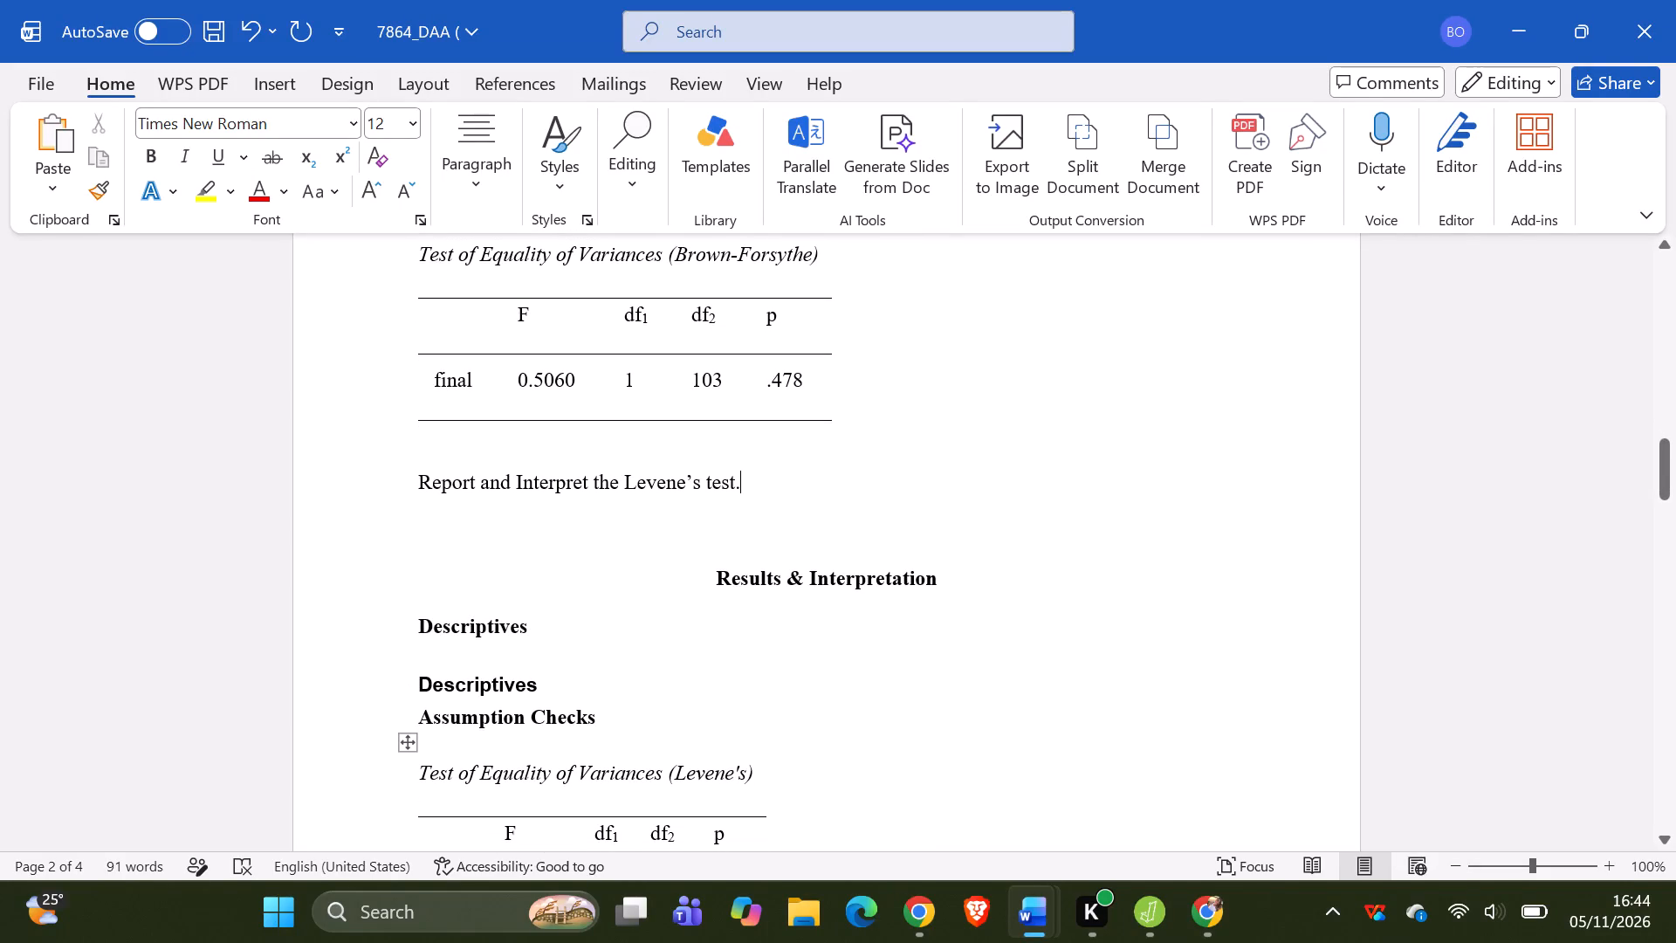
pyautogui.moveTo(542, 669); pyautogui.dragTo(421, 667)
pyautogui.press('BackSpace')
# Switch to JASP and copy the Descriptives output of the cf_grades Independent Samples T-Test, then return to the Word report.
pyautogui.scroll(-1, 520, 657)
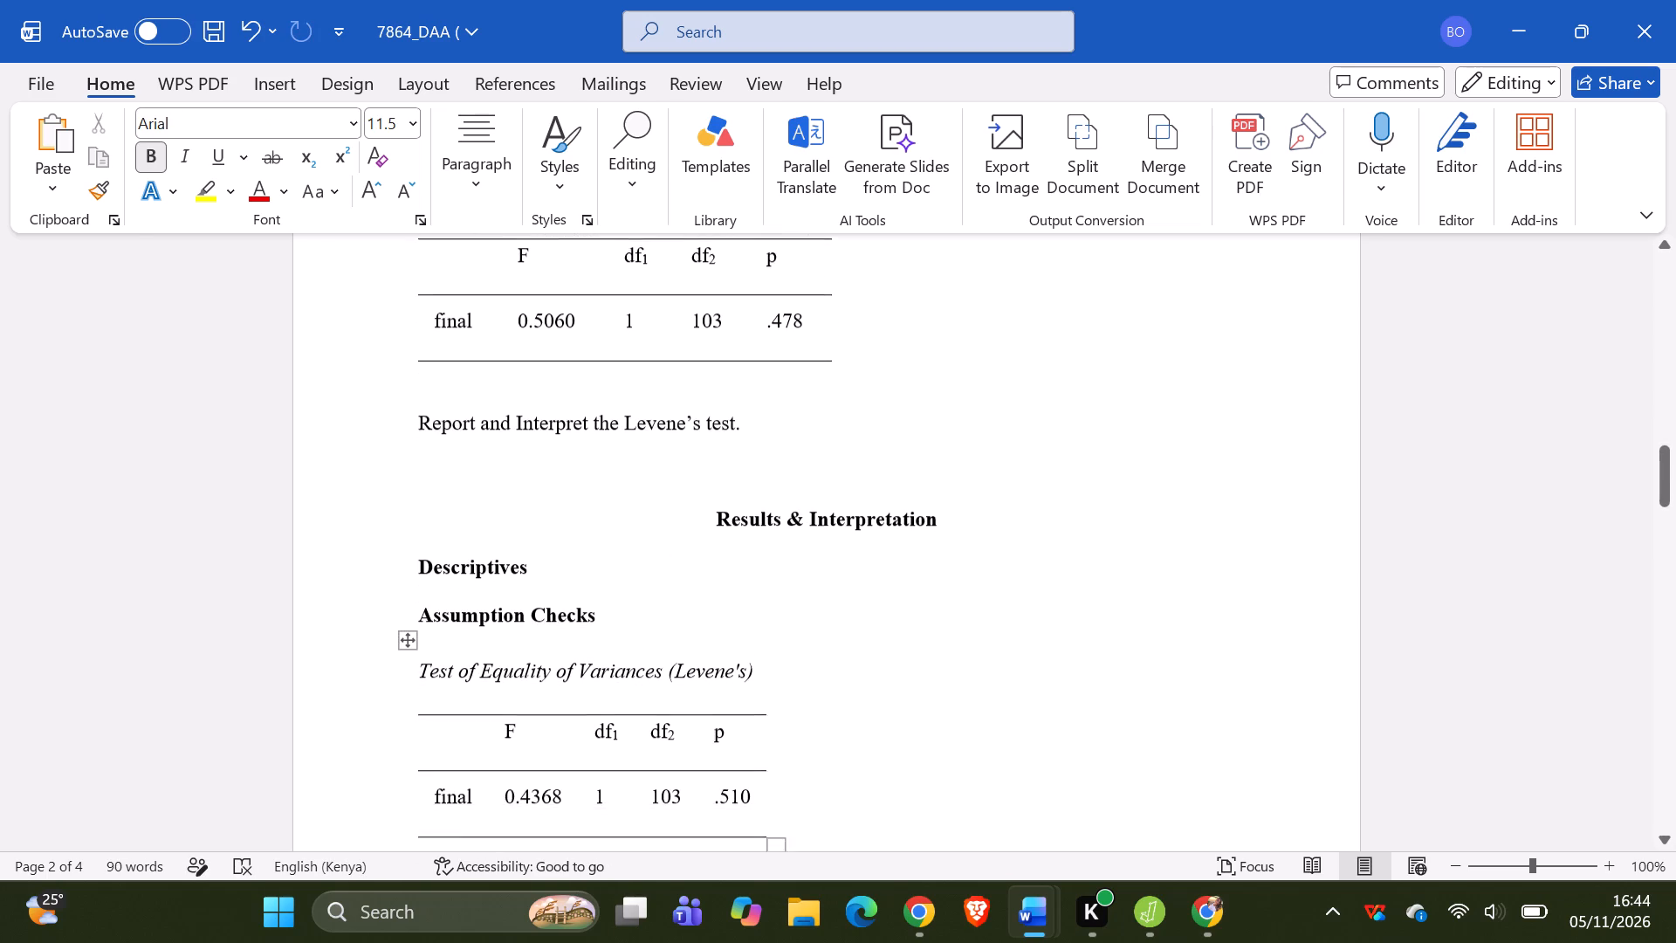
pyautogui.scroll(-1, 520, 657)
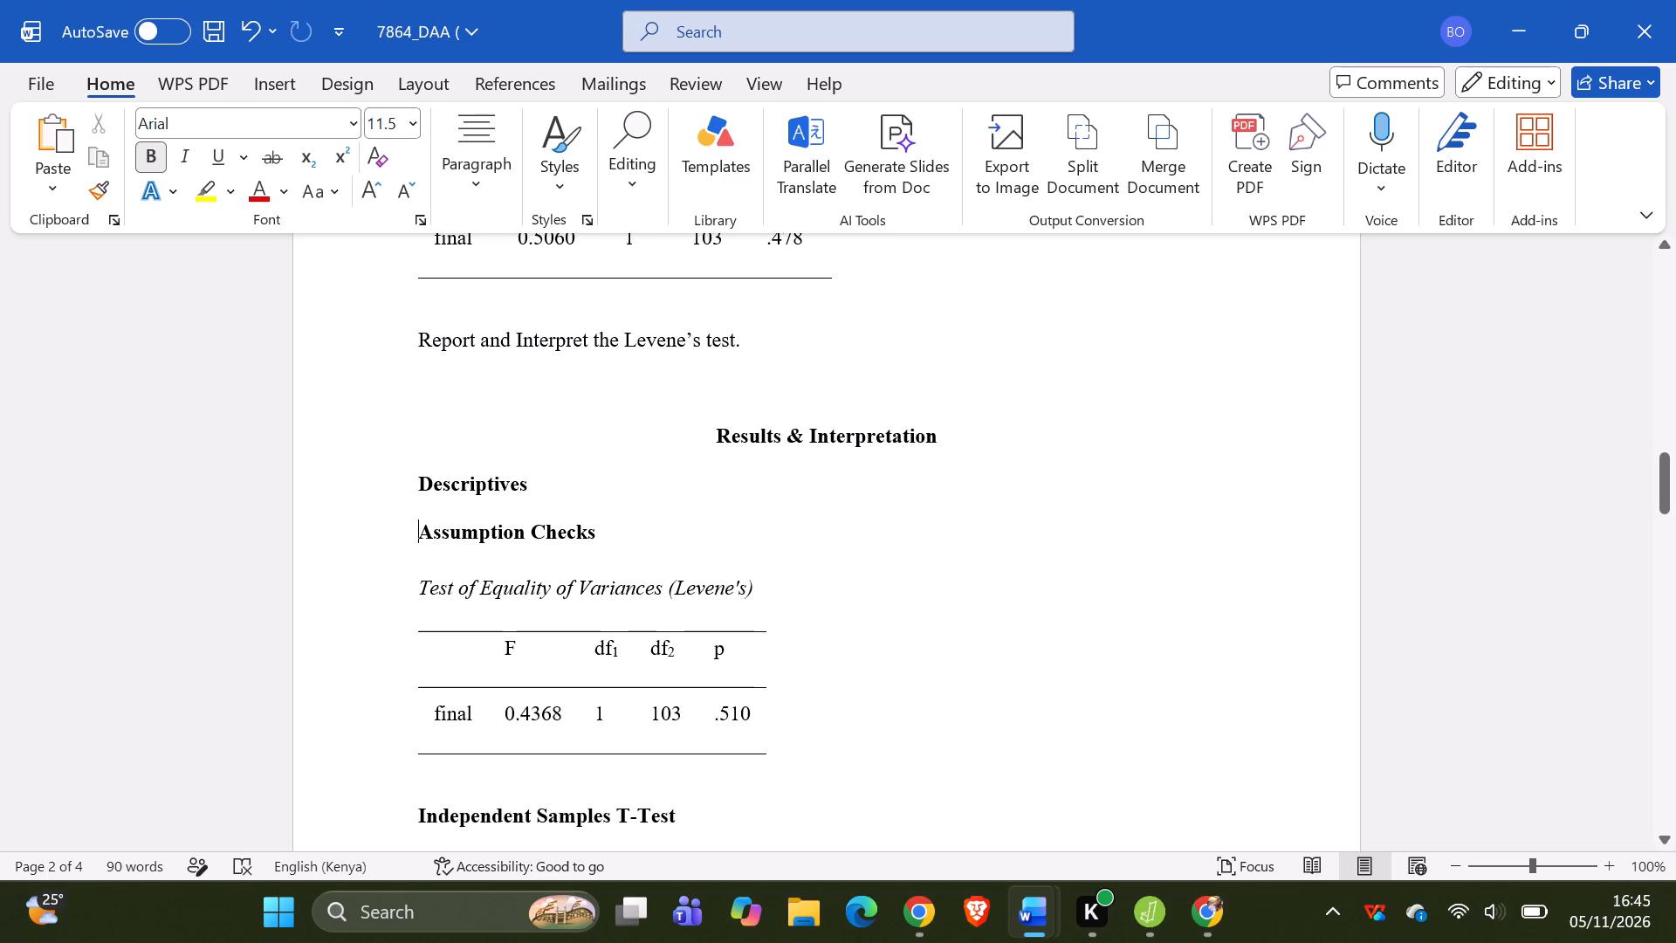
pyautogui.moveTo(618, 540); pyautogui.dragTo(415, 552)
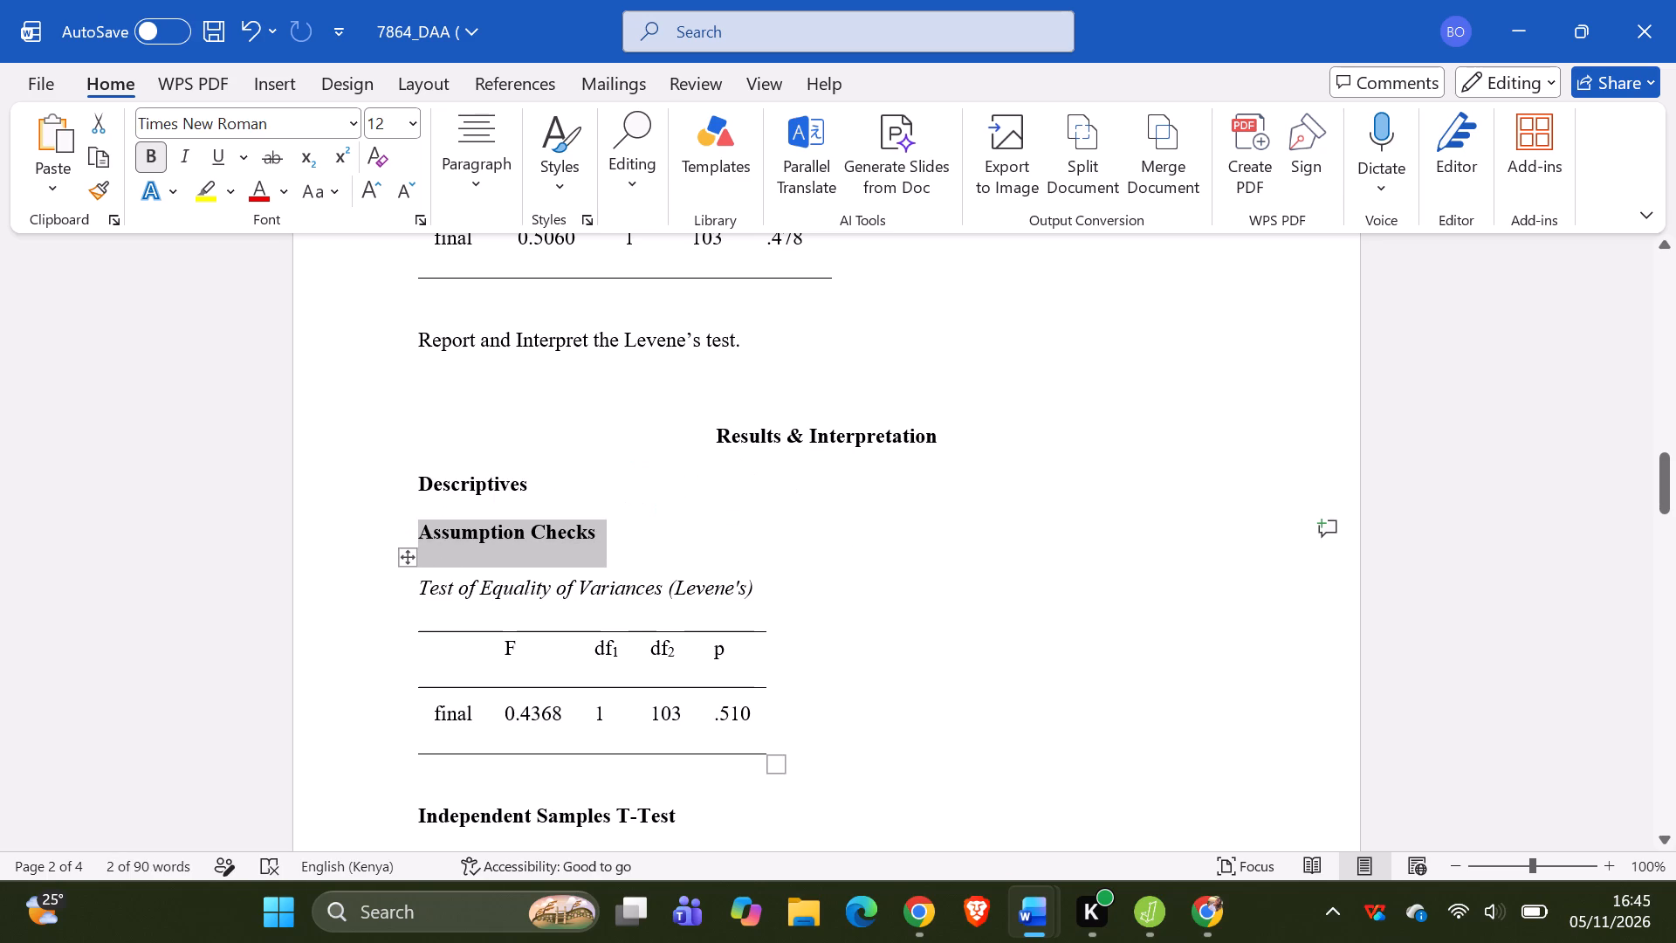
pyautogui.click(414, 563)
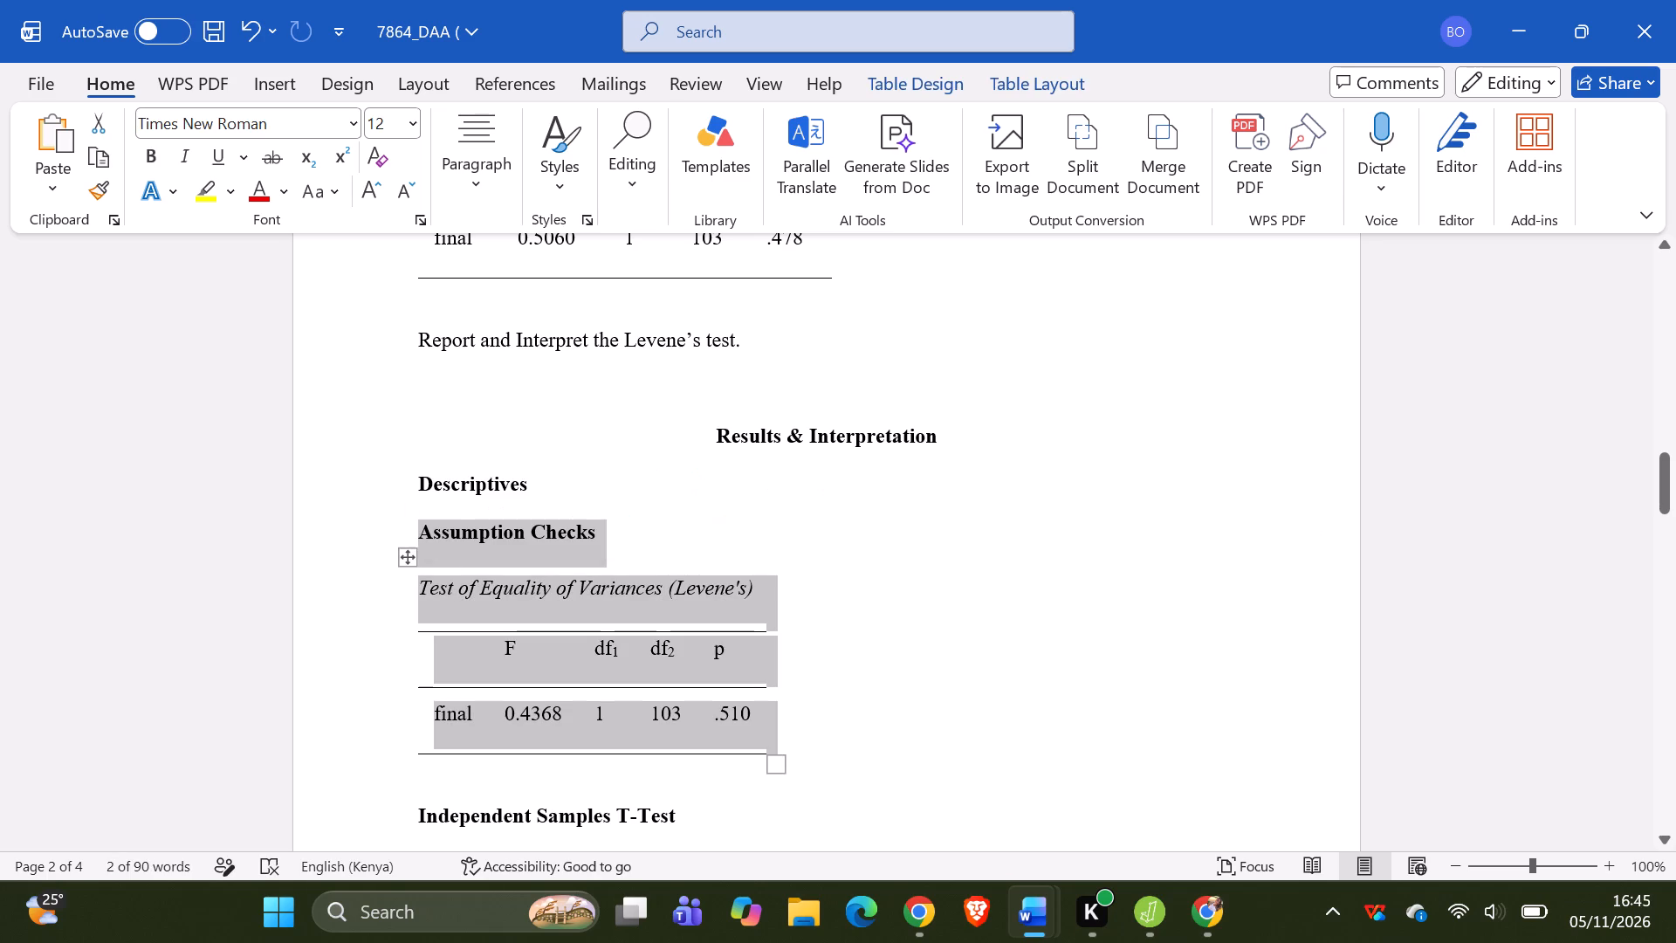
pyautogui.click(1159, 915)
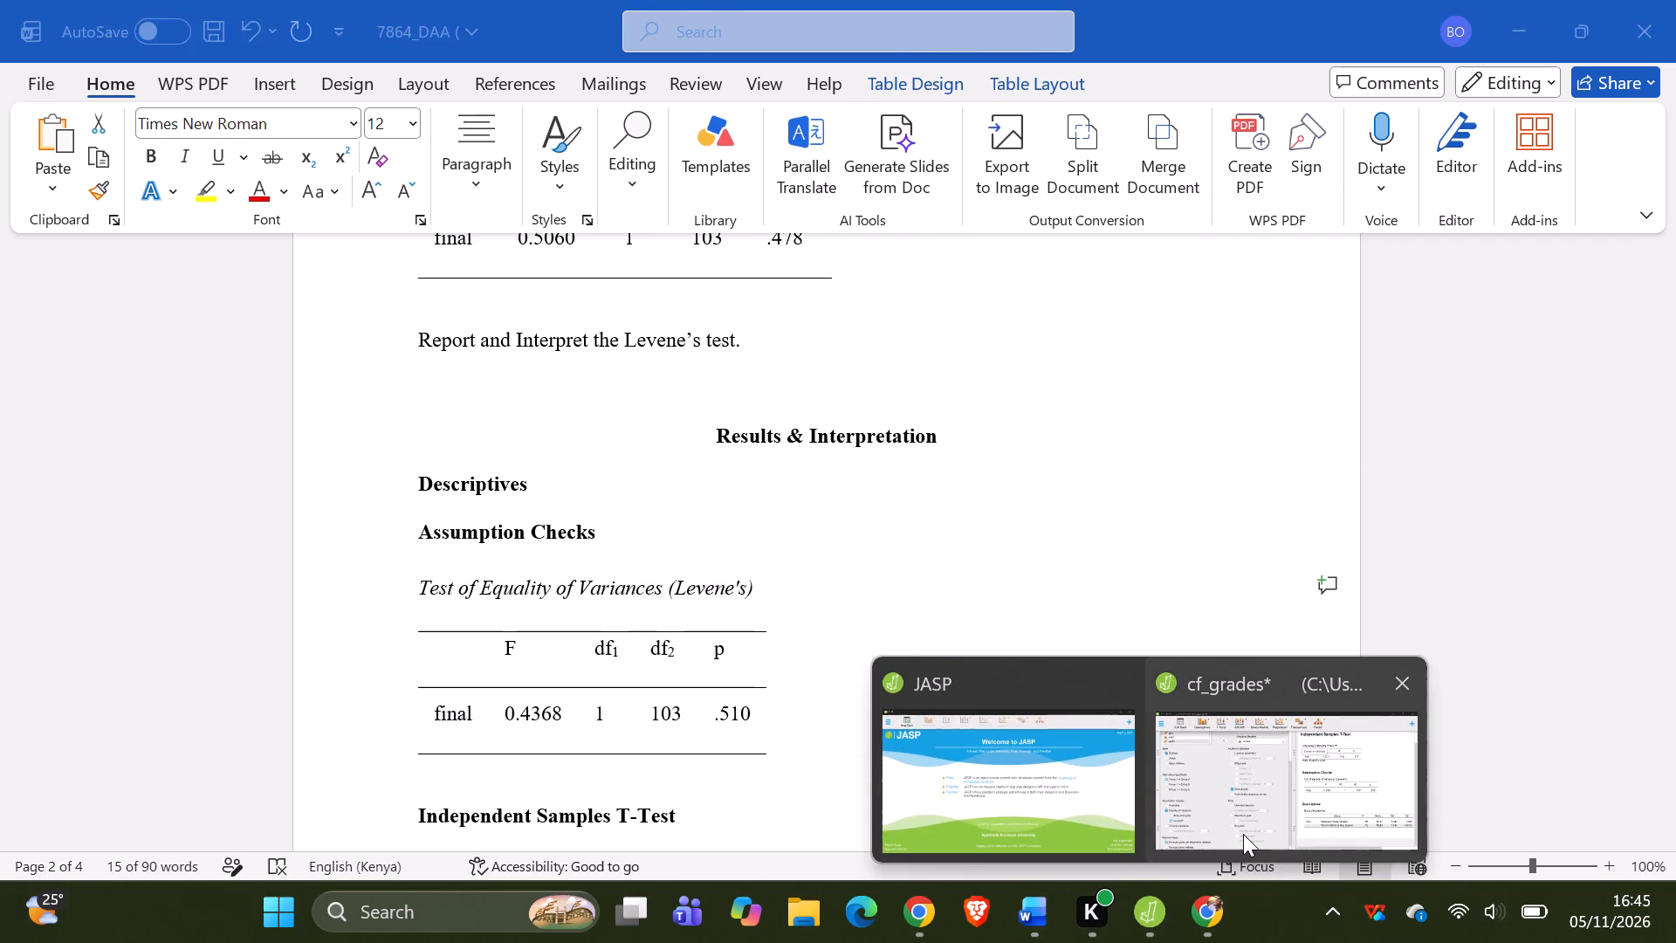
pyautogui.click(1243, 834)
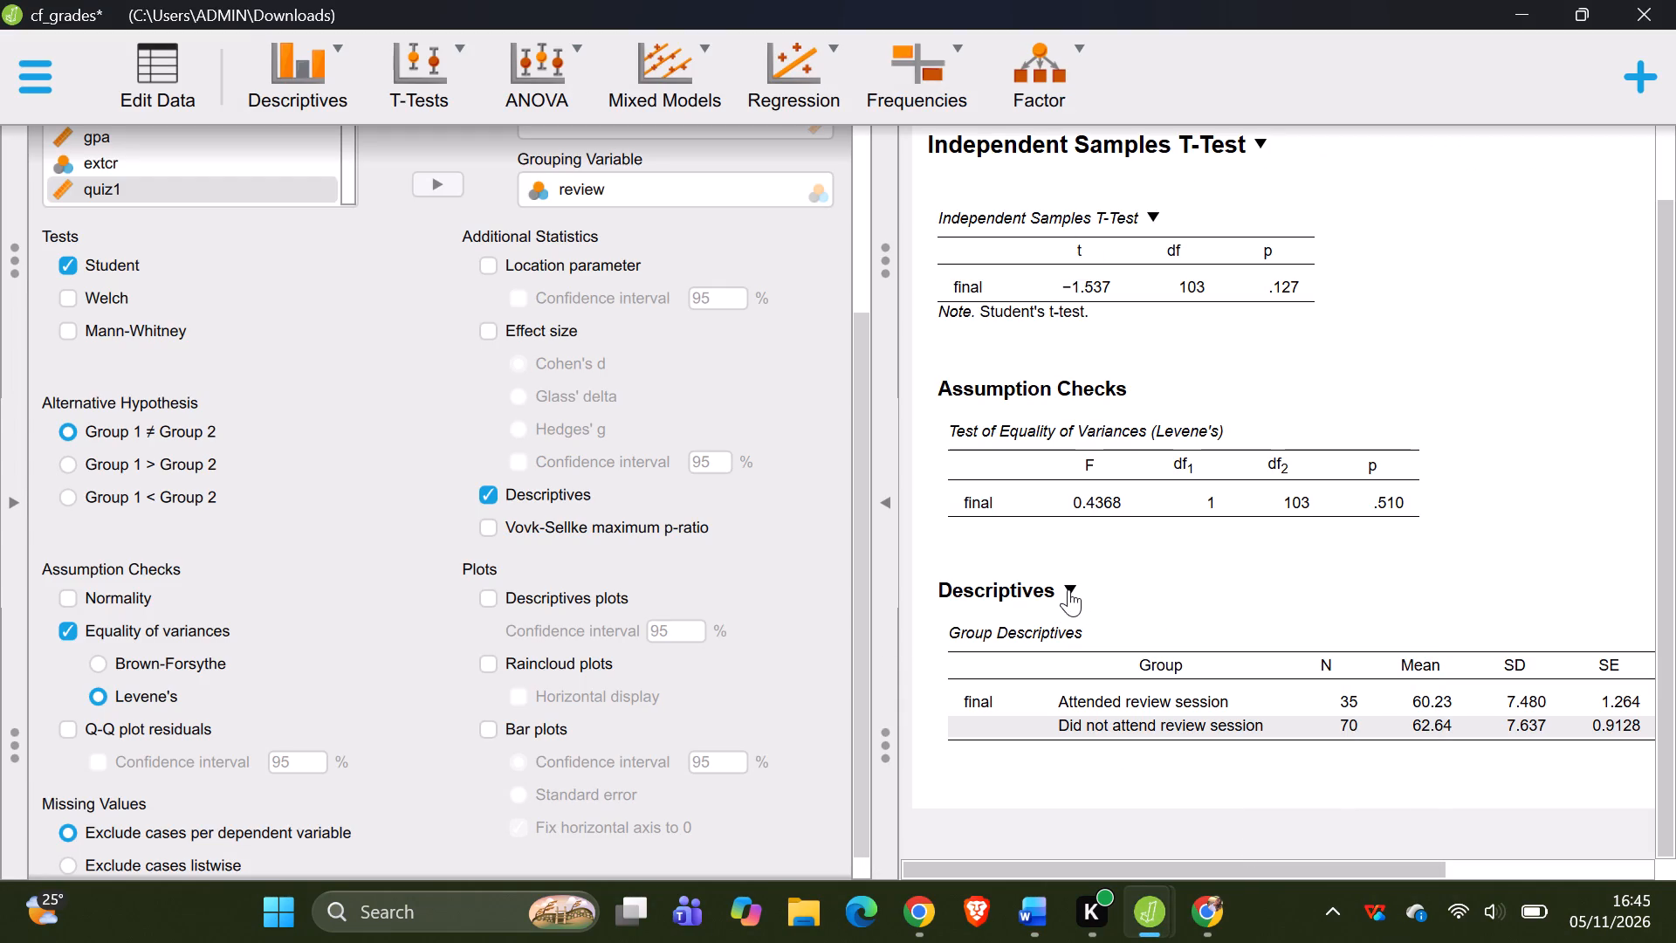
pyautogui.rightClick(1068, 589)
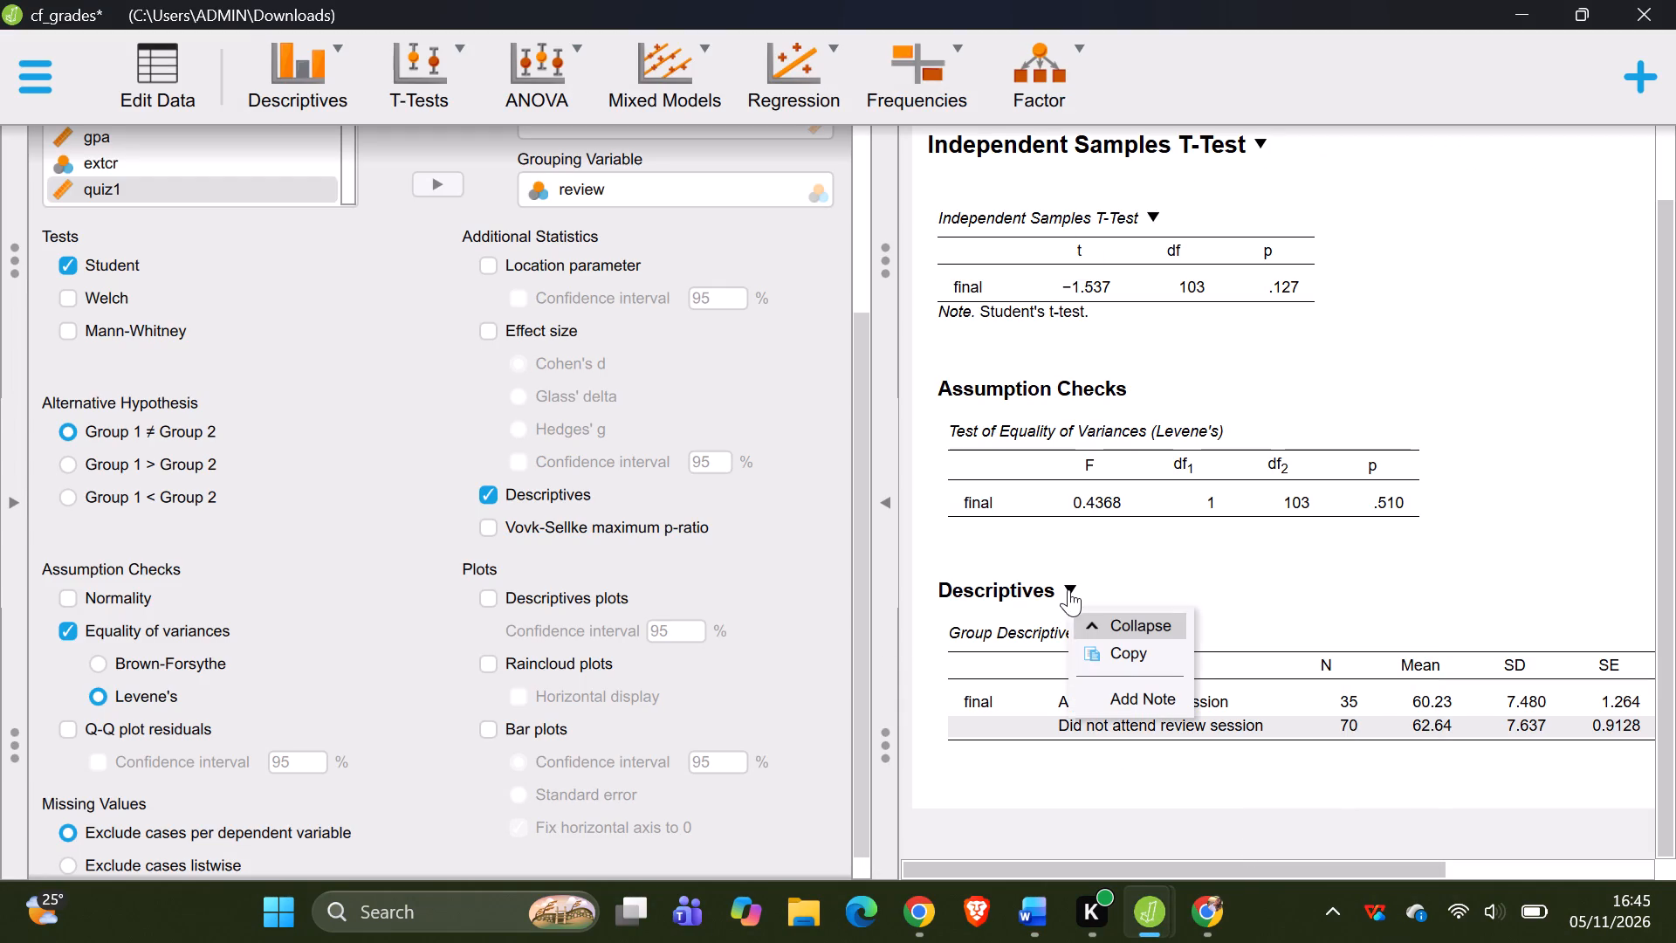
pyautogui.click(1120, 648)
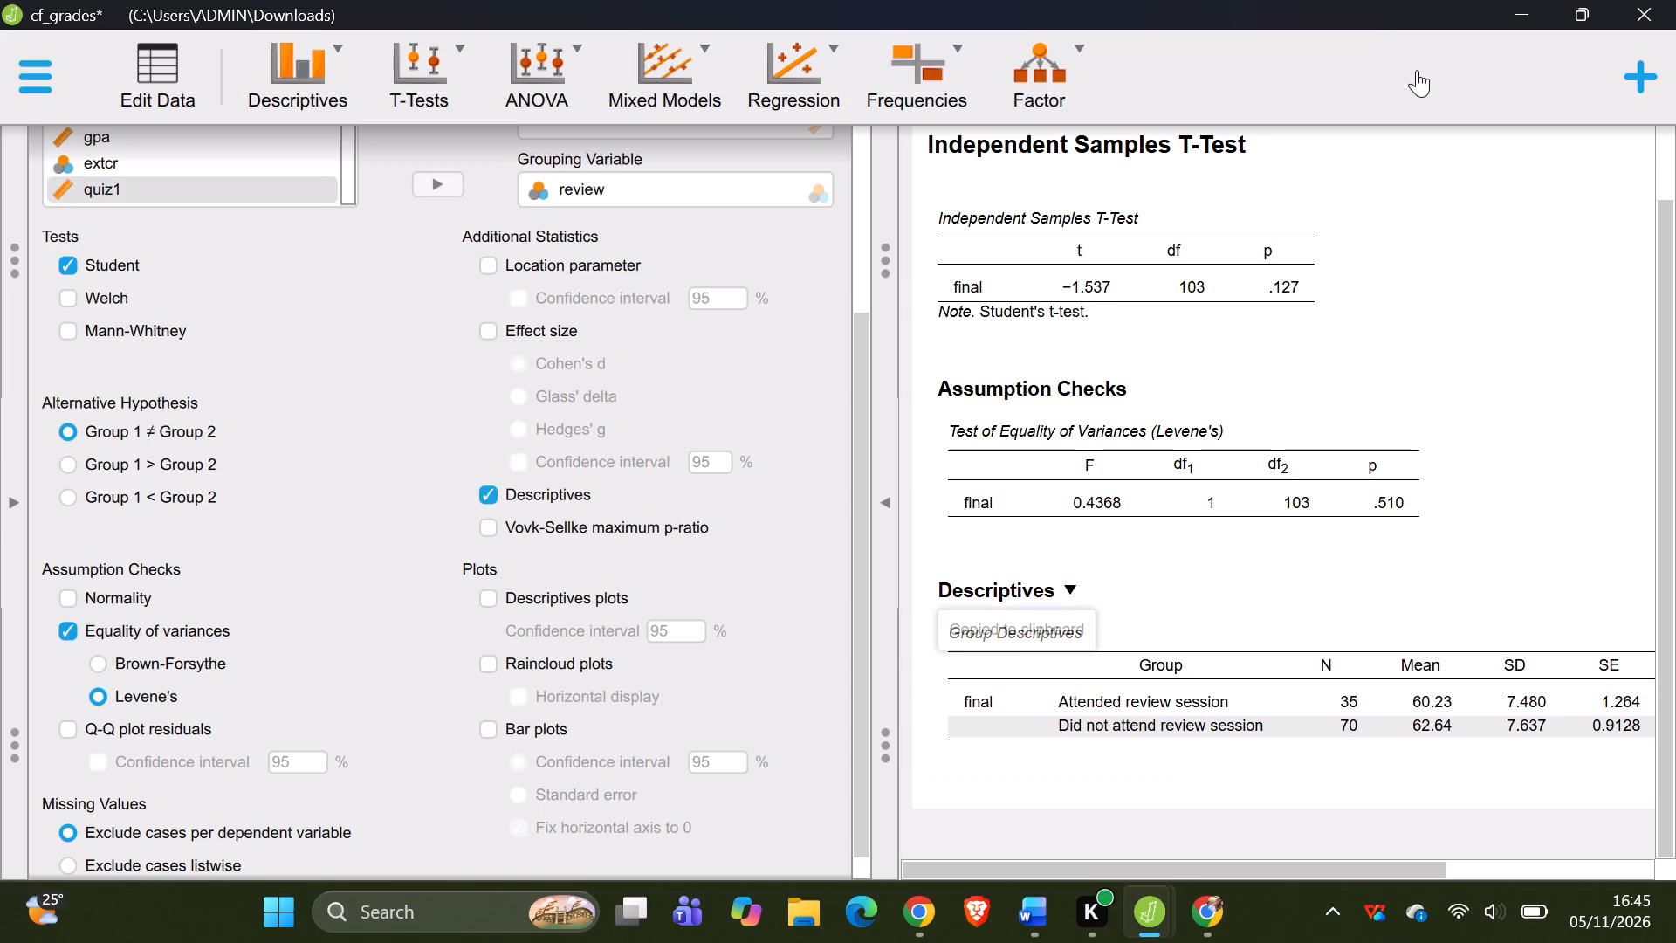
pyautogui.click(1530, 9)
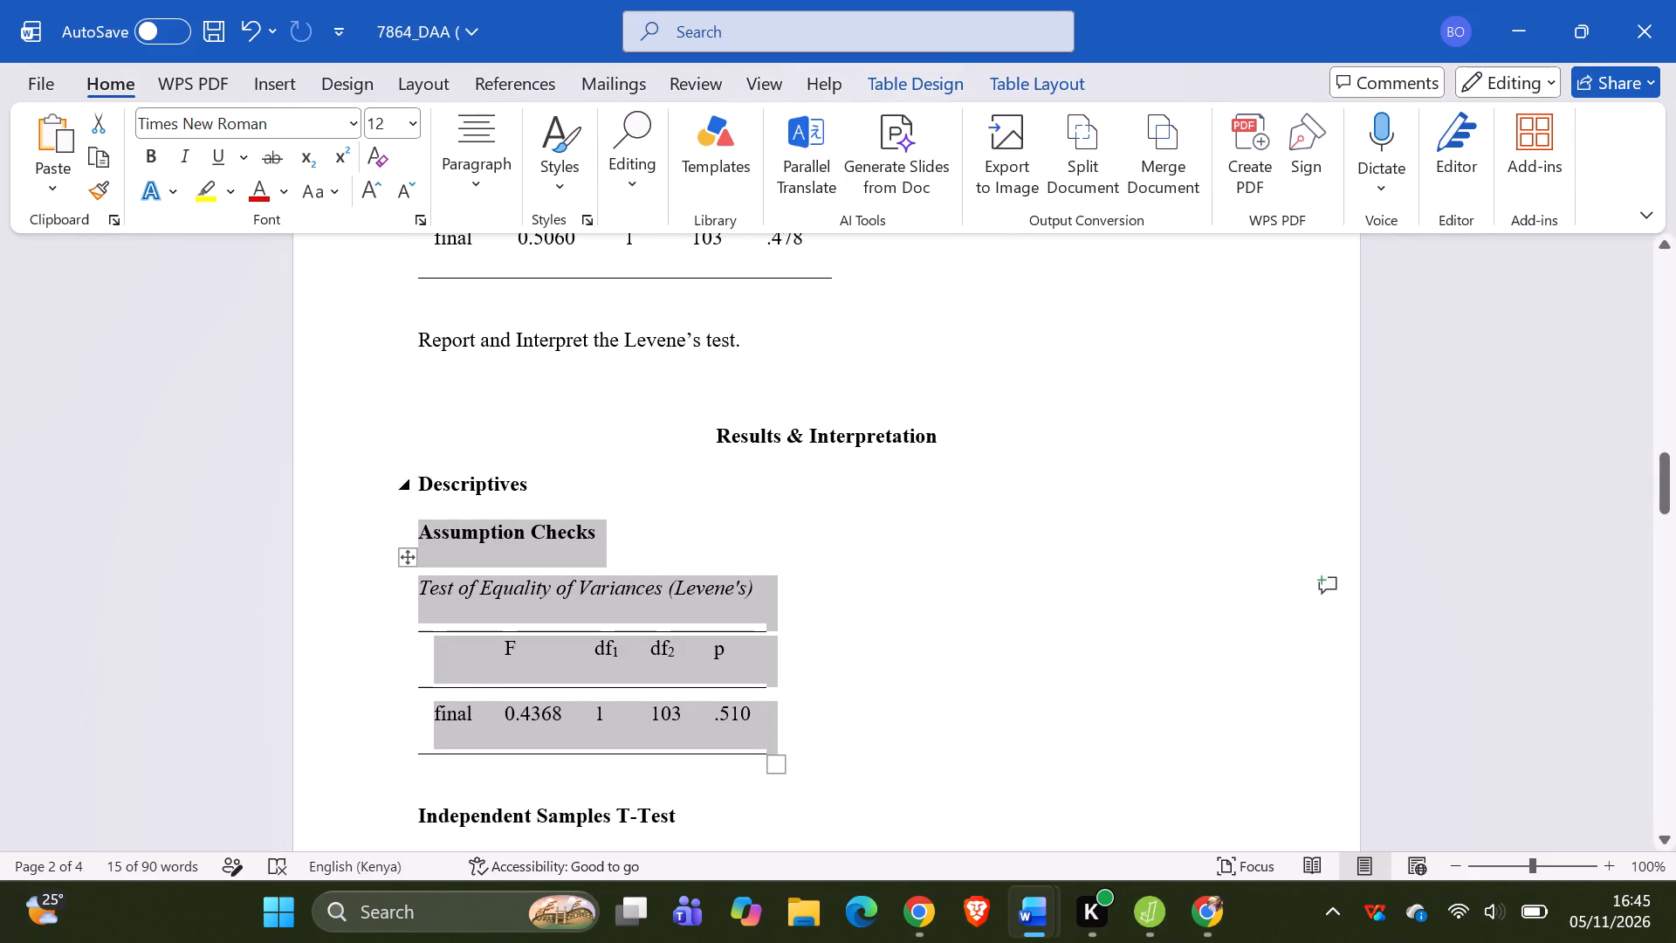
# Try pasting the copied Descriptives over the Levene's table under Results & Interpretation, and delete the resulting combined table.
pyautogui.click(411, 560)
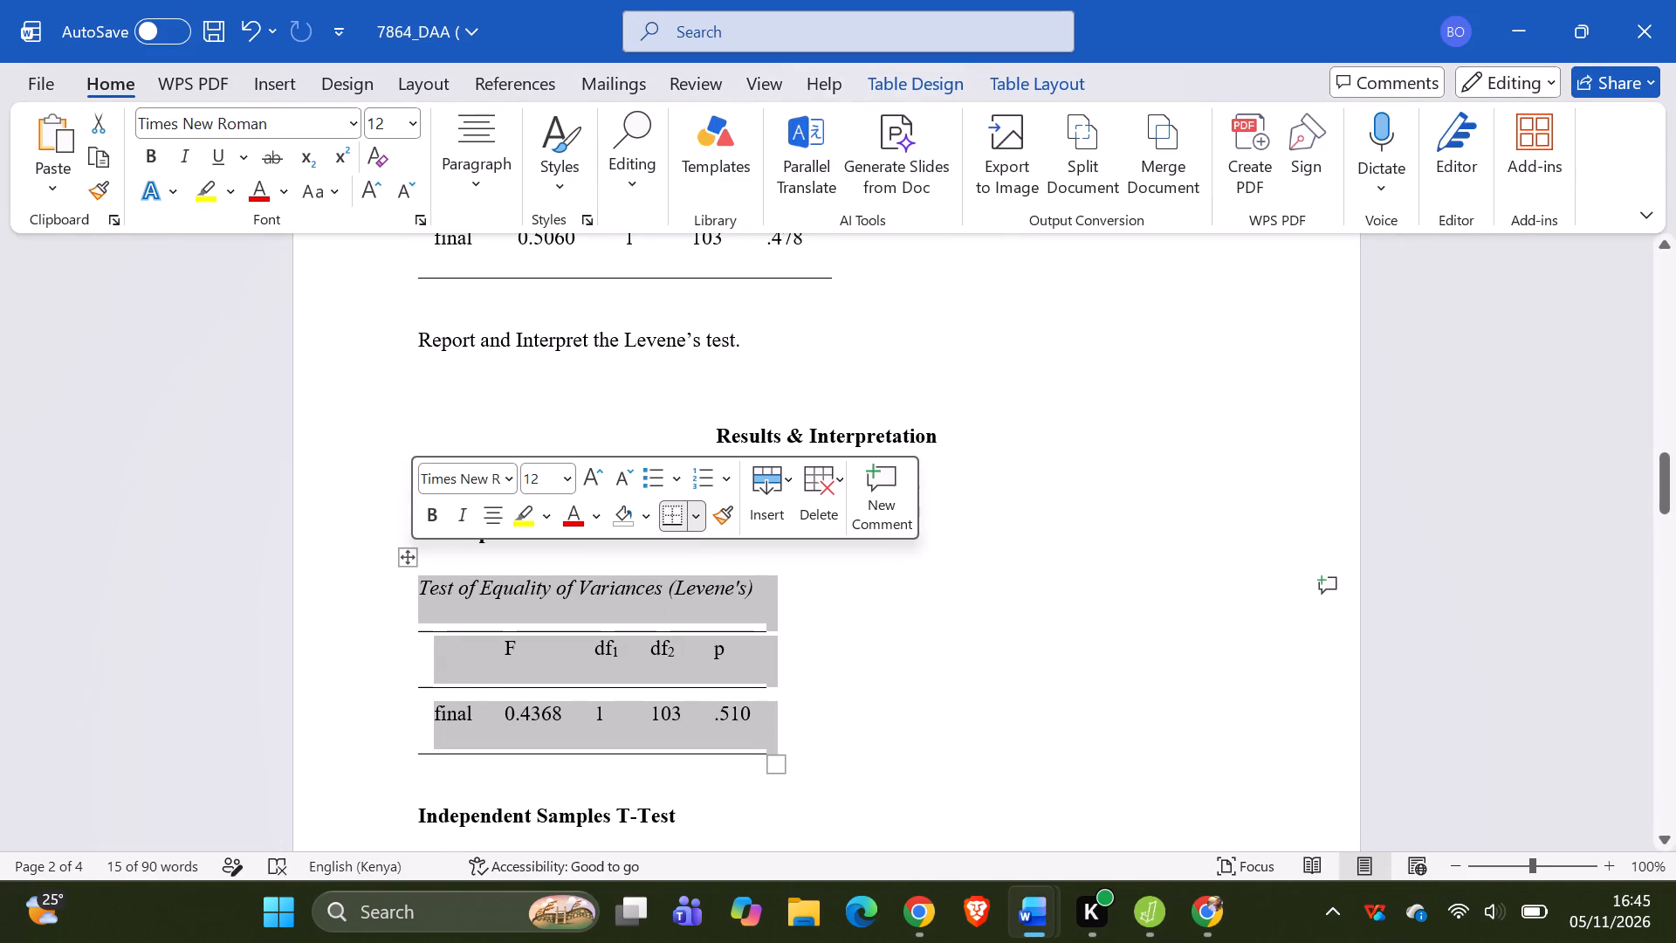
pyautogui.rightClick(411, 560)
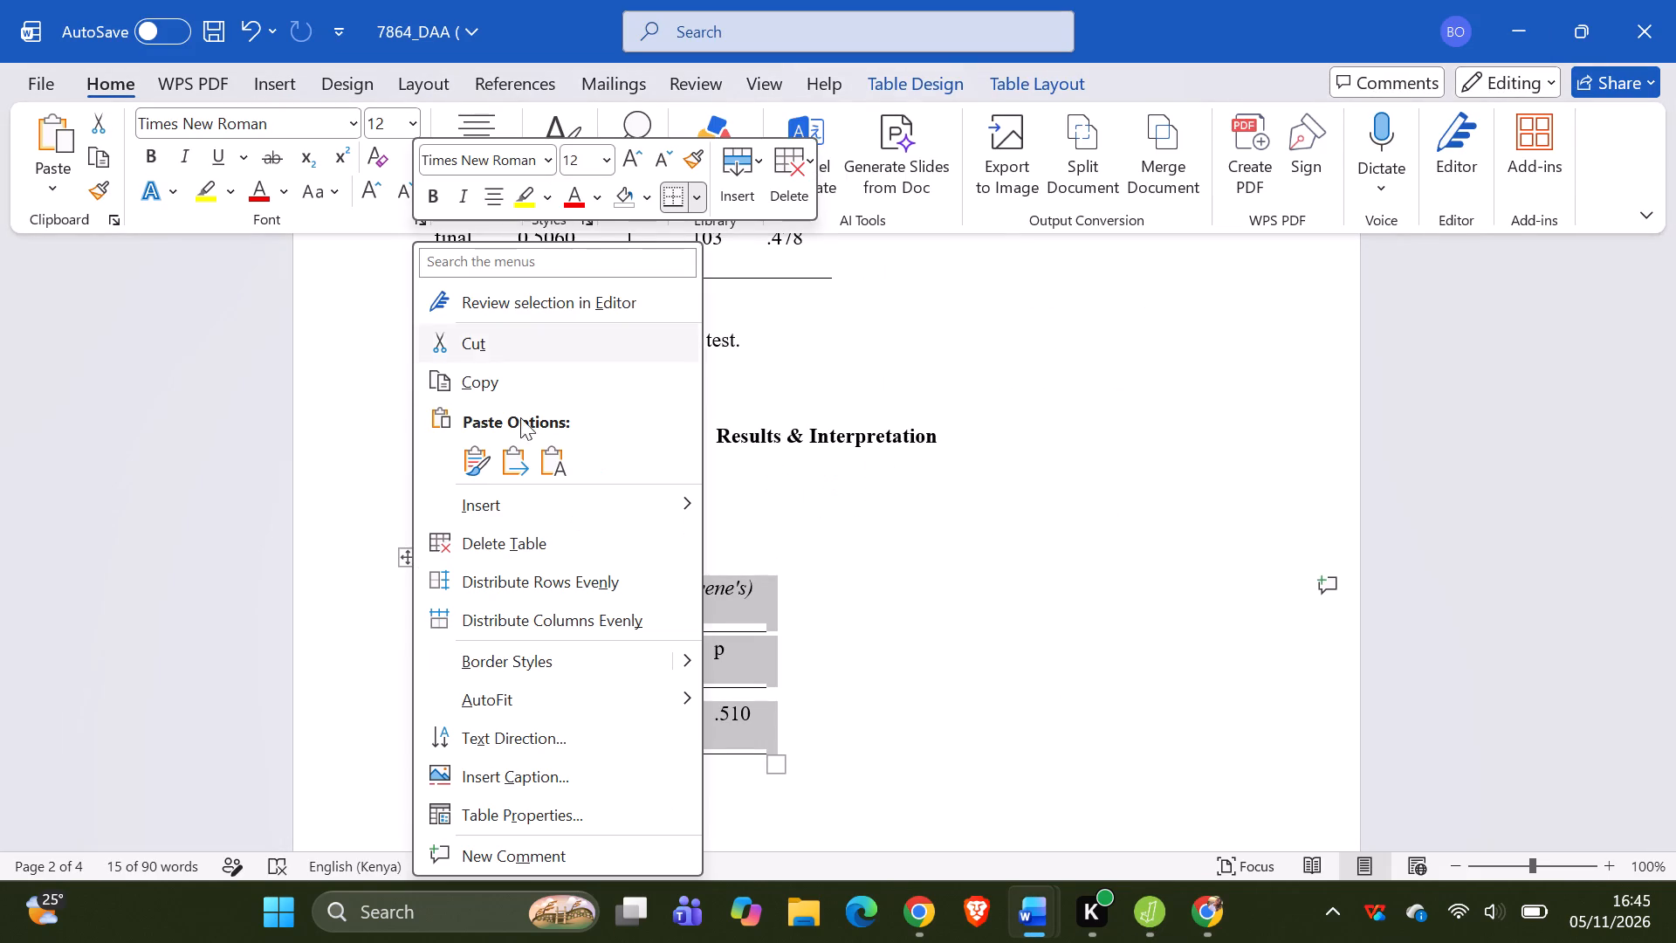
pyautogui.click(503, 453)
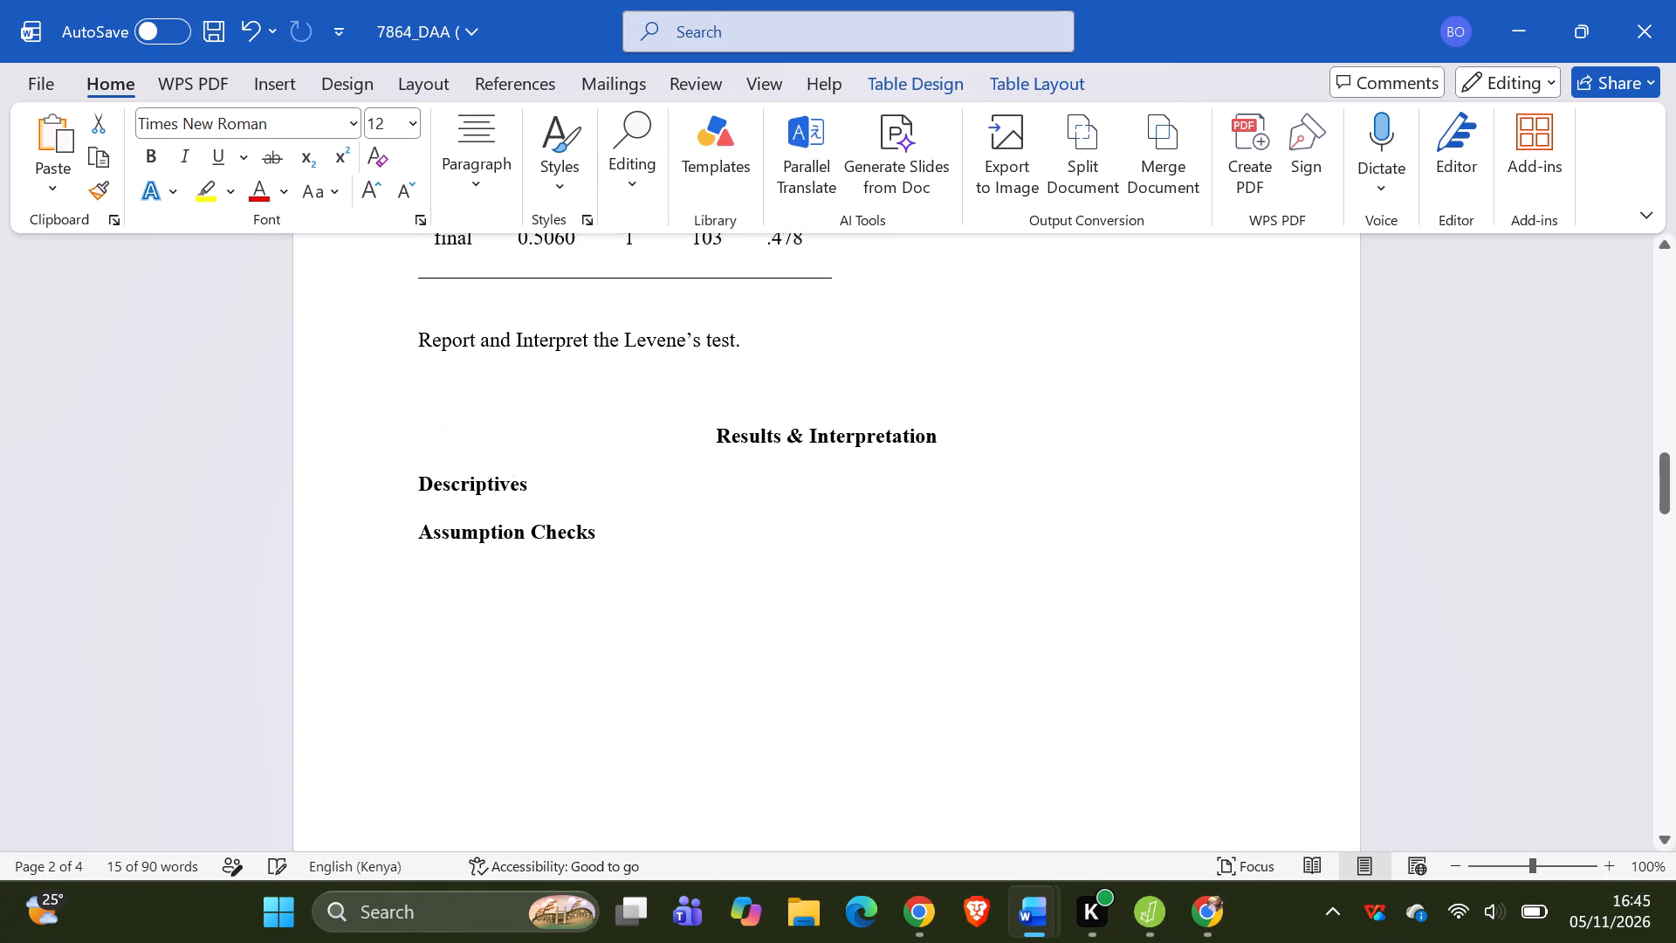
pyautogui.scroll(1, 654, 596)
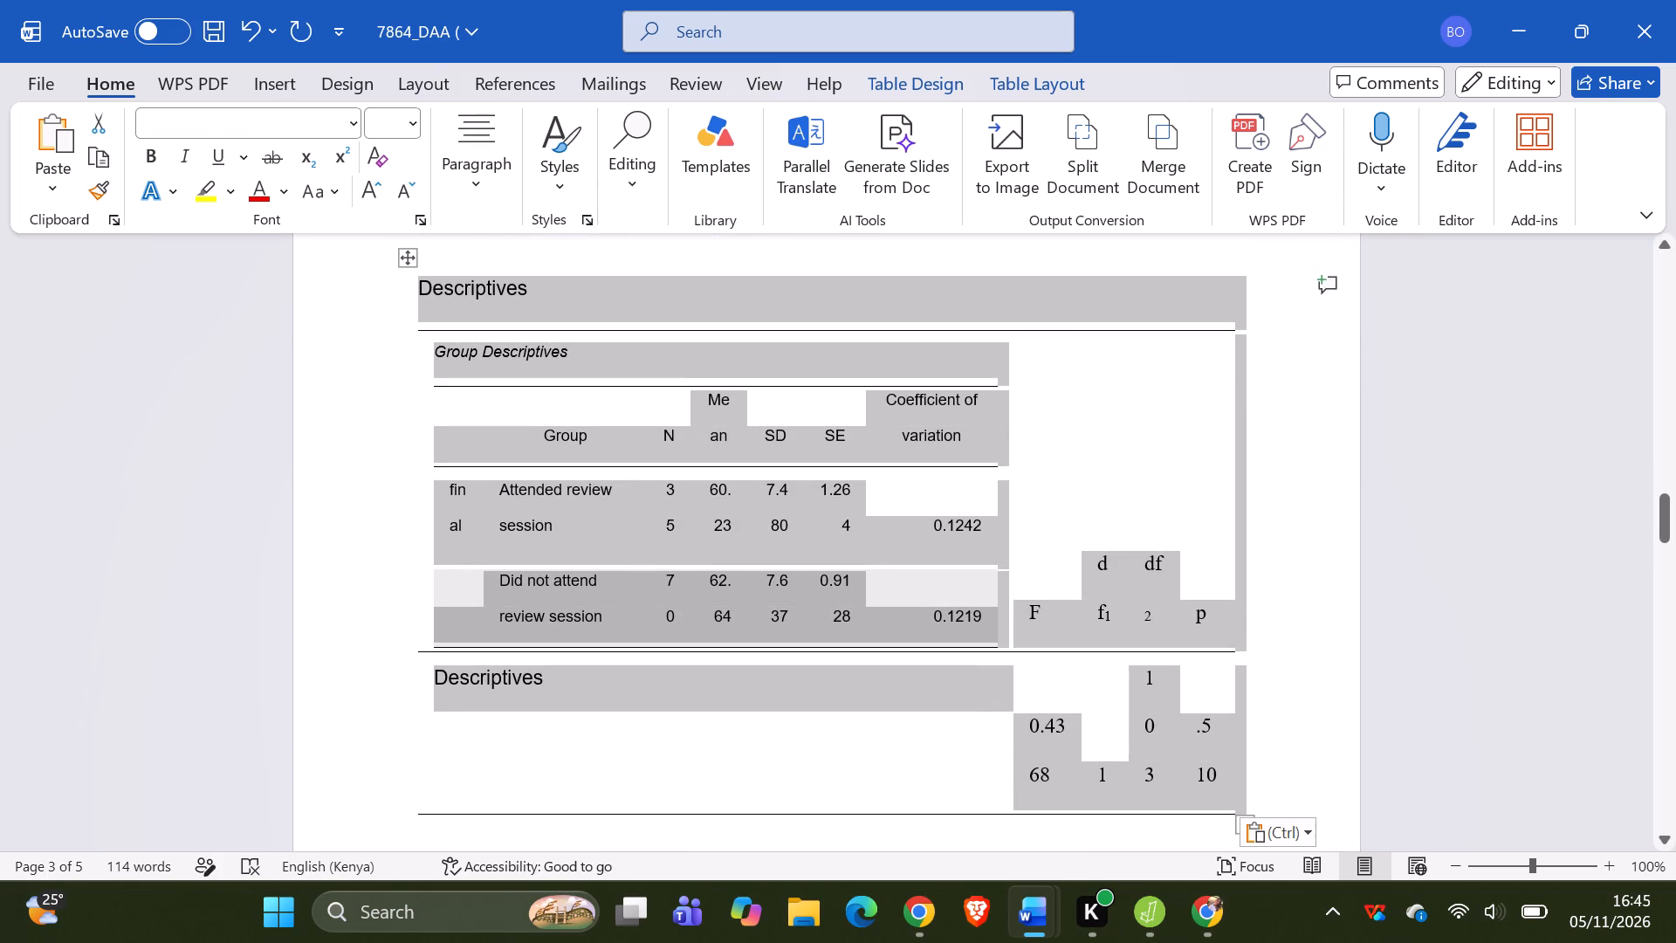
pyautogui.press('BackSpace')
# Paste the JASP Descriptives output with source formatting between the Assumption Checks and Independent Samples T-Test headings in Results & Interpretation.
pyautogui.scroll(-2, 405, 401)
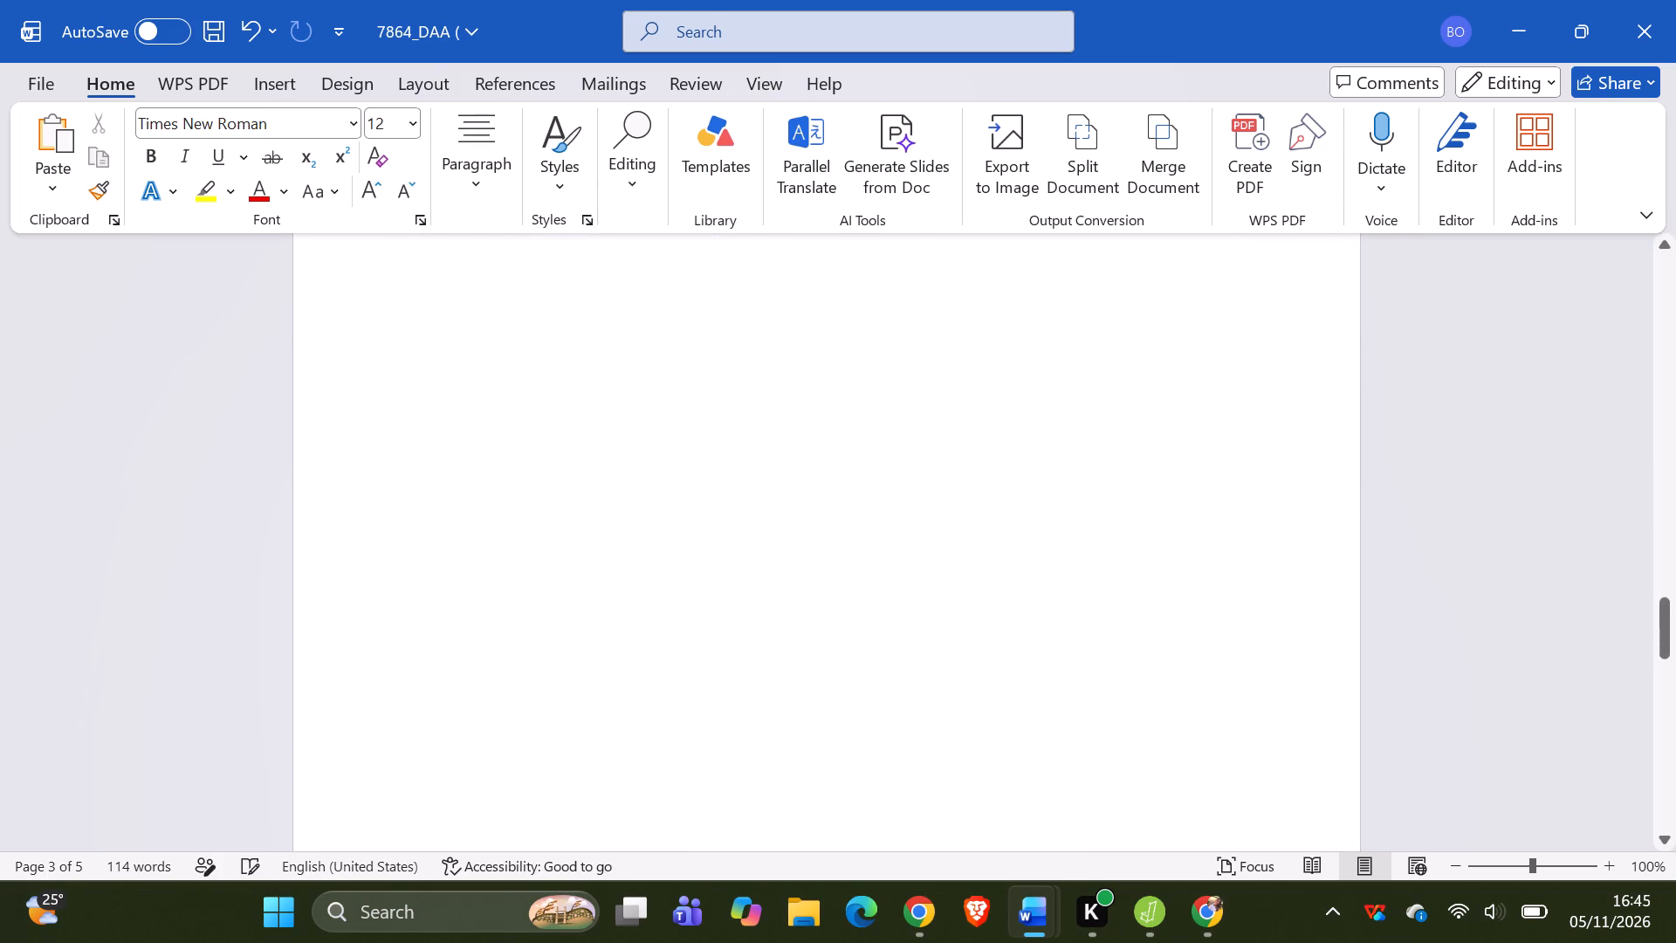
pyautogui.scroll(-1, 405, 401)
pyautogui.scroll(3, 405, 401)
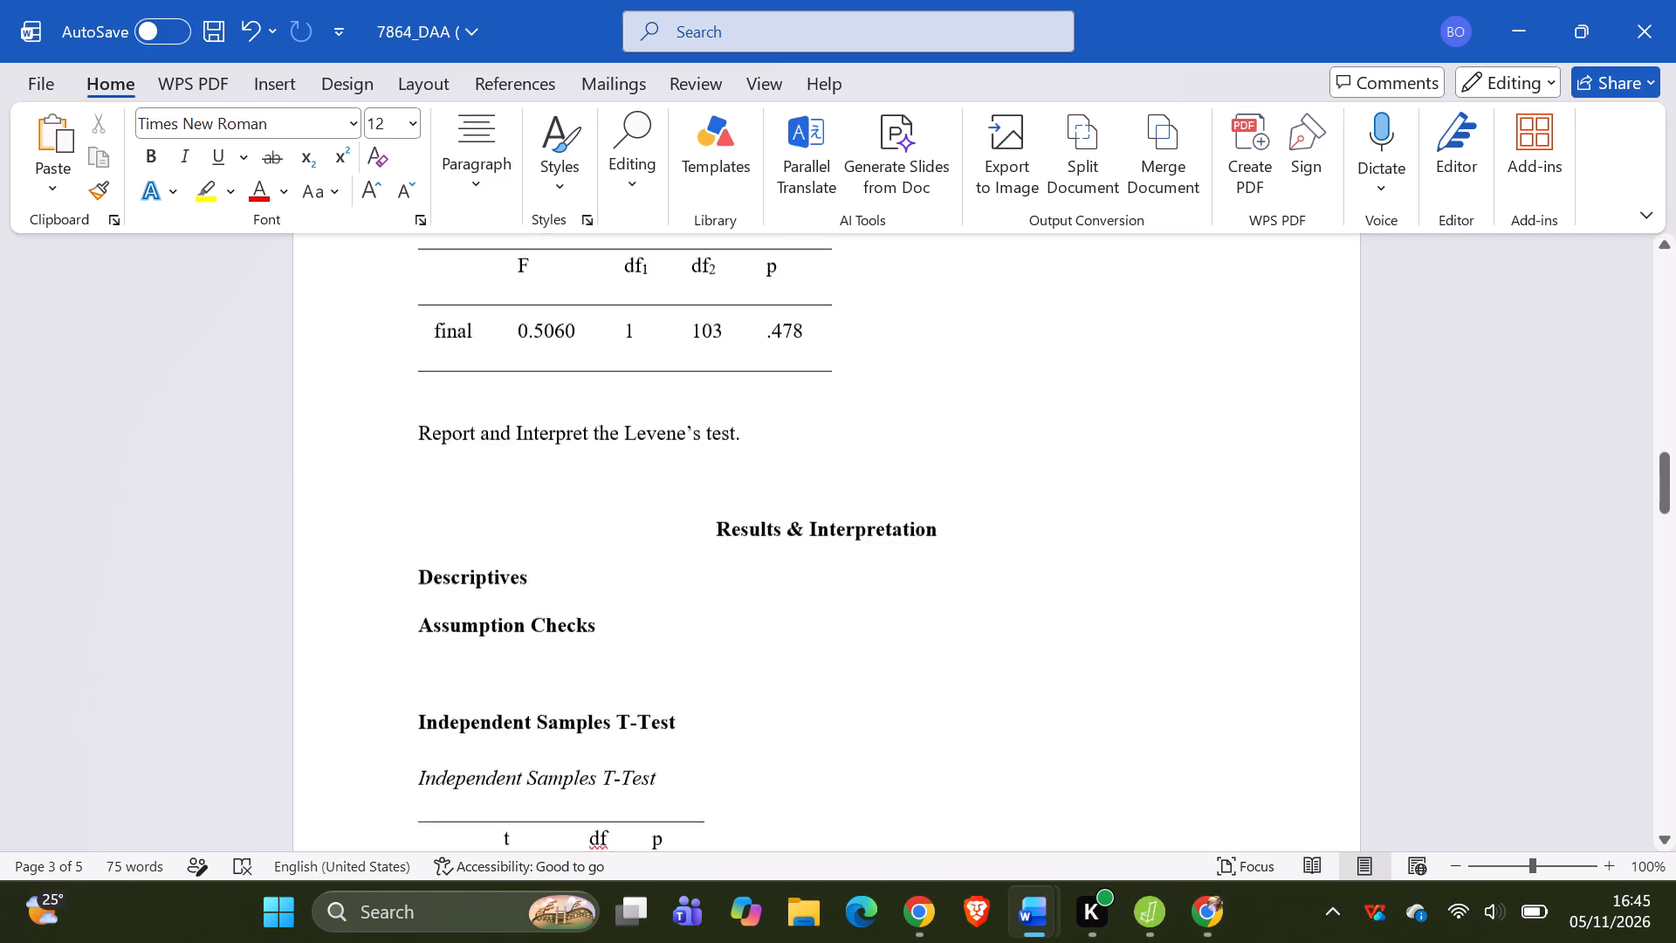
pyautogui.scroll(1, 405, 401)
pyautogui.rightClick(420, 586)
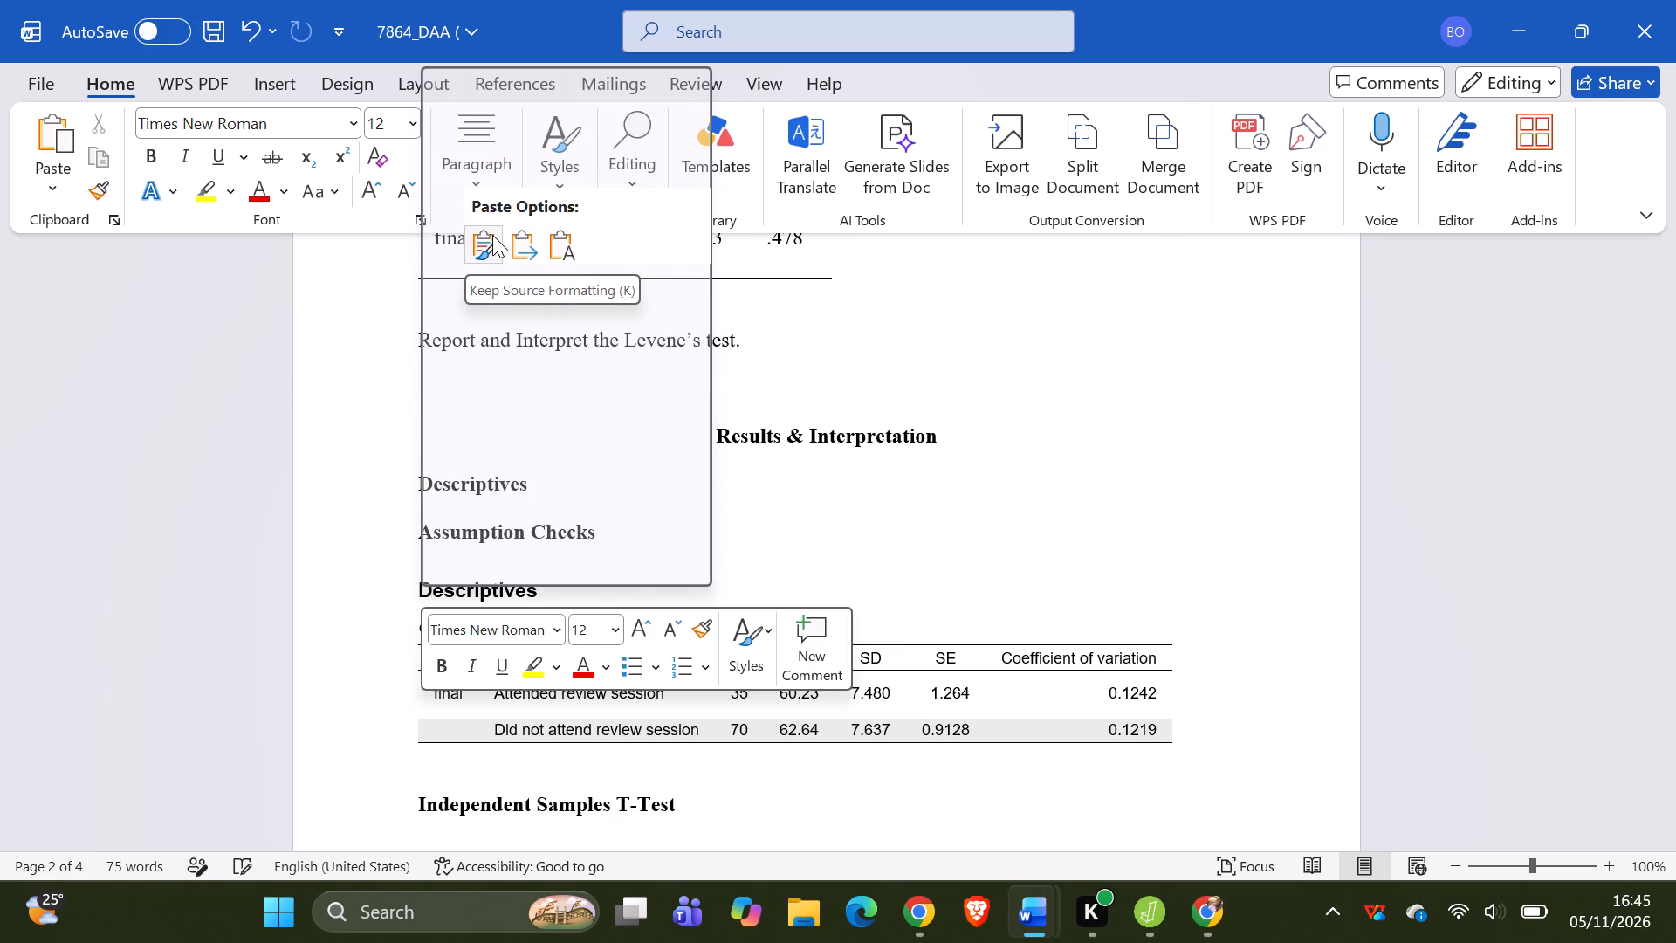
pyautogui.click(492, 235)
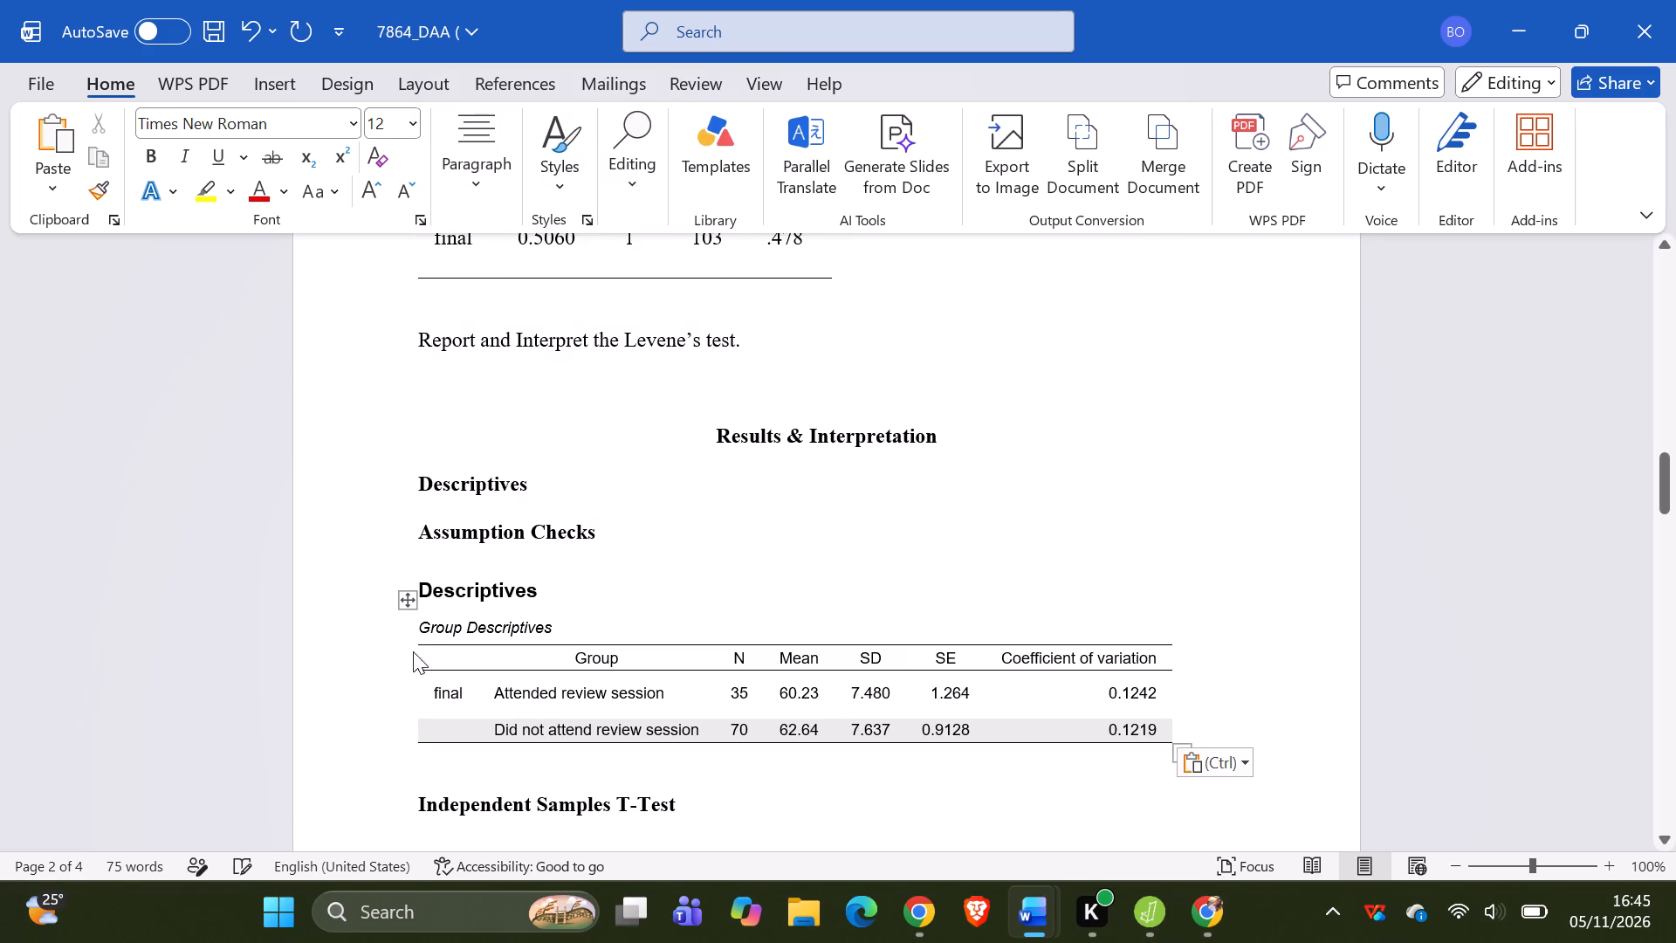
# Format the whole Group Descriptives table in Times New Roman, size 12.
pyautogui.click(406, 599)
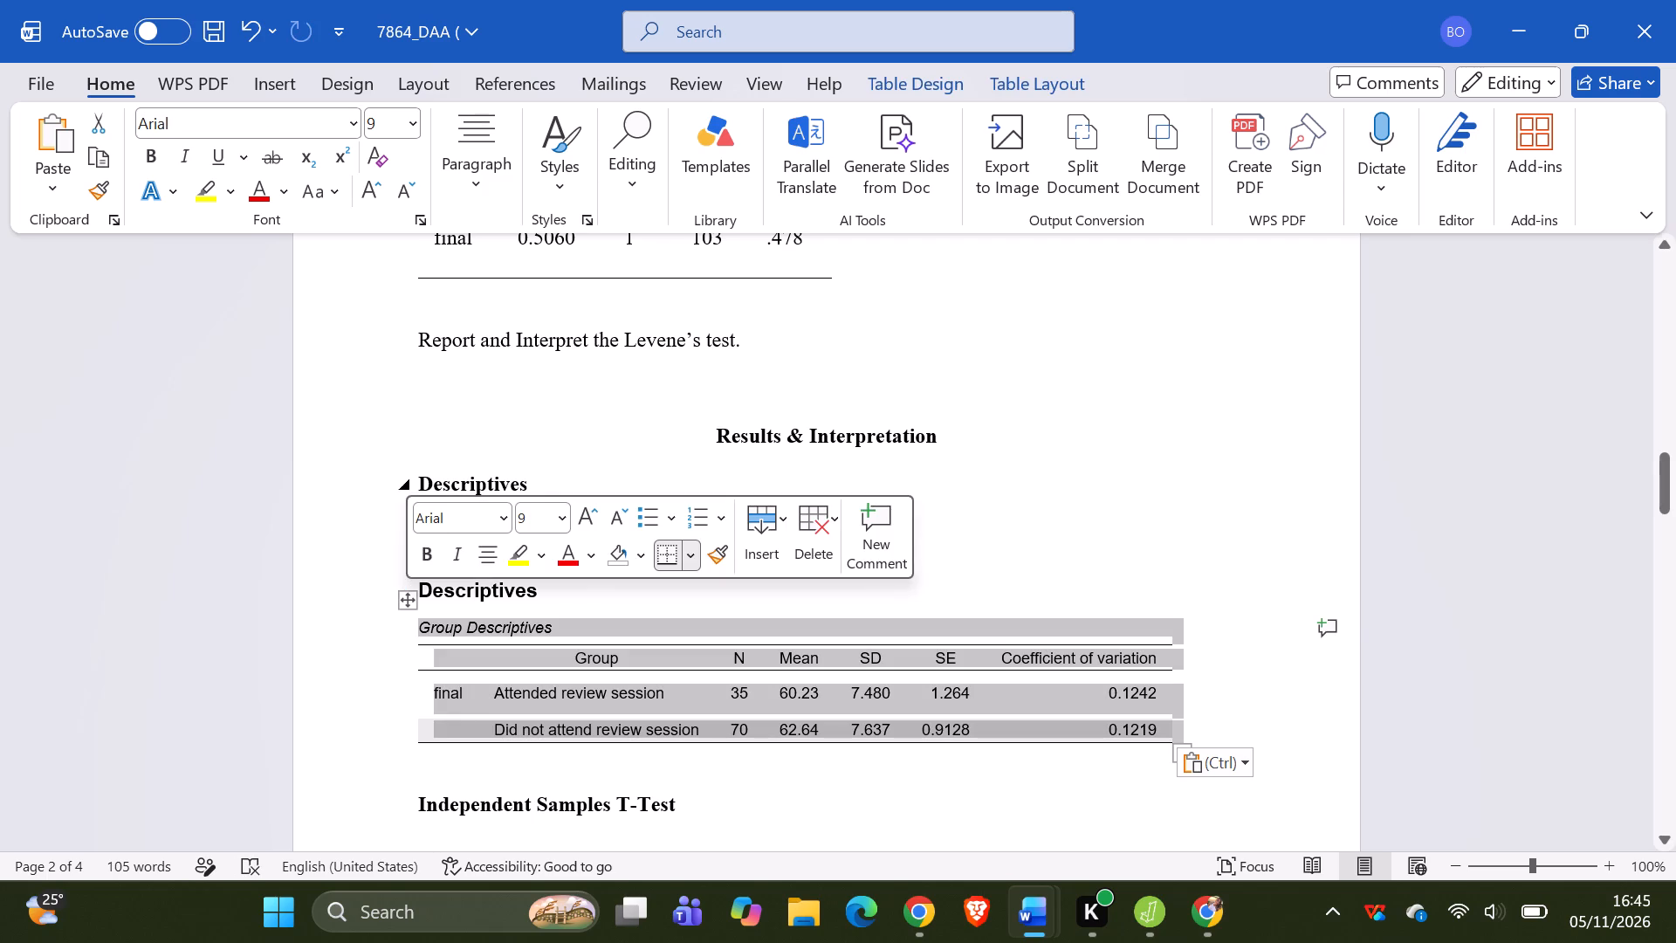
pyautogui.click(410, 137)
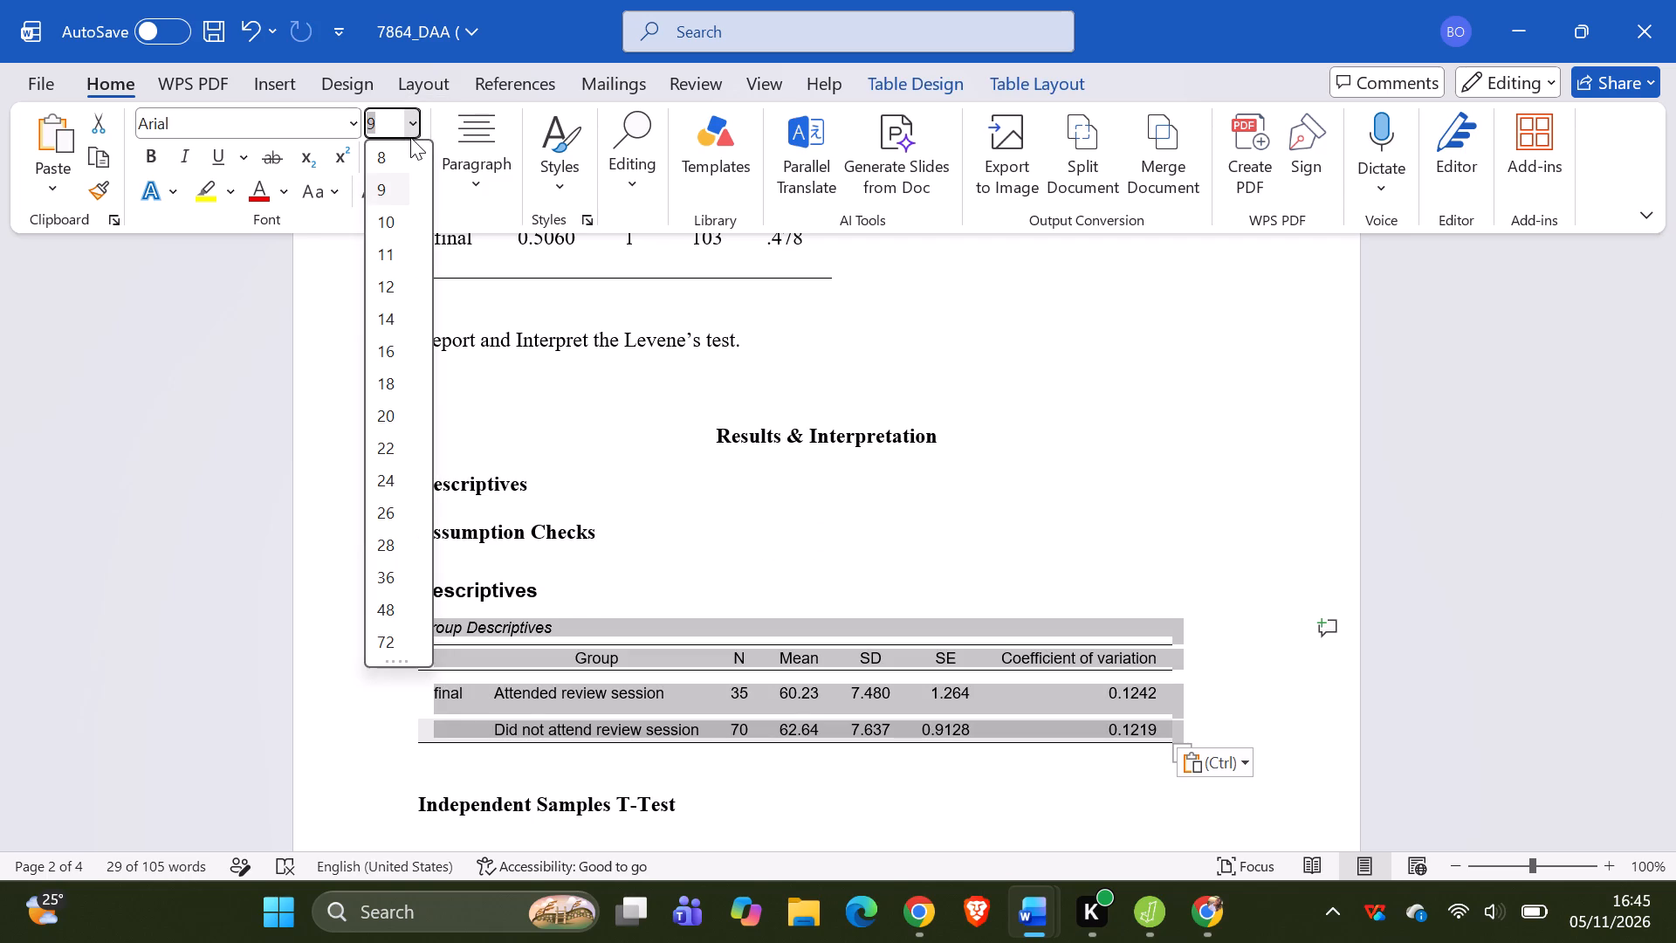
pyautogui.click(402, 293)
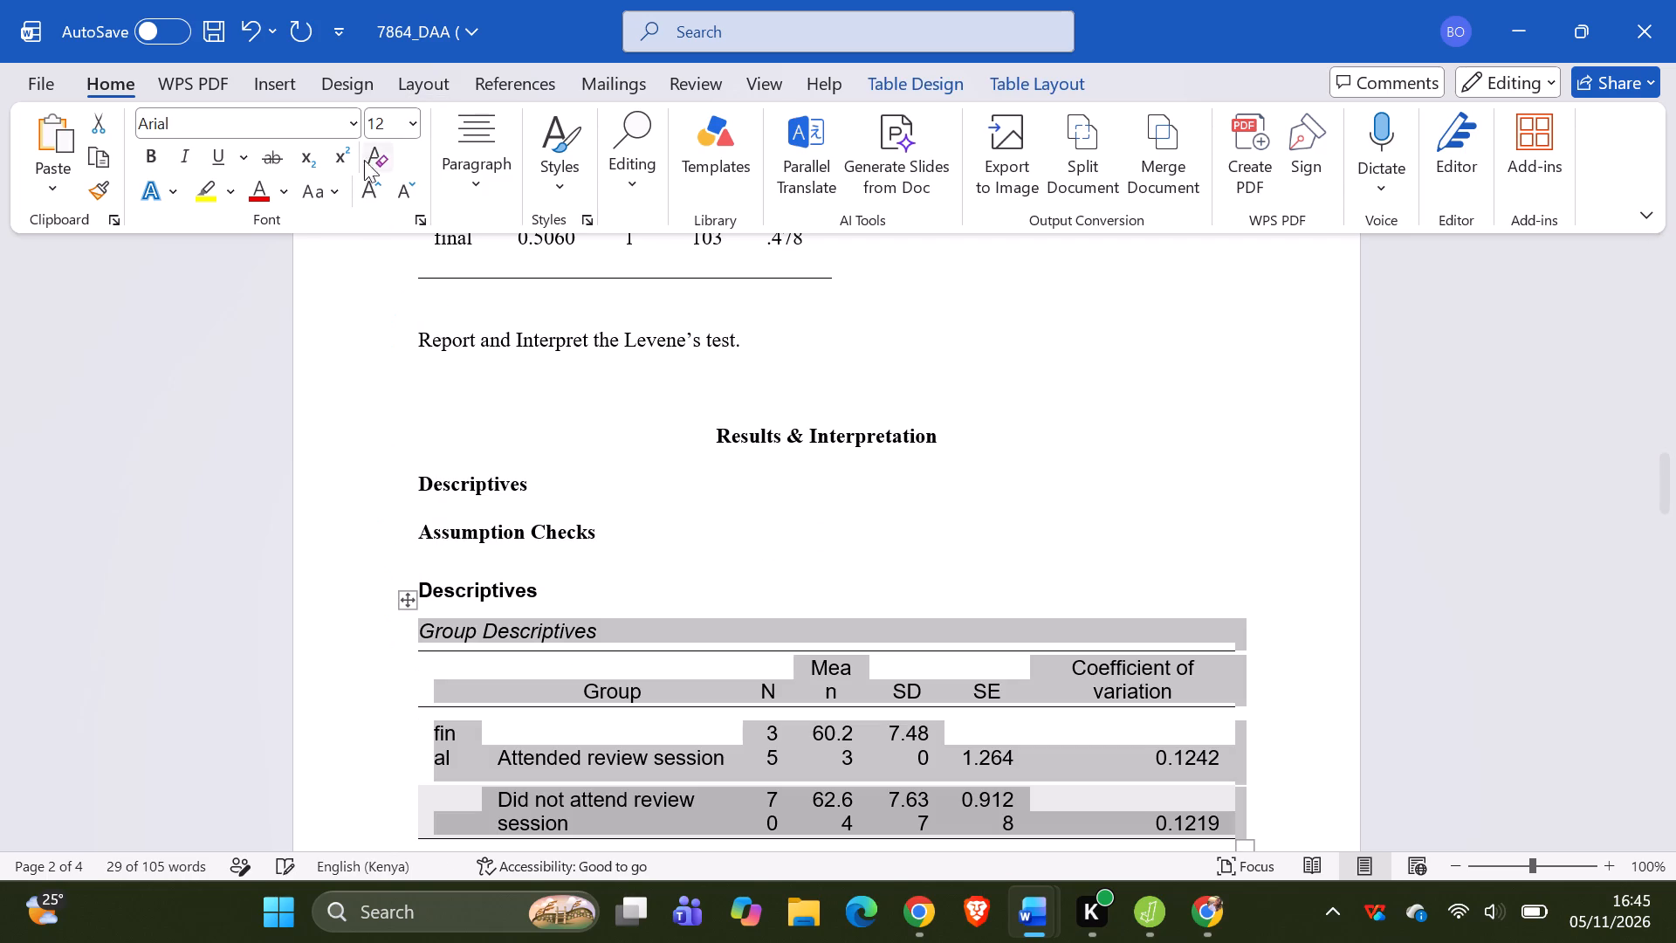
pyautogui.click(354, 121)
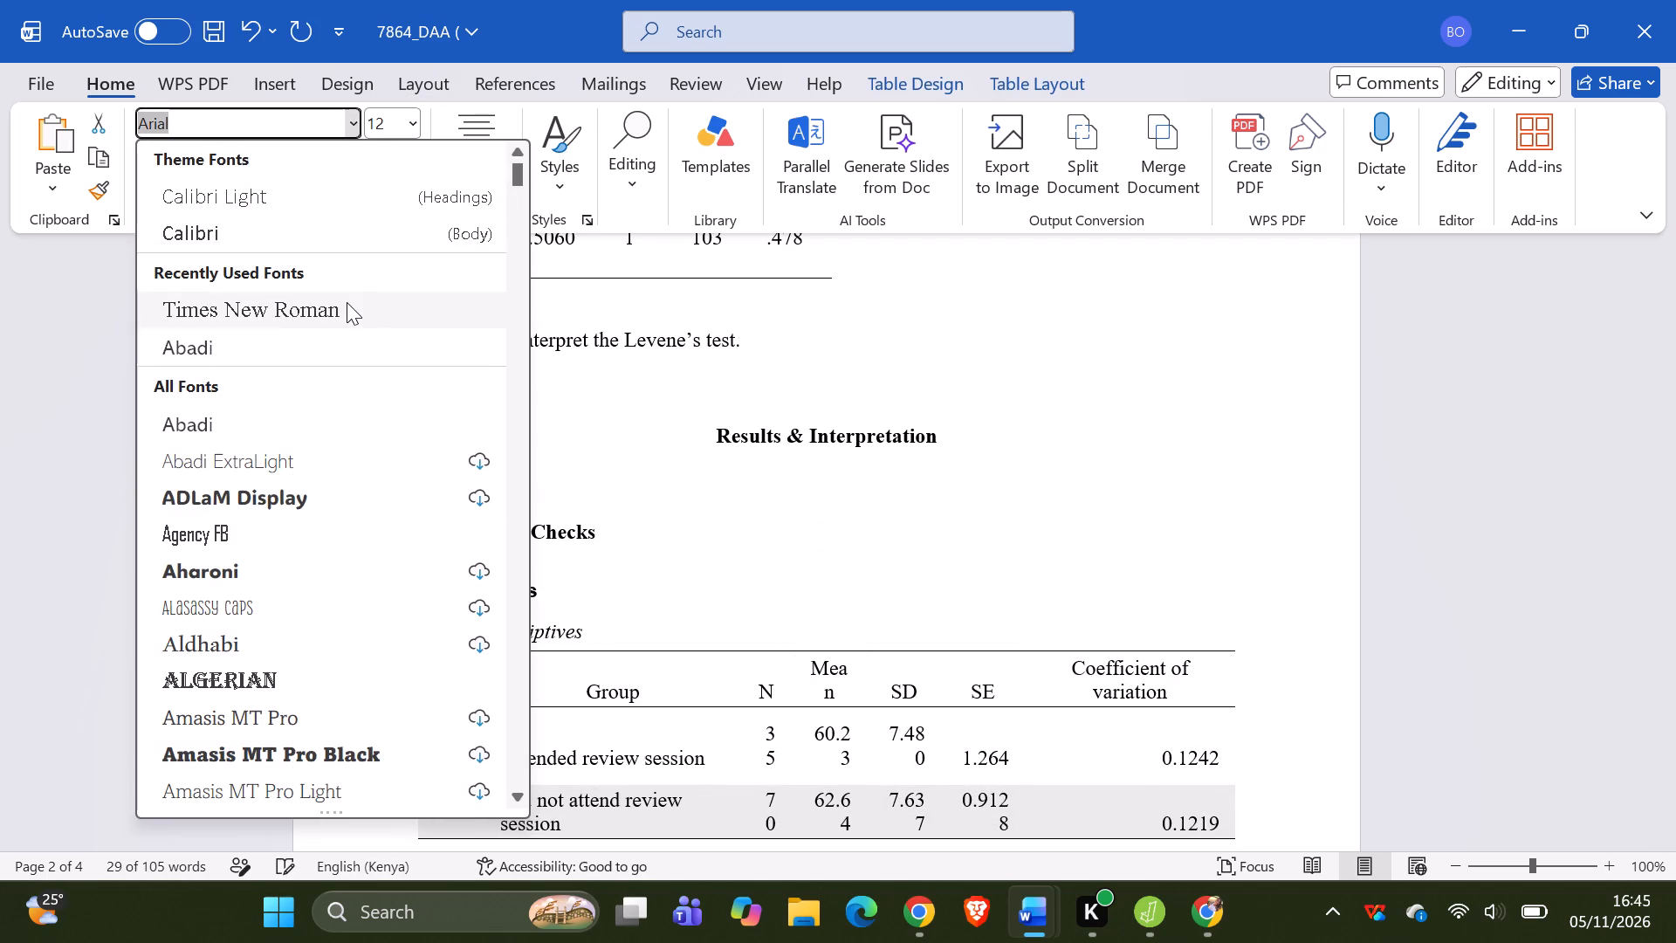
pyautogui.click(347, 302)
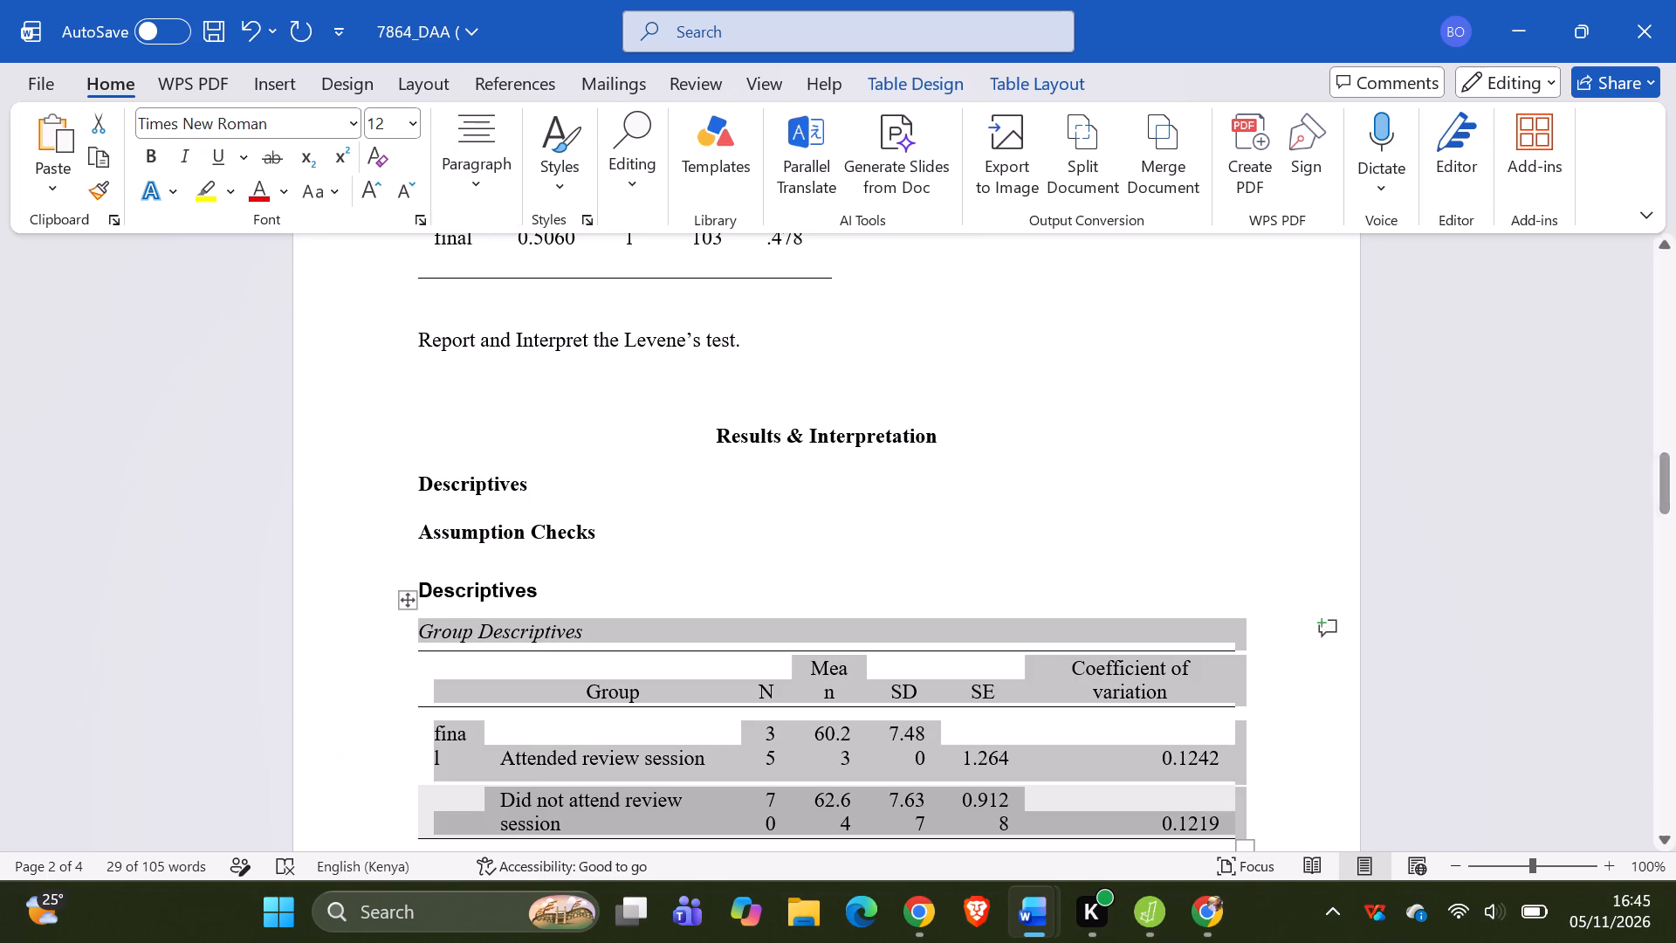
pyautogui.click(562, 436)
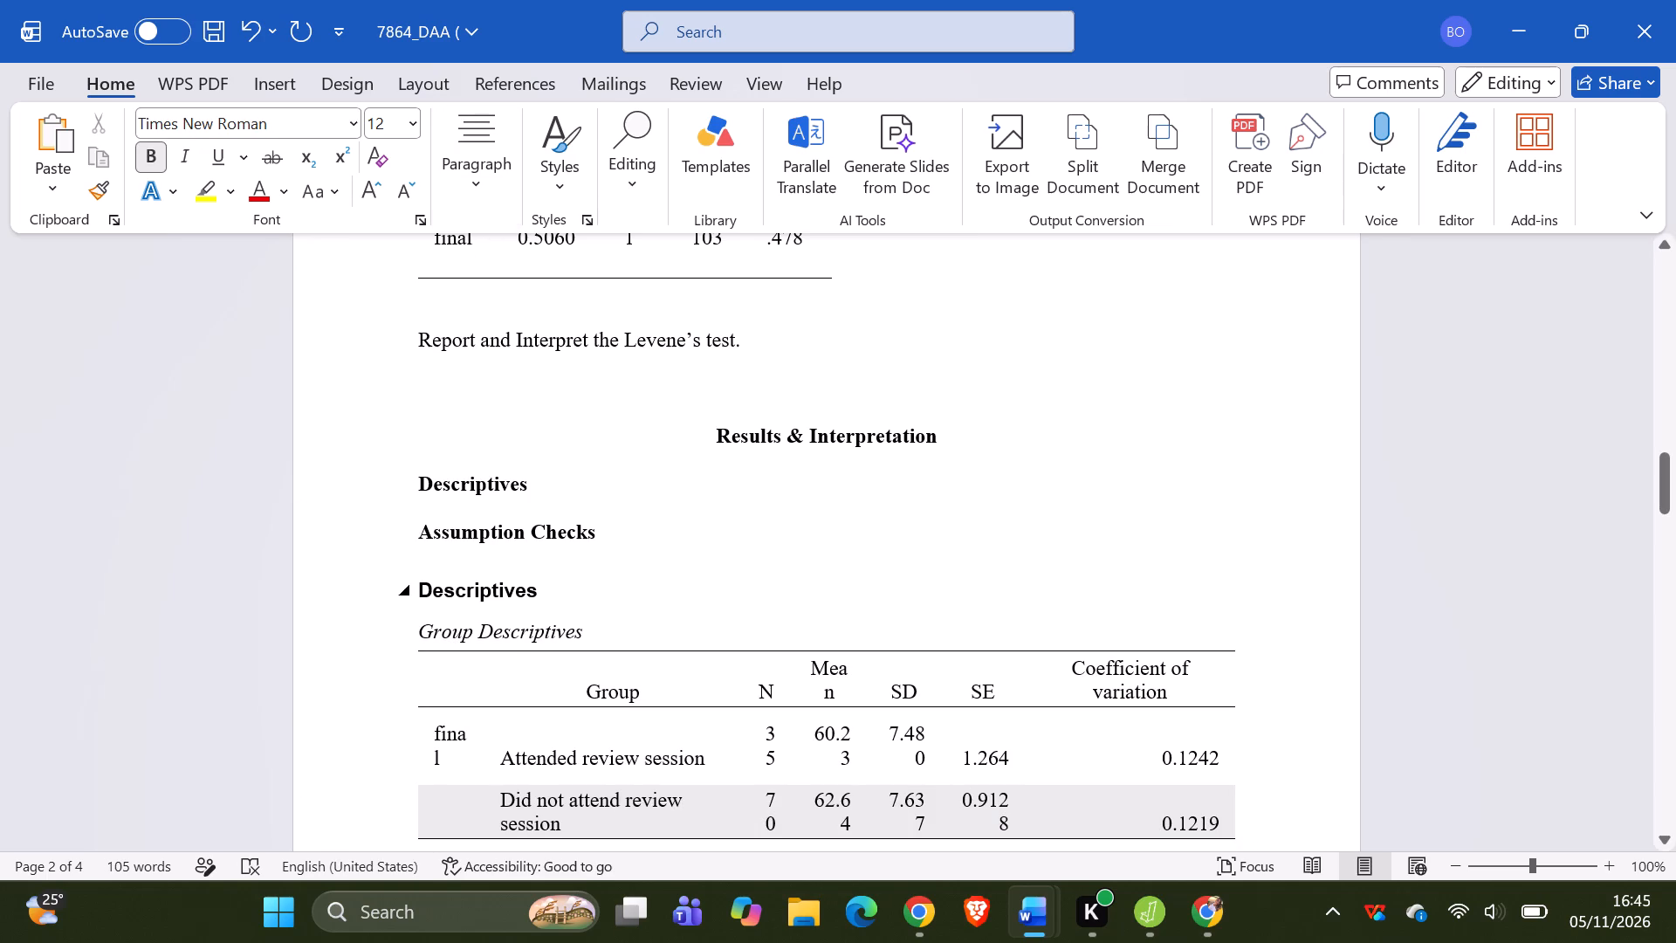
# Delete the Assumption Checks heading and the Arial Descriptives heading above the Group Descriptives table, keeping the Times New Roman Descriptives heading.
pyautogui.moveTo(553, 595); pyautogui.dragTo(454, 551)
pyautogui.press('BackSpace')
pyautogui.press('BackSpace')
pyautogui.press('BackSpace')
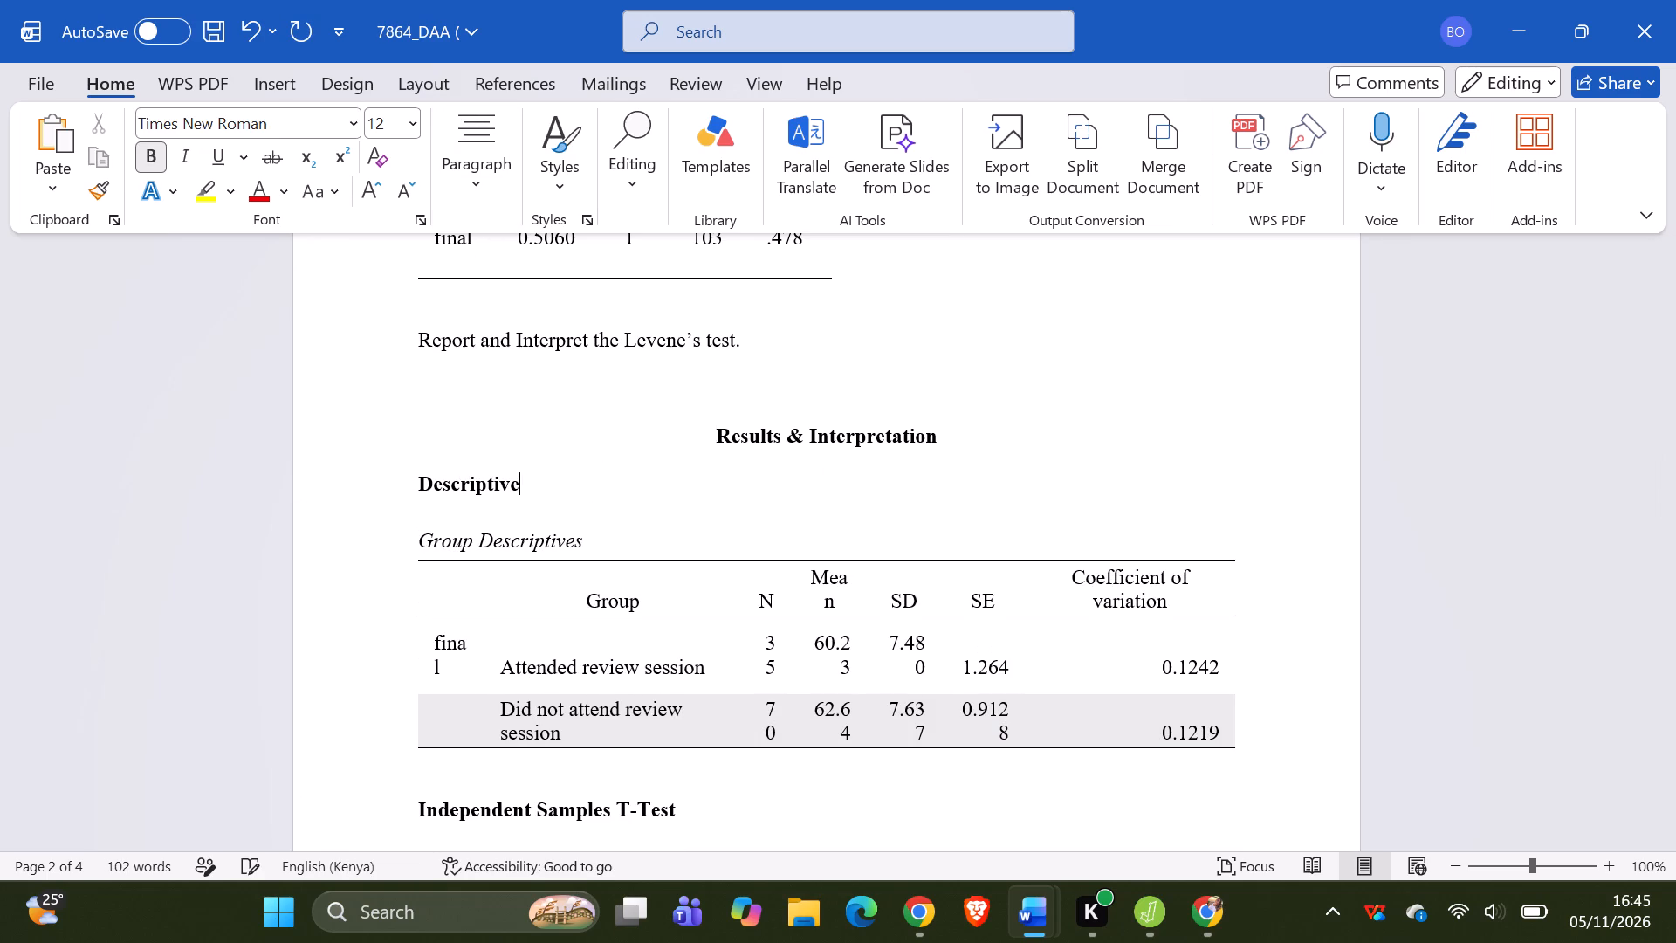
pyautogui.press('s')
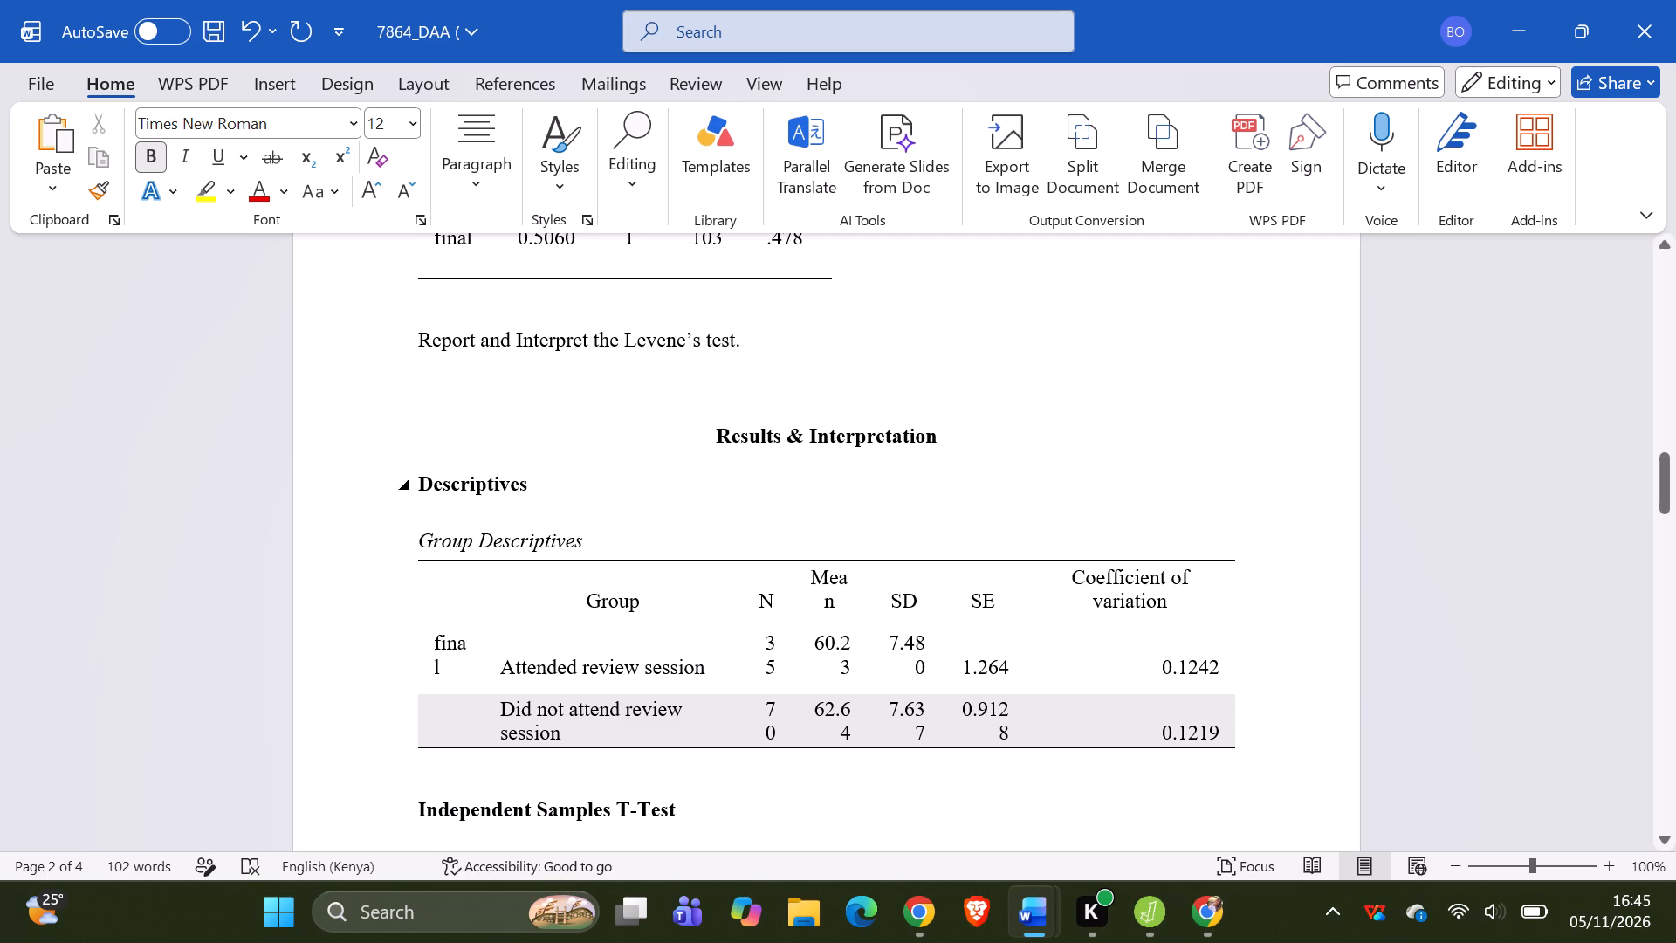
# Write the placeholder instruction "Report the means and standard deviations for each group." below the Group Descriptives table.
pyautogui.scroll(-1, 585, 680)
pyautogui.click(585, 680)
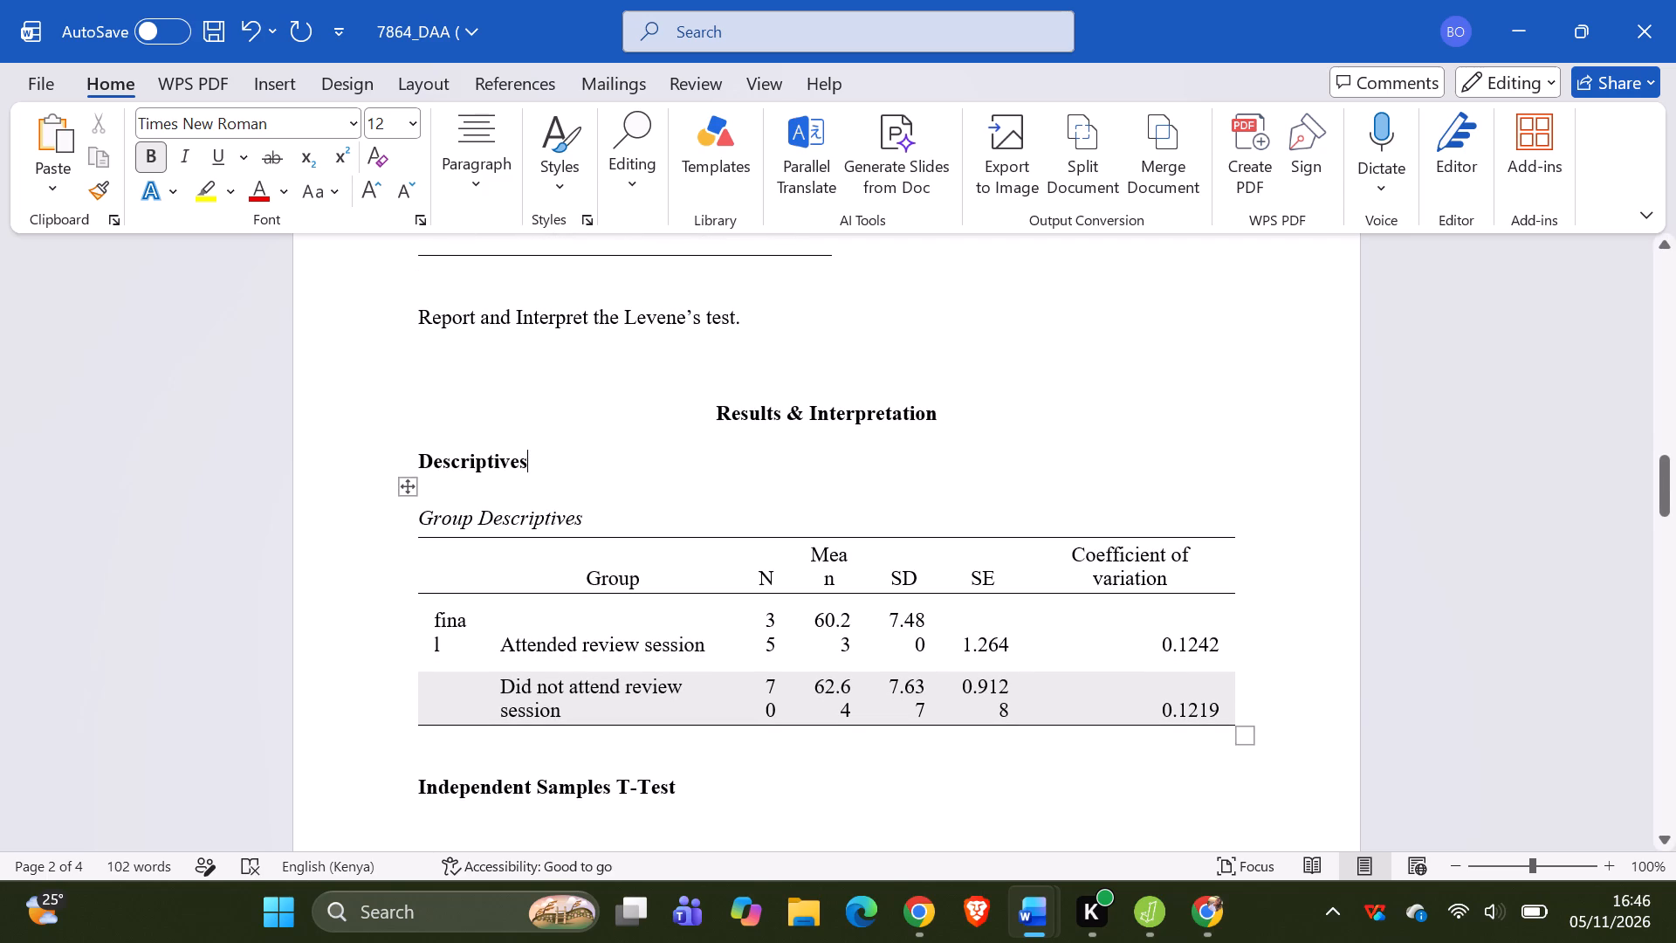
pyautogui.click(626, 732)
pyautogui.scroll(-1, 626, 732)
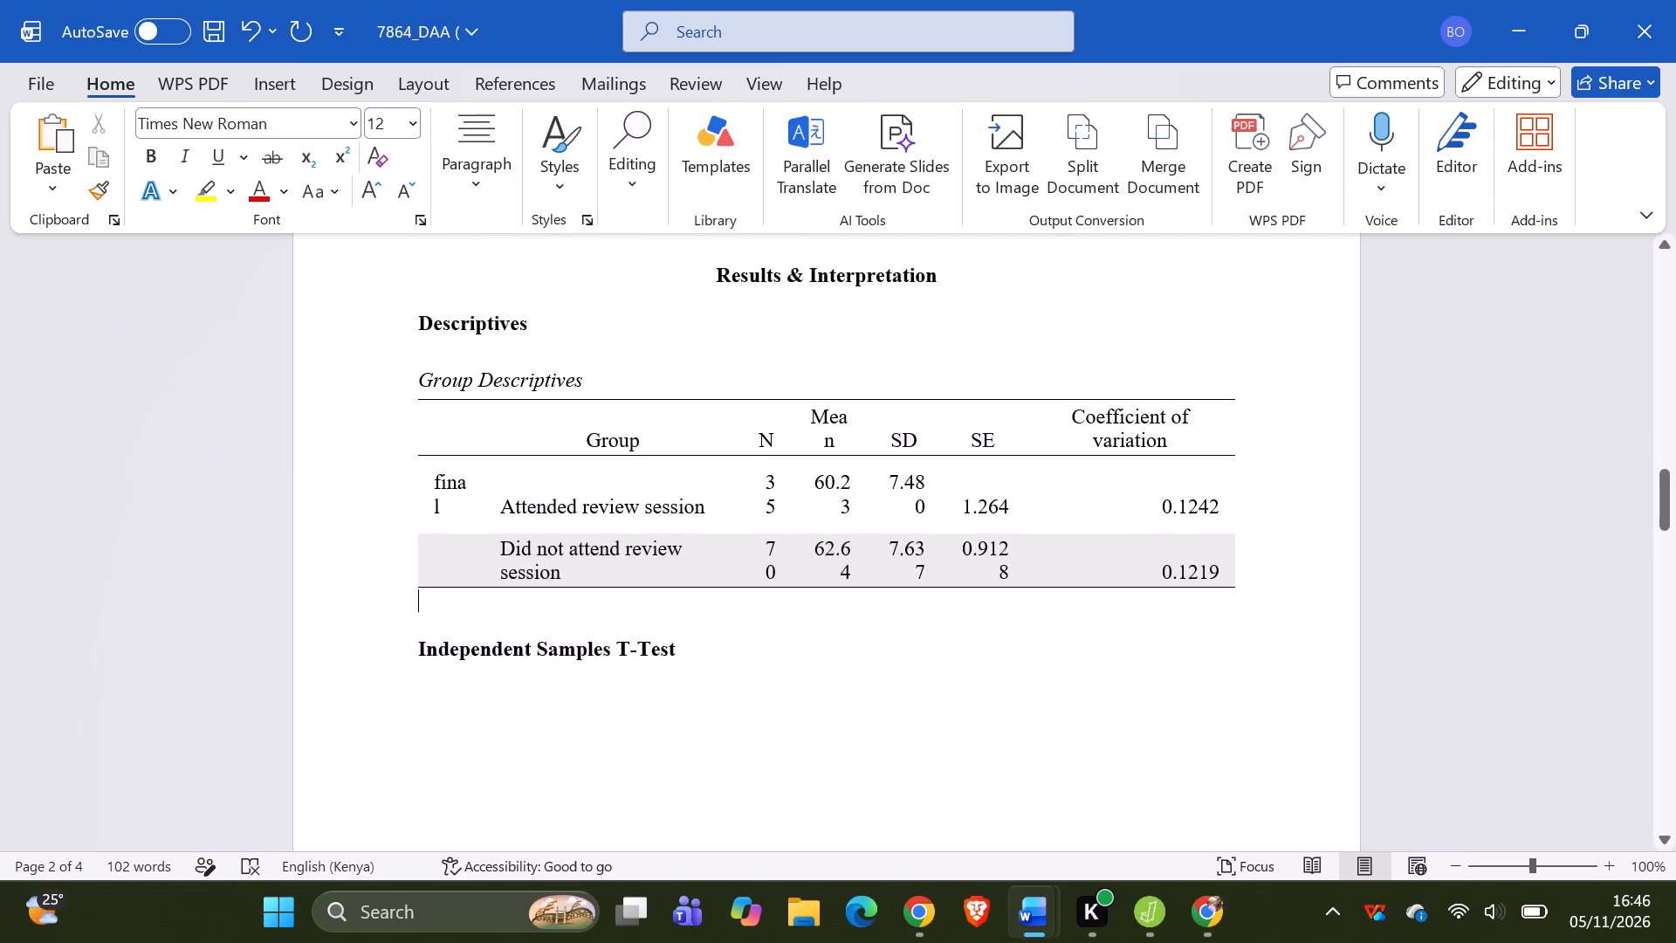
pyautogui.scroll(-2, 626, 732)
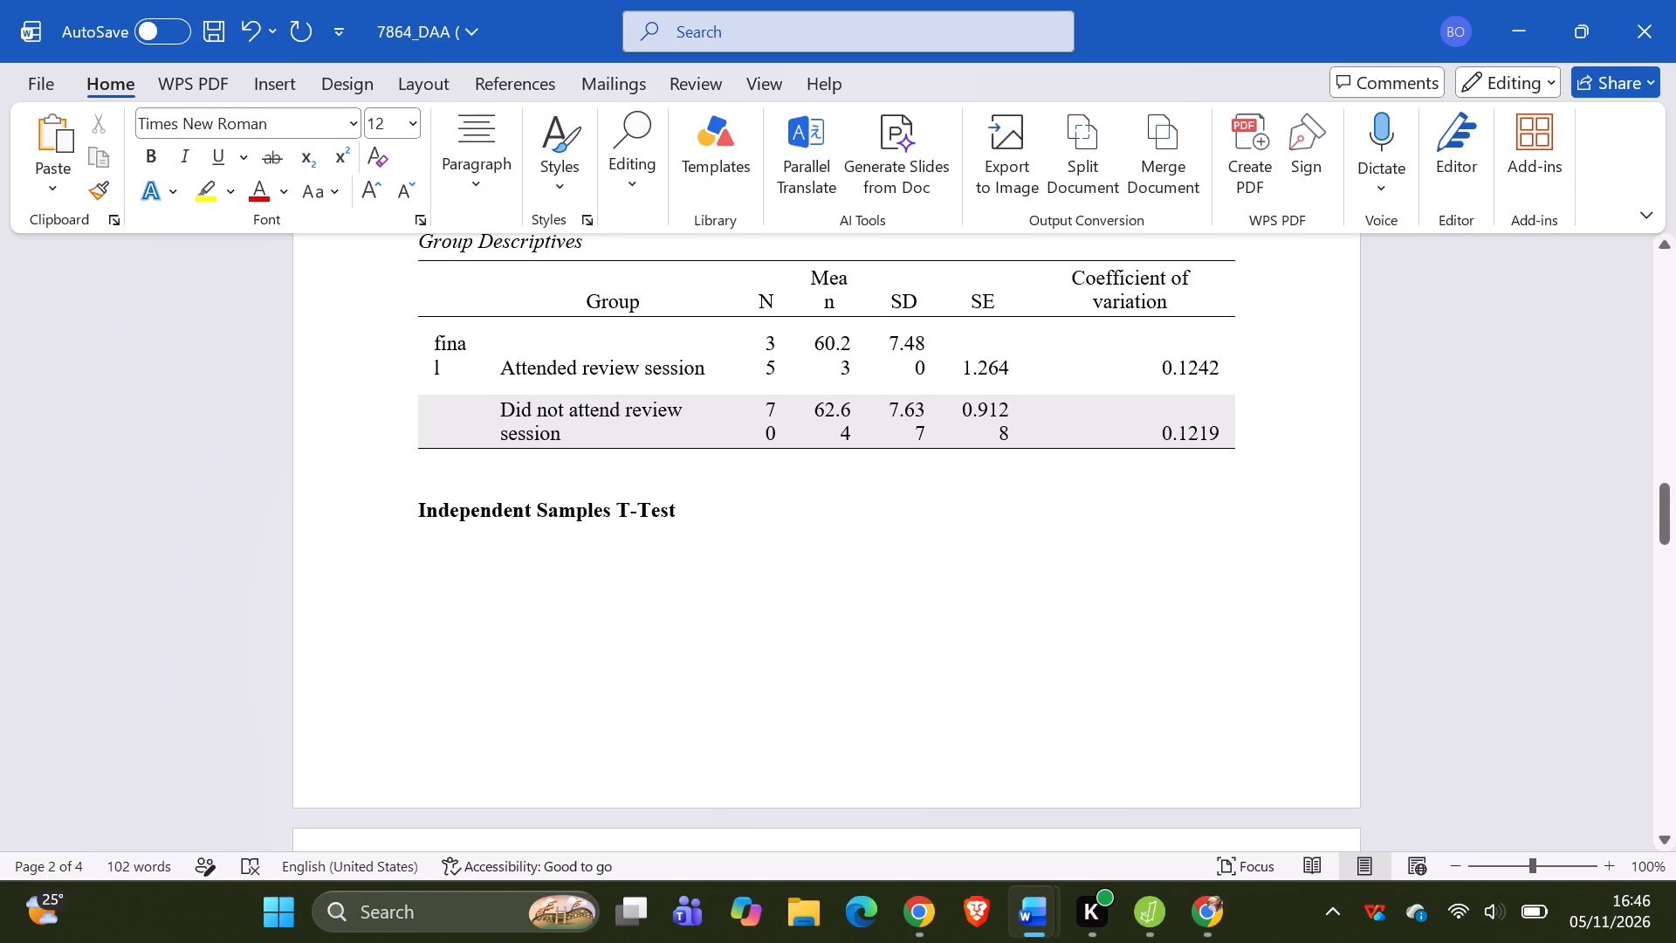
pyautogui.press('Return')
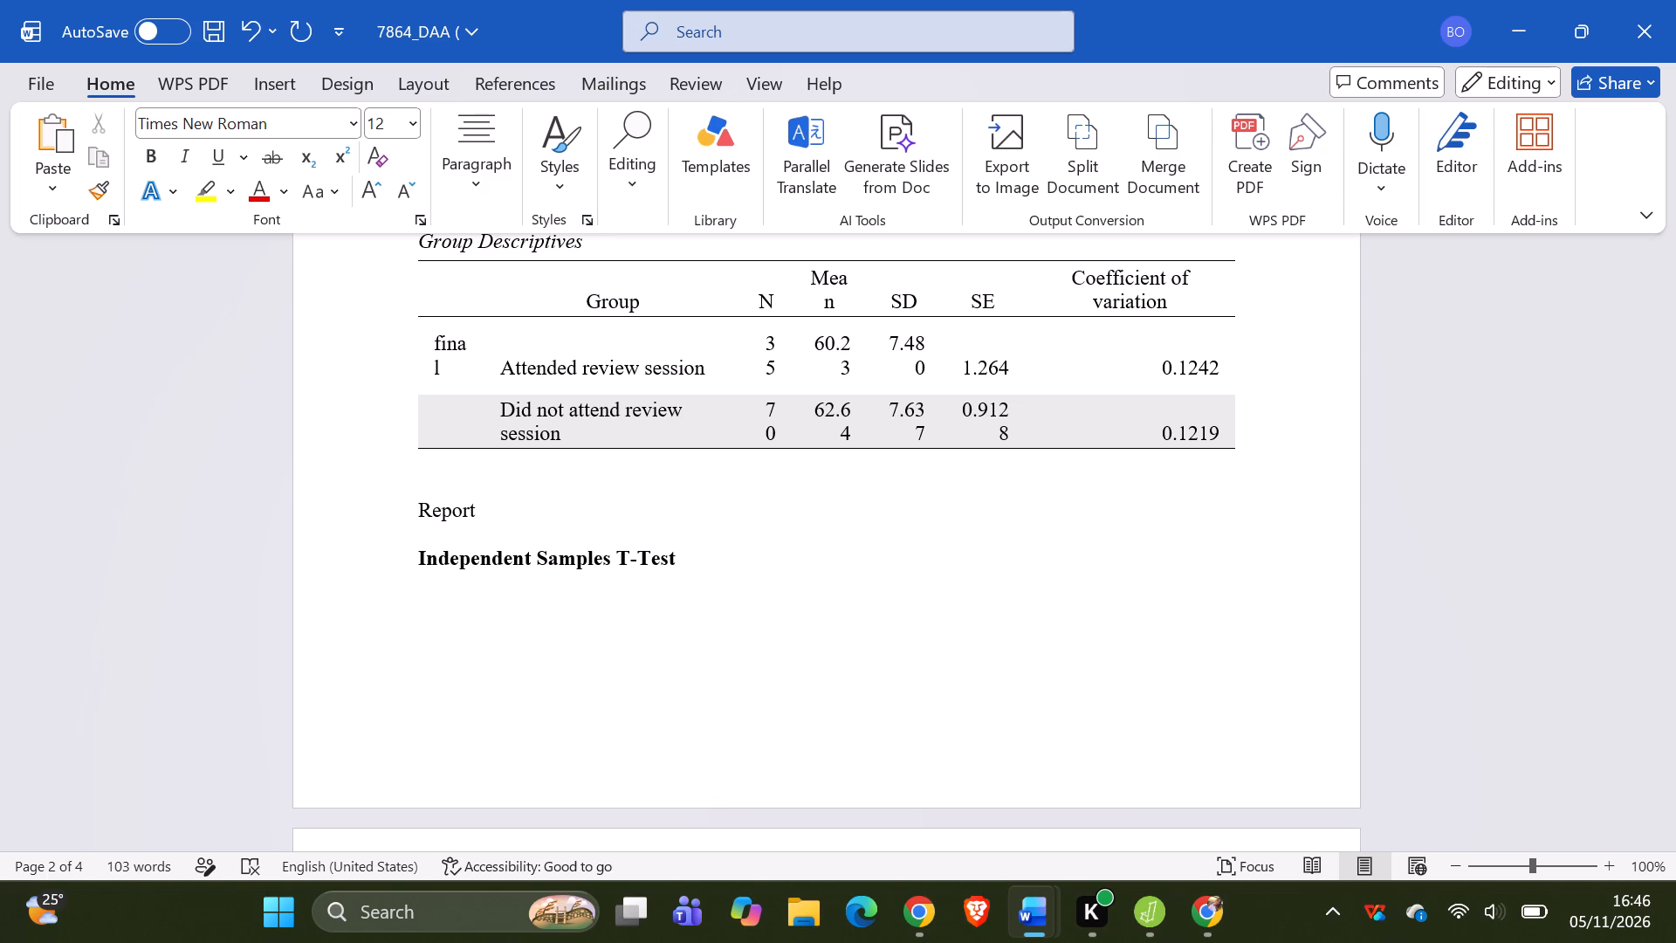
pyautogui.write('the means')
pyautogui.press('space')
pyautogui.write('and standard')
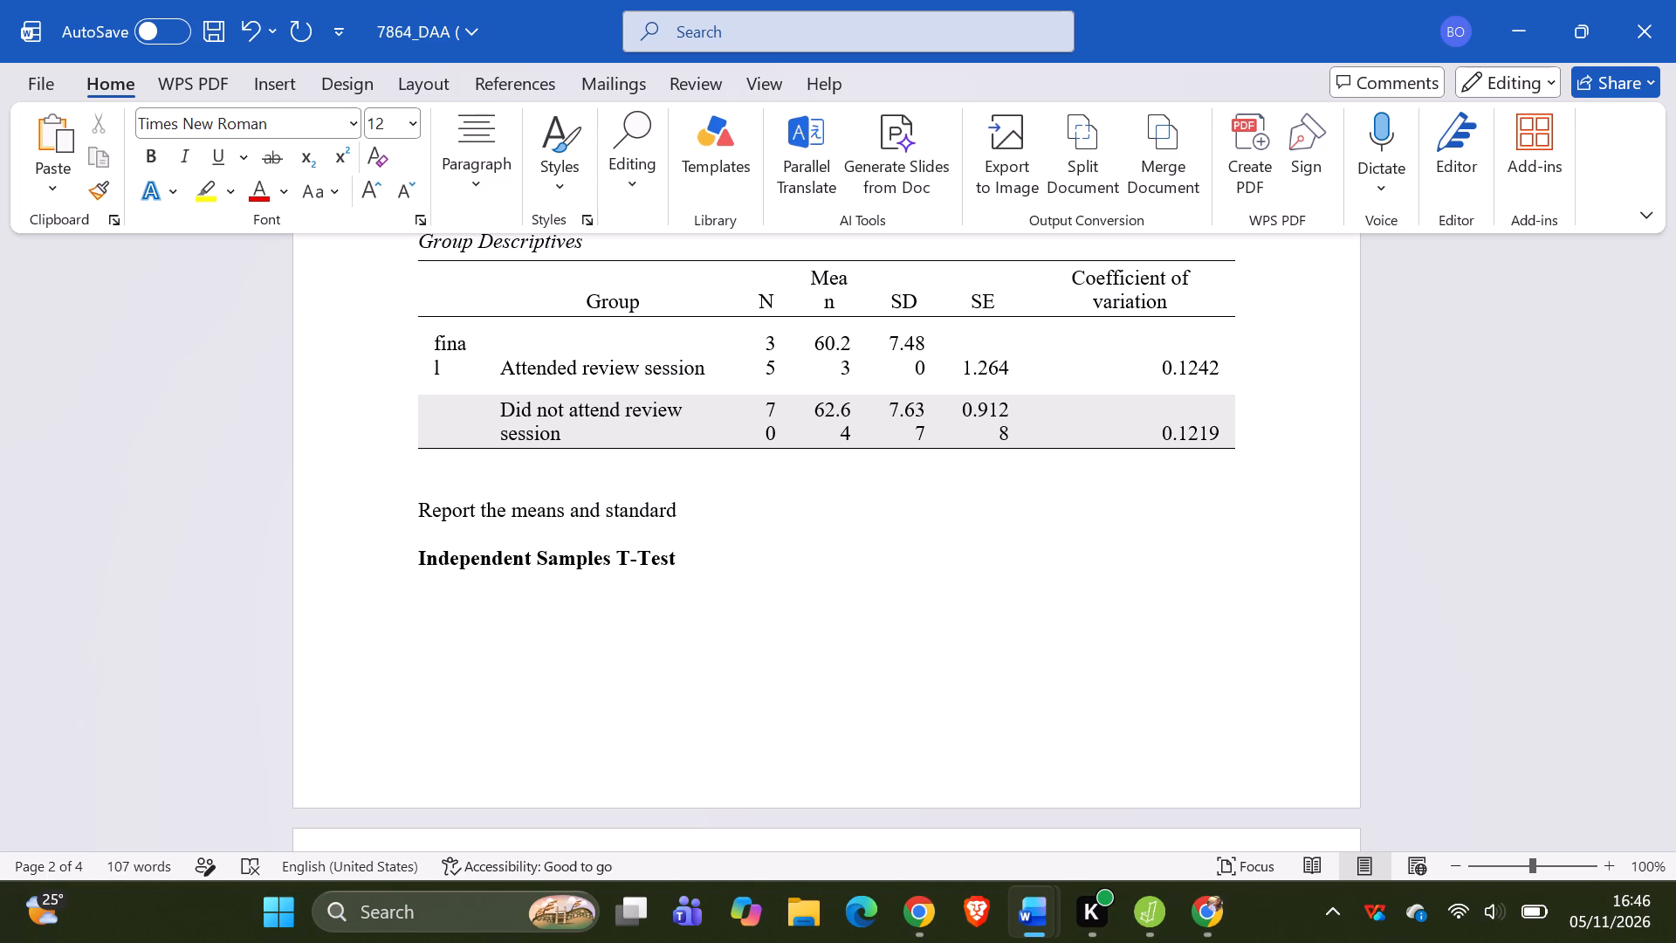
pyautogui.press('space')
pyautogui.write('deviations')
pyautogui.press('space')
pyautogui.write('for each g')
pyautogui.write('roup')
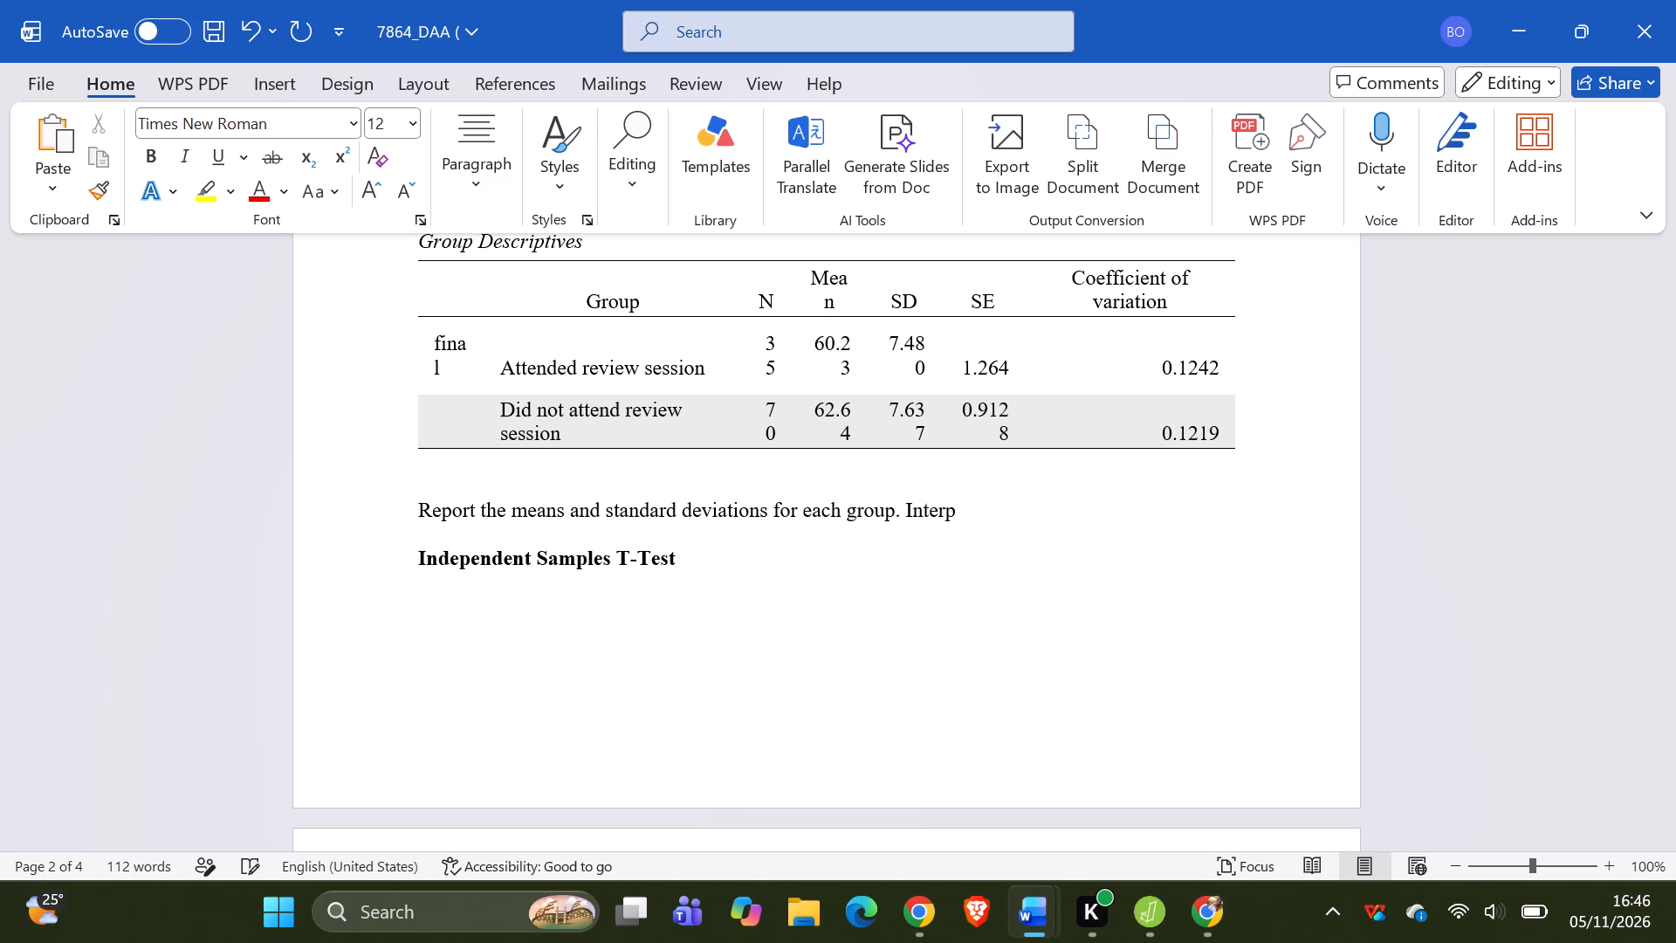
# Complete the instruction paragraph with the sentence "Interpret the t-results against the null hypothesis.".
pyautogui.press('BackSpace')
pyautogui.press('BackSpace')
pyautogui.write('rpret')
pyautogui.press('space')
pyautogui.write('the t-results')
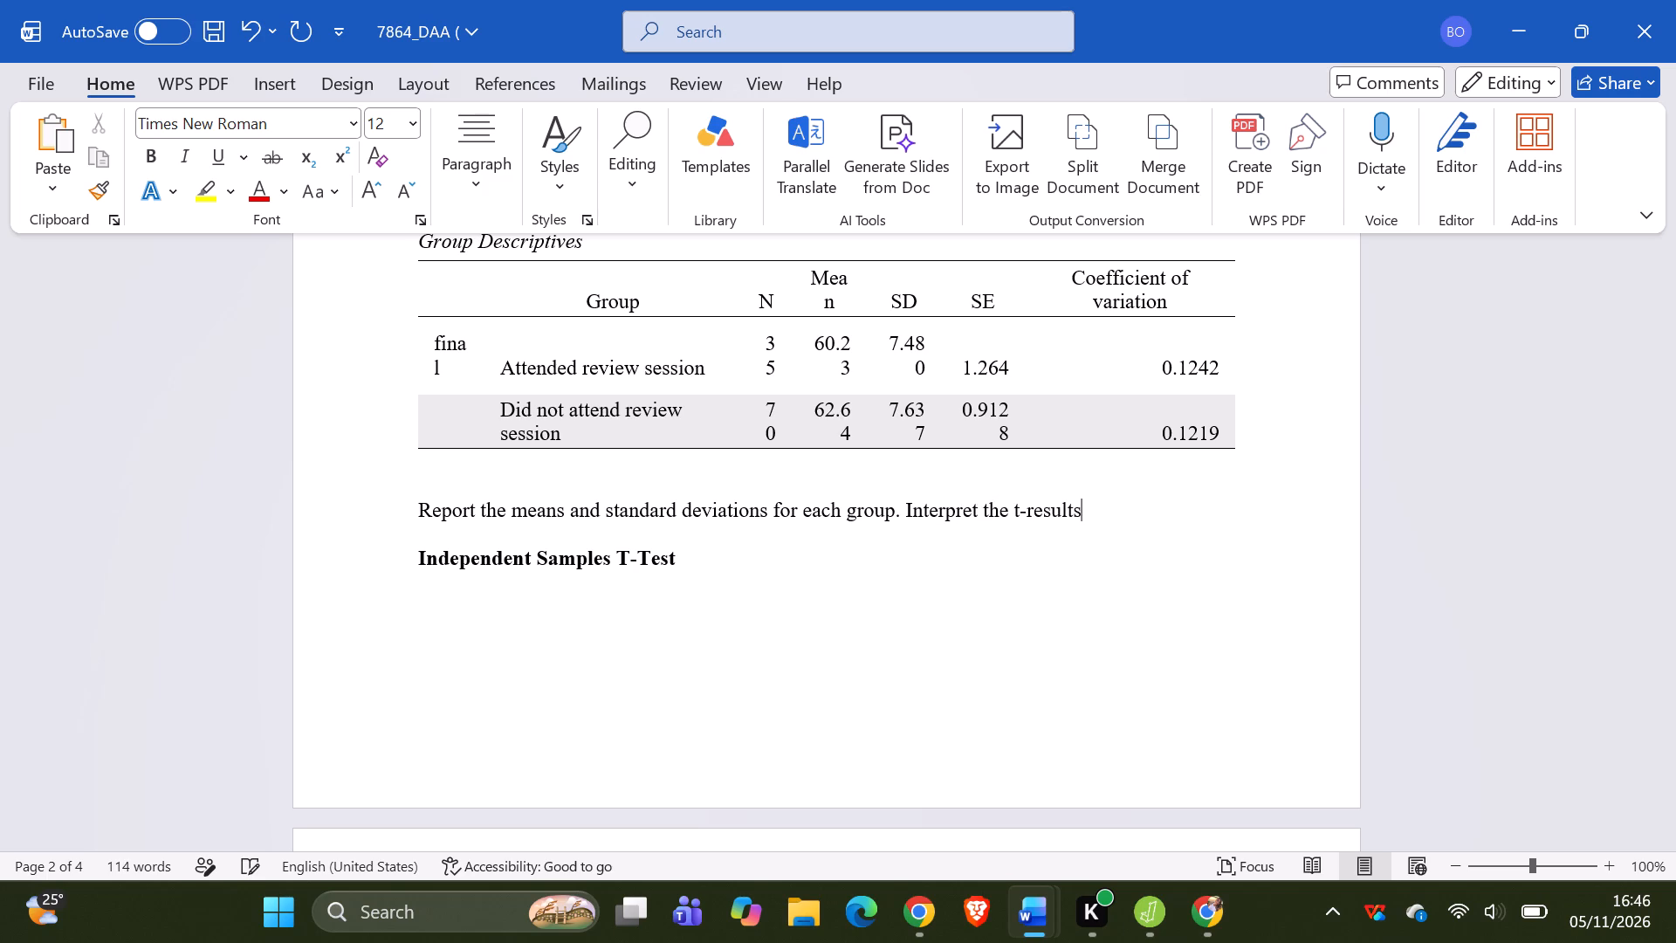
pyautogui.press('space')
pyautogui.write('ag')
pyautogui.press('a')
pyautogui.write('inst')
pyautogui.press('space')
pyautogui.write('the null hypothe')
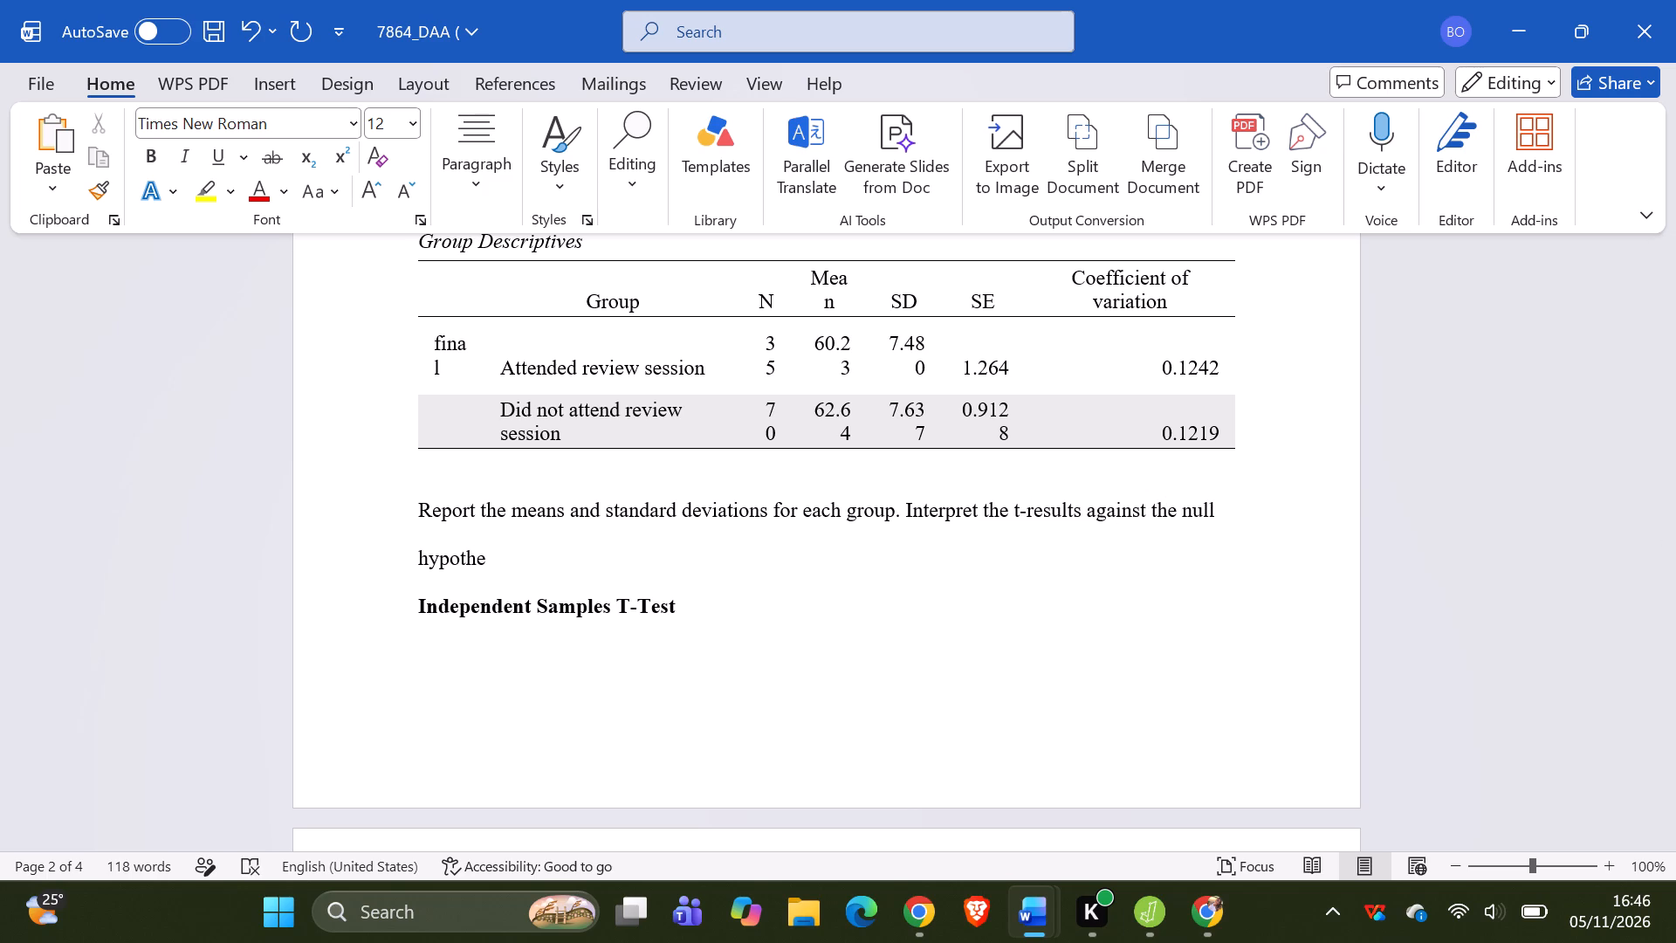
pyautogui.write('sis')
pyautogui.press('.')
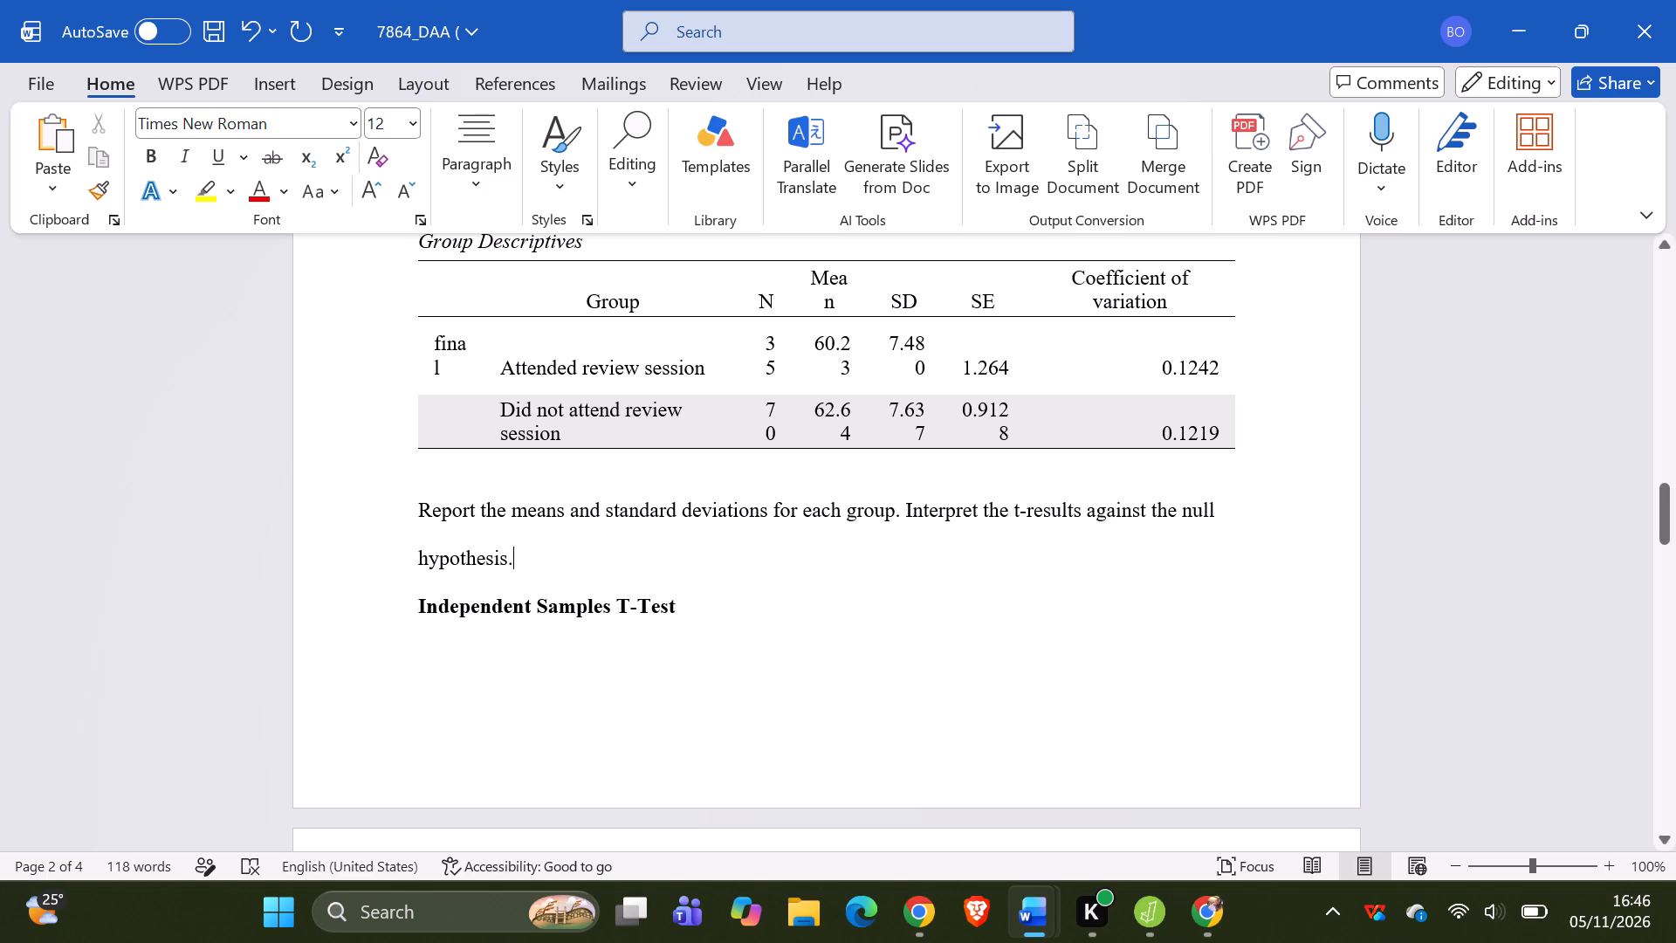
# Move the means and t-results instruction paragraph from below Group Descriptives to below the Independent Samples T-Test table, before Statistical Conclusions.
pyautogui.moveTo(534, 574); pyautogui.dragTo(399, 527)
pyautogui.hscroll(-1, 499, 551)
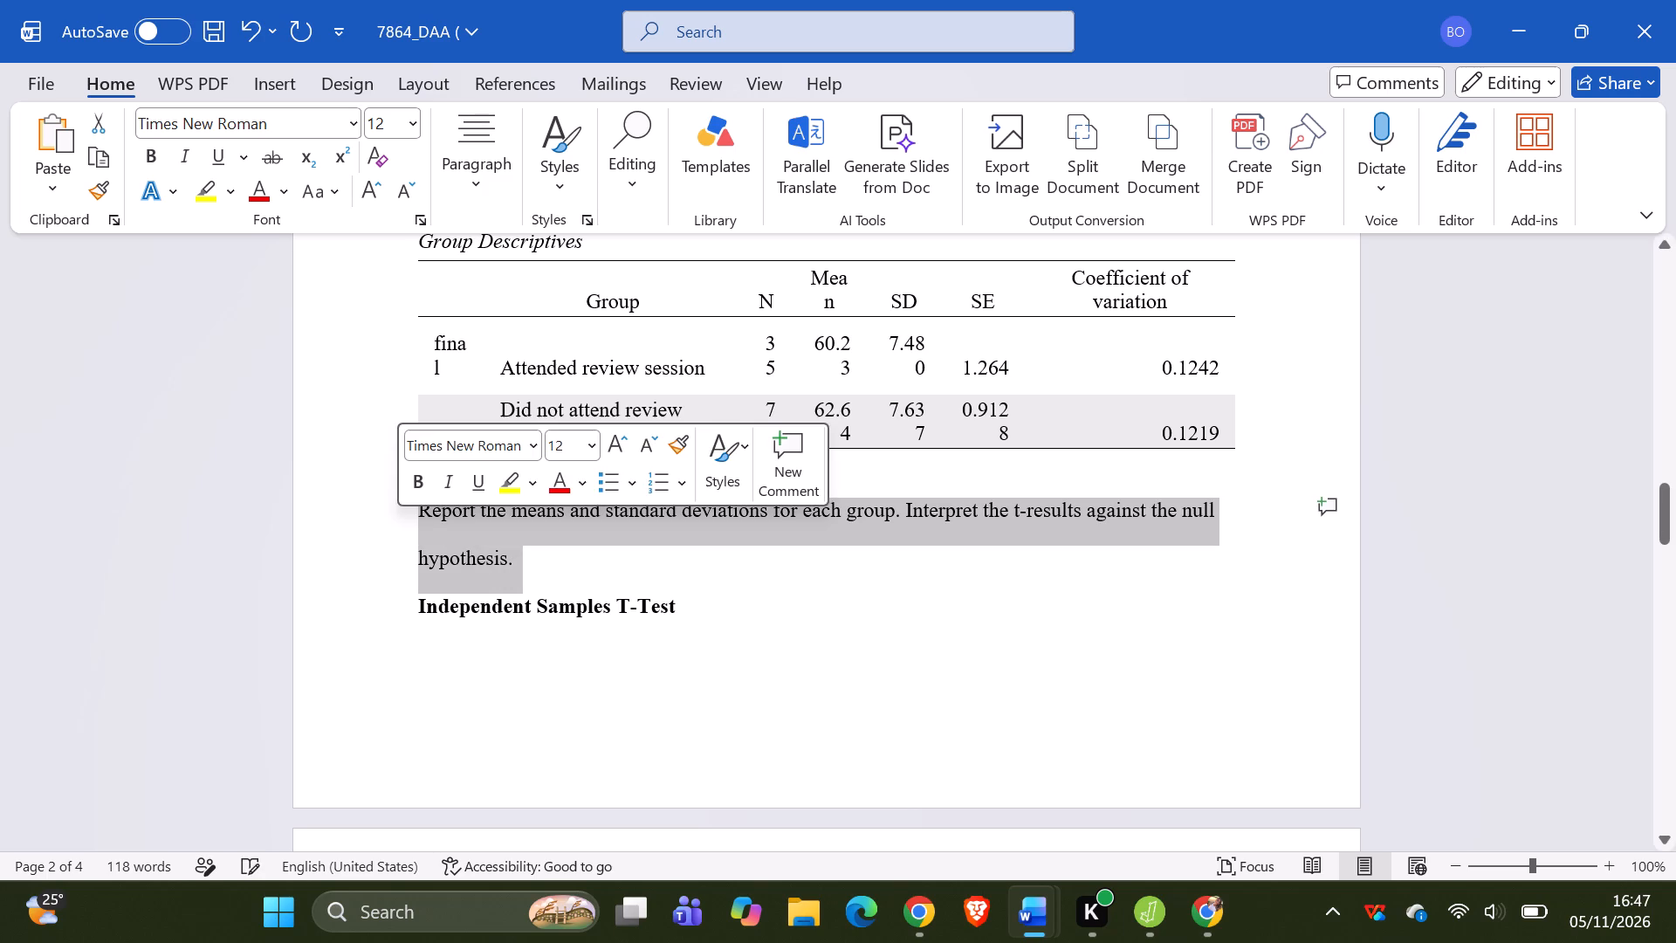
pyautogui.hotkey('ctrl', 'x')
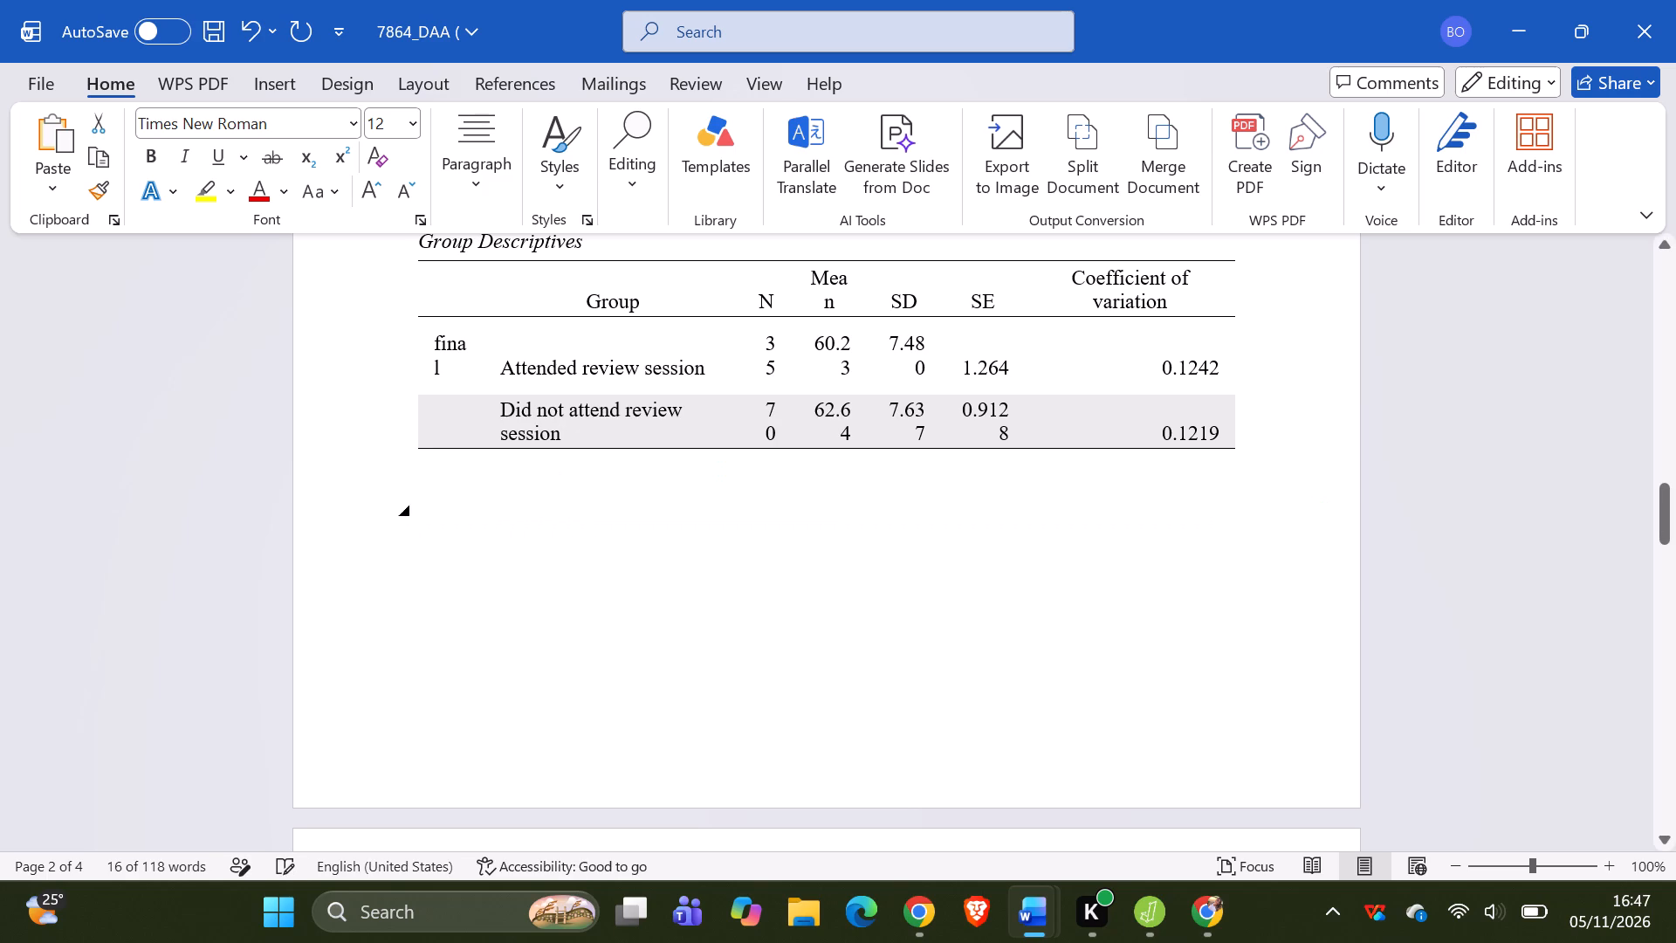
pyautogui.scroll(-1, 565, 569)
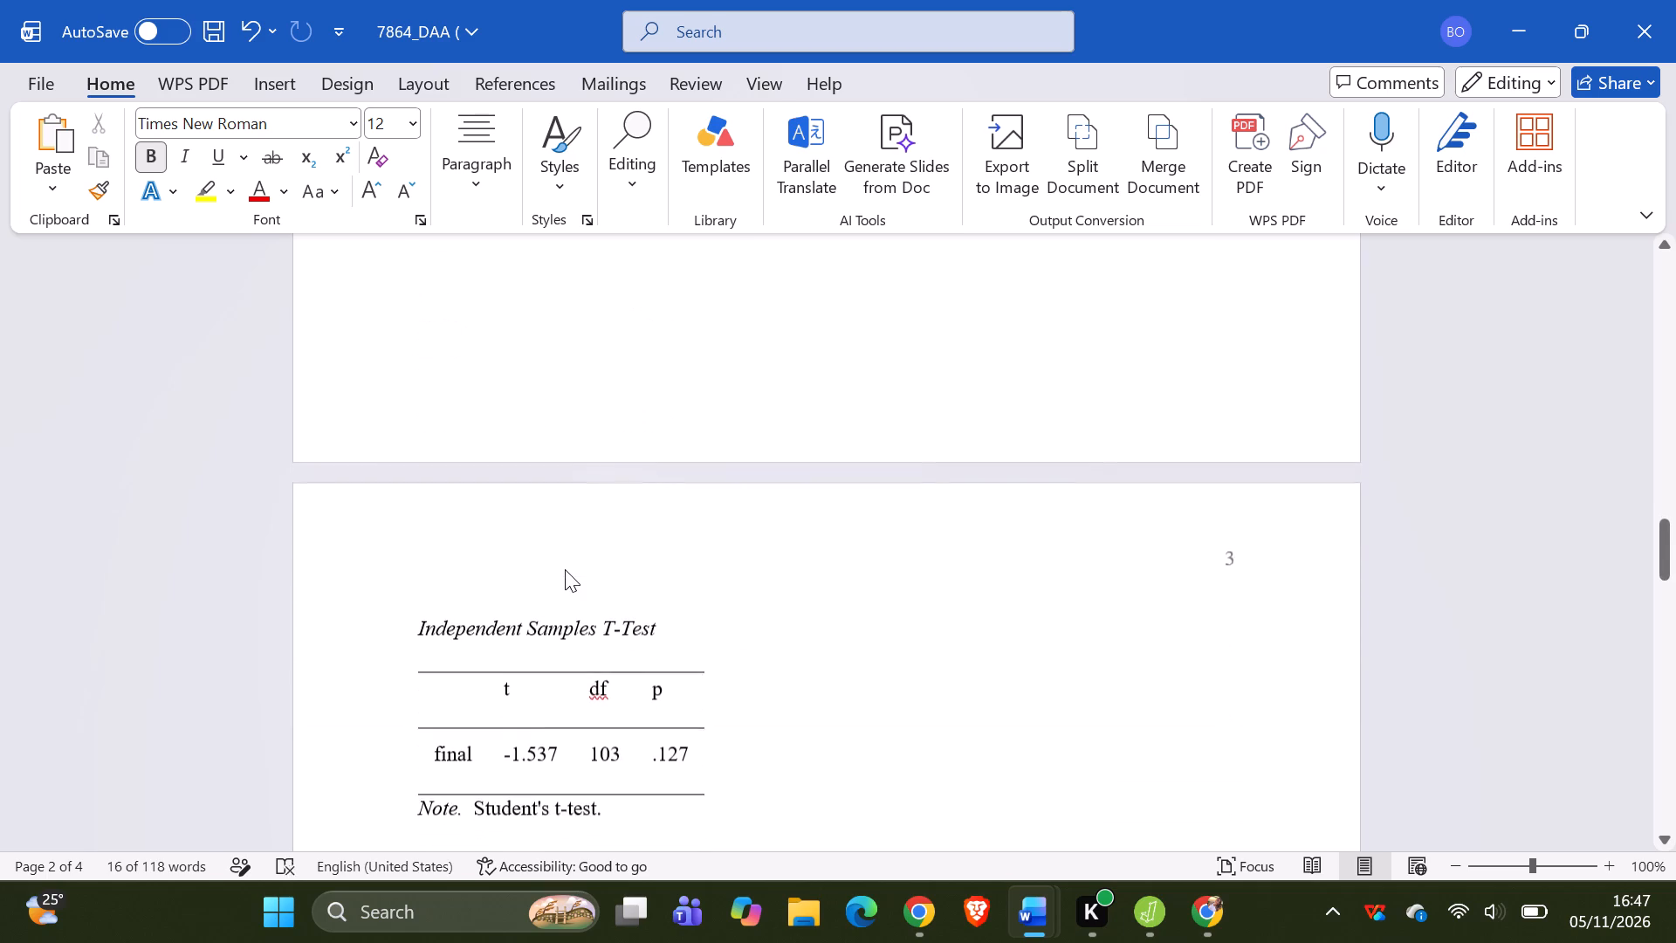
pyautogui.scroll(-1, 565, 569)
pyautogui.click(464, 784)
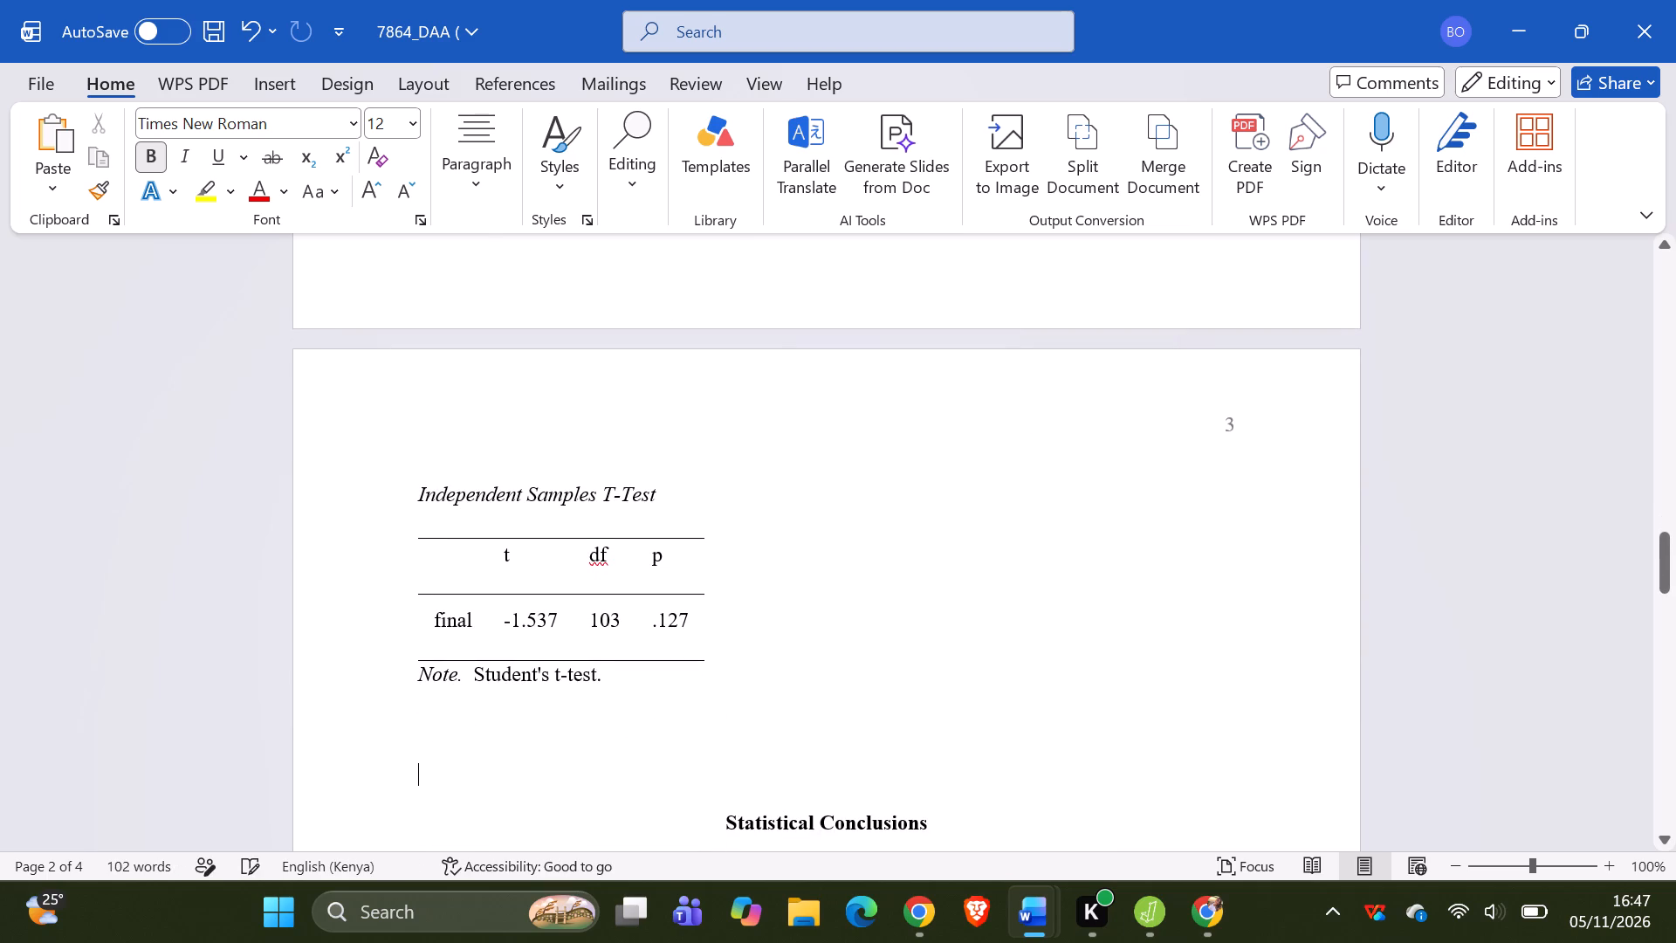
pyautogui.rightClick(464, 784)
pyautogui.click(560, 451)
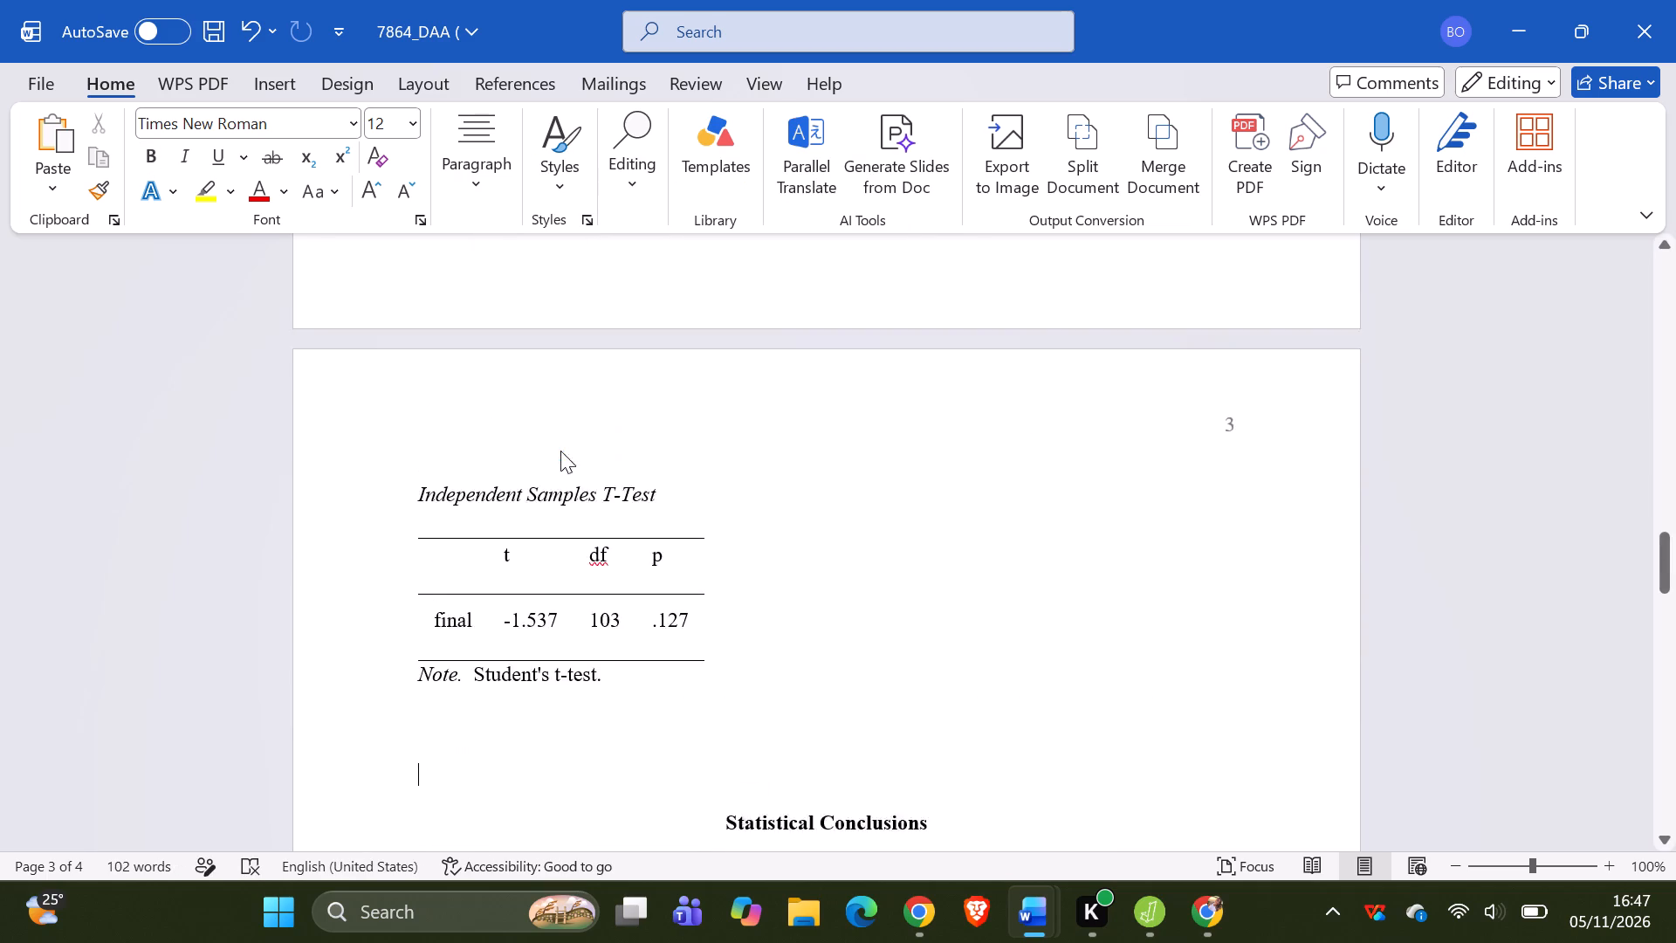
# Replace the student's name on the title page with the placeholder "Learner Name".
pyautogui.scroll(1, 883, 638)
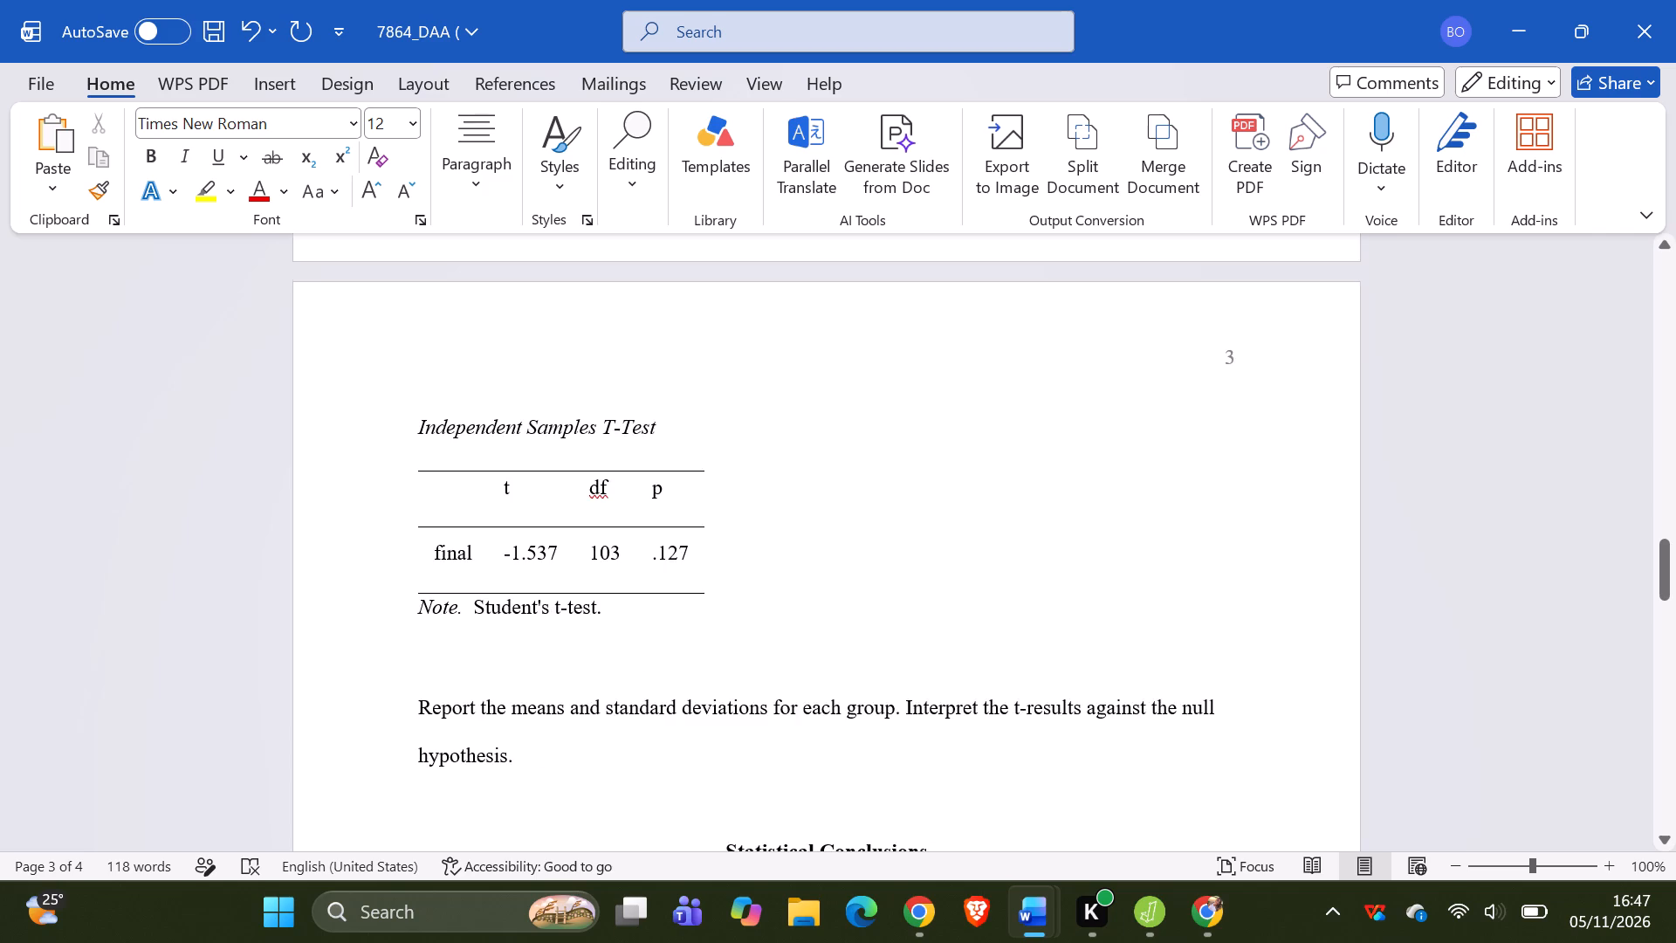
pyautogui.scroll(5, 883, 638)
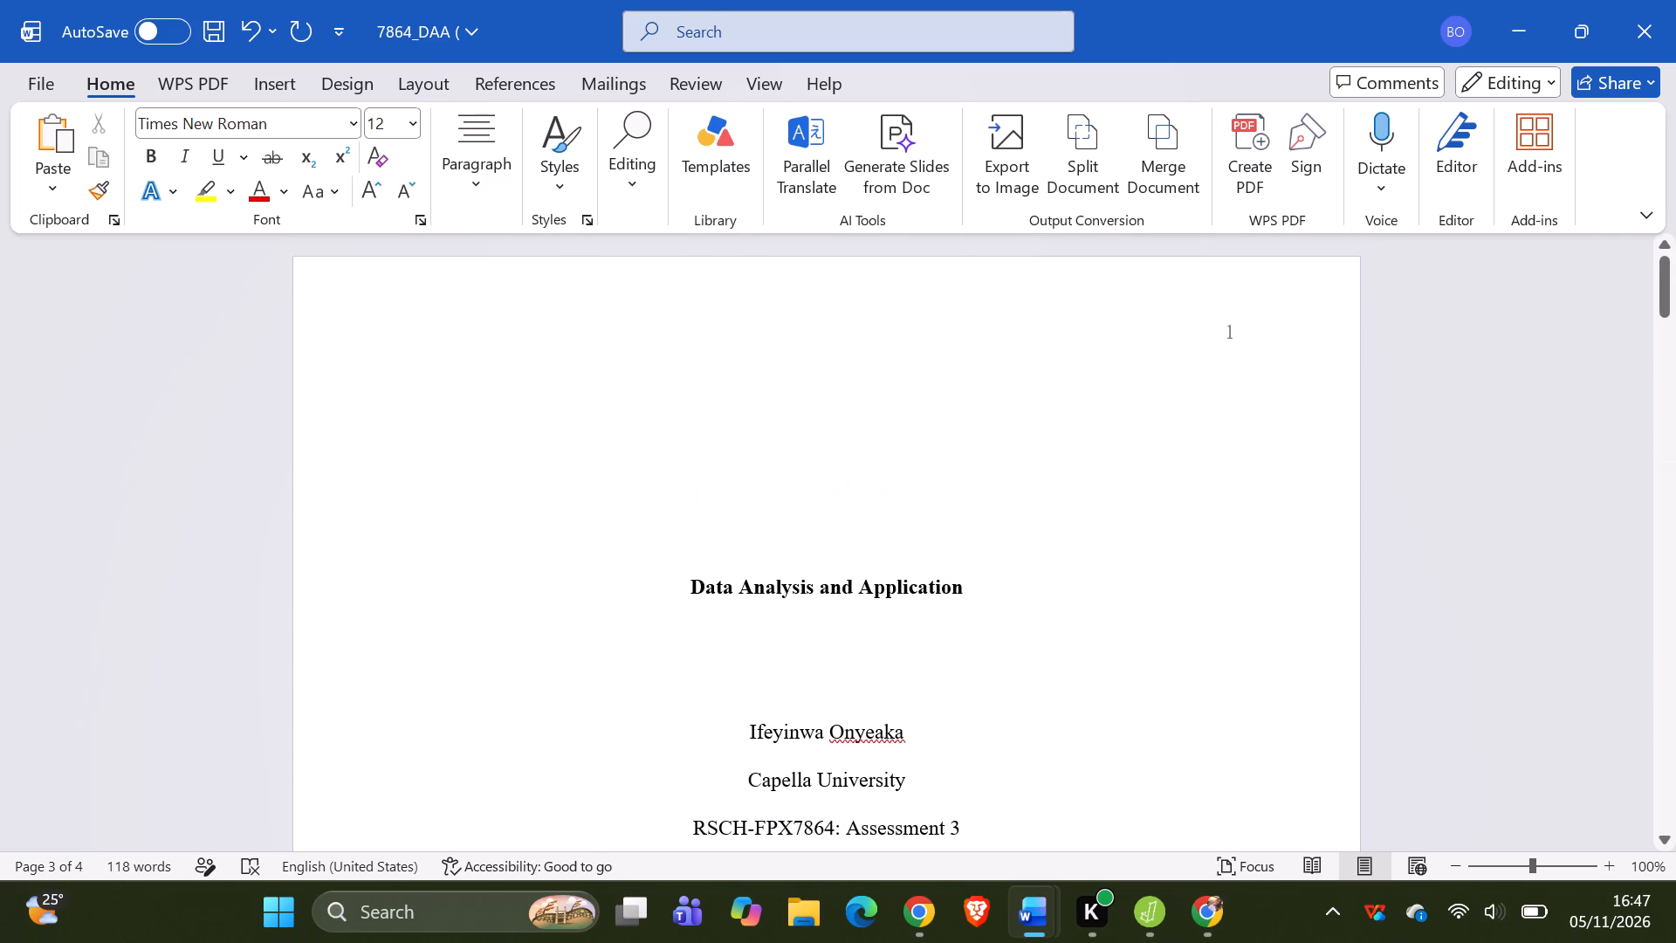
pyautogui.scroll(-2, 883, 638)
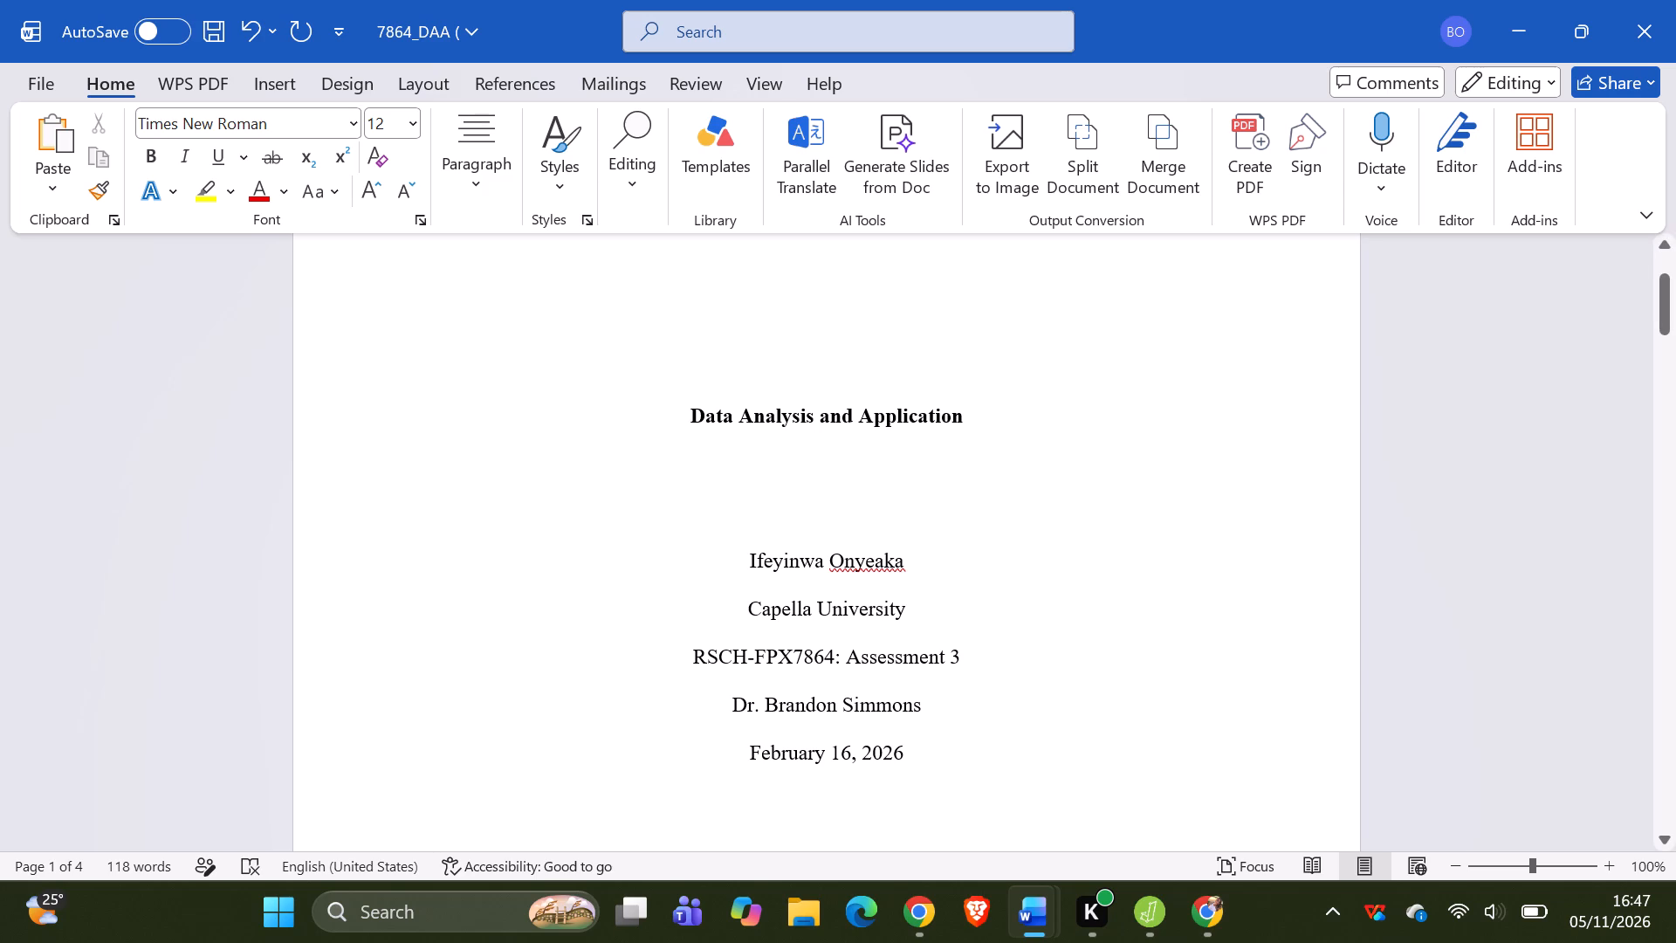
pyautogui.moveTo(957, 709); pyautogui.dragTo(783, 716)
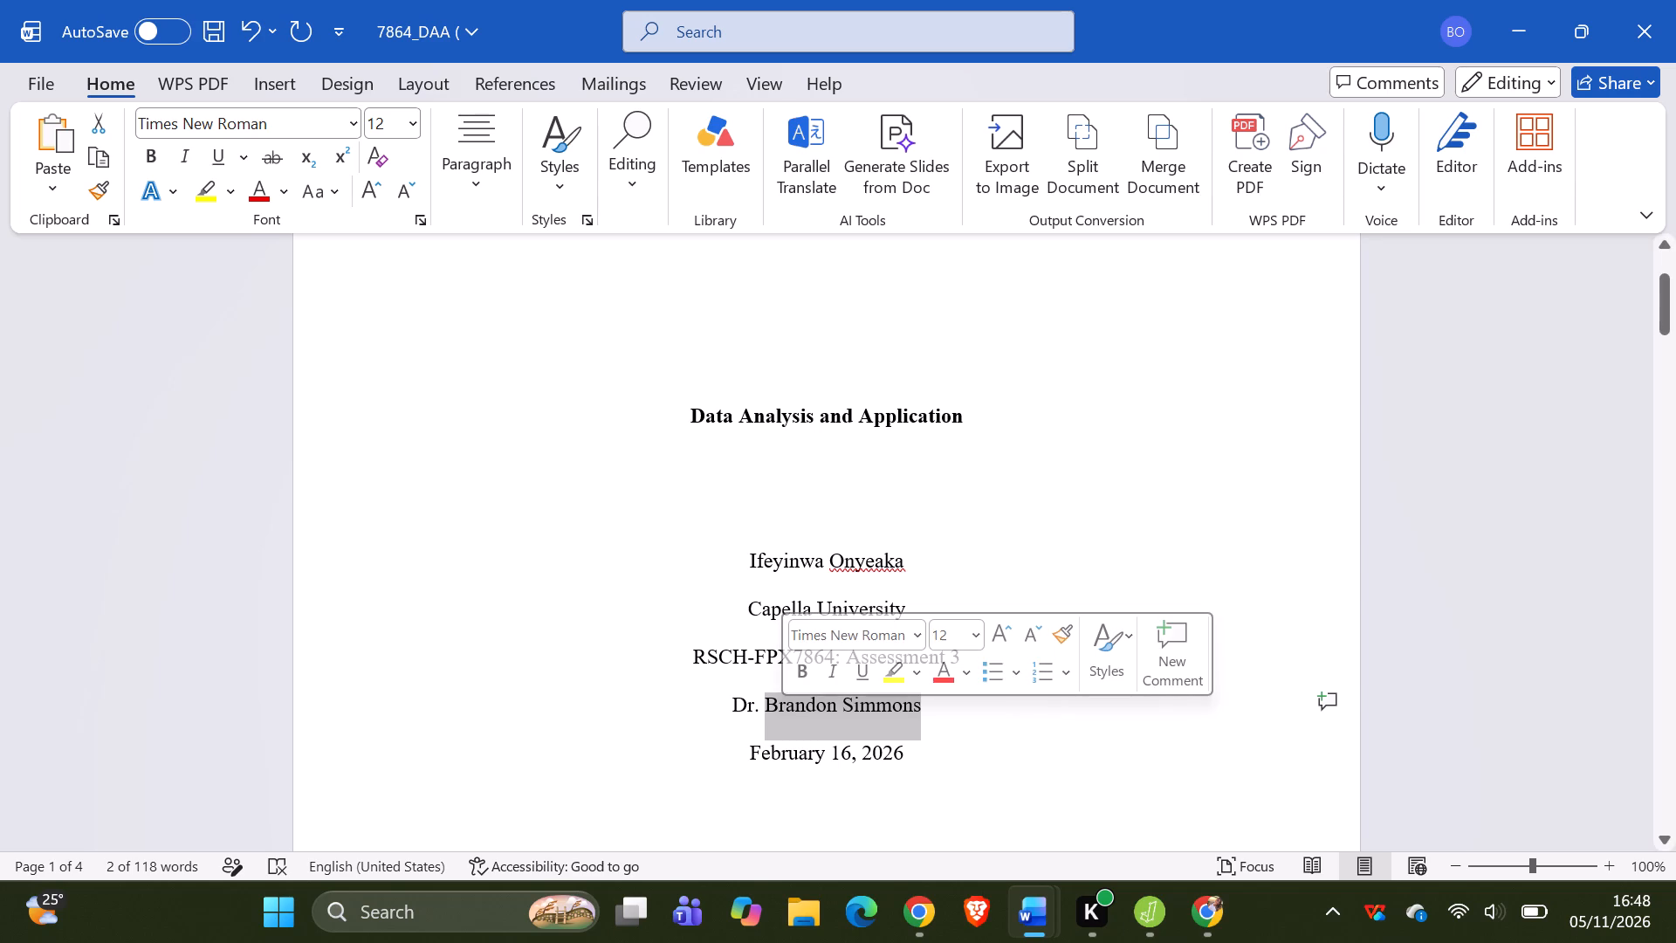
pyautogui.moveTo(744, 561); pyautogui.dragTo(897, 567)
pyautogui.hscroll(1, 744, 561)
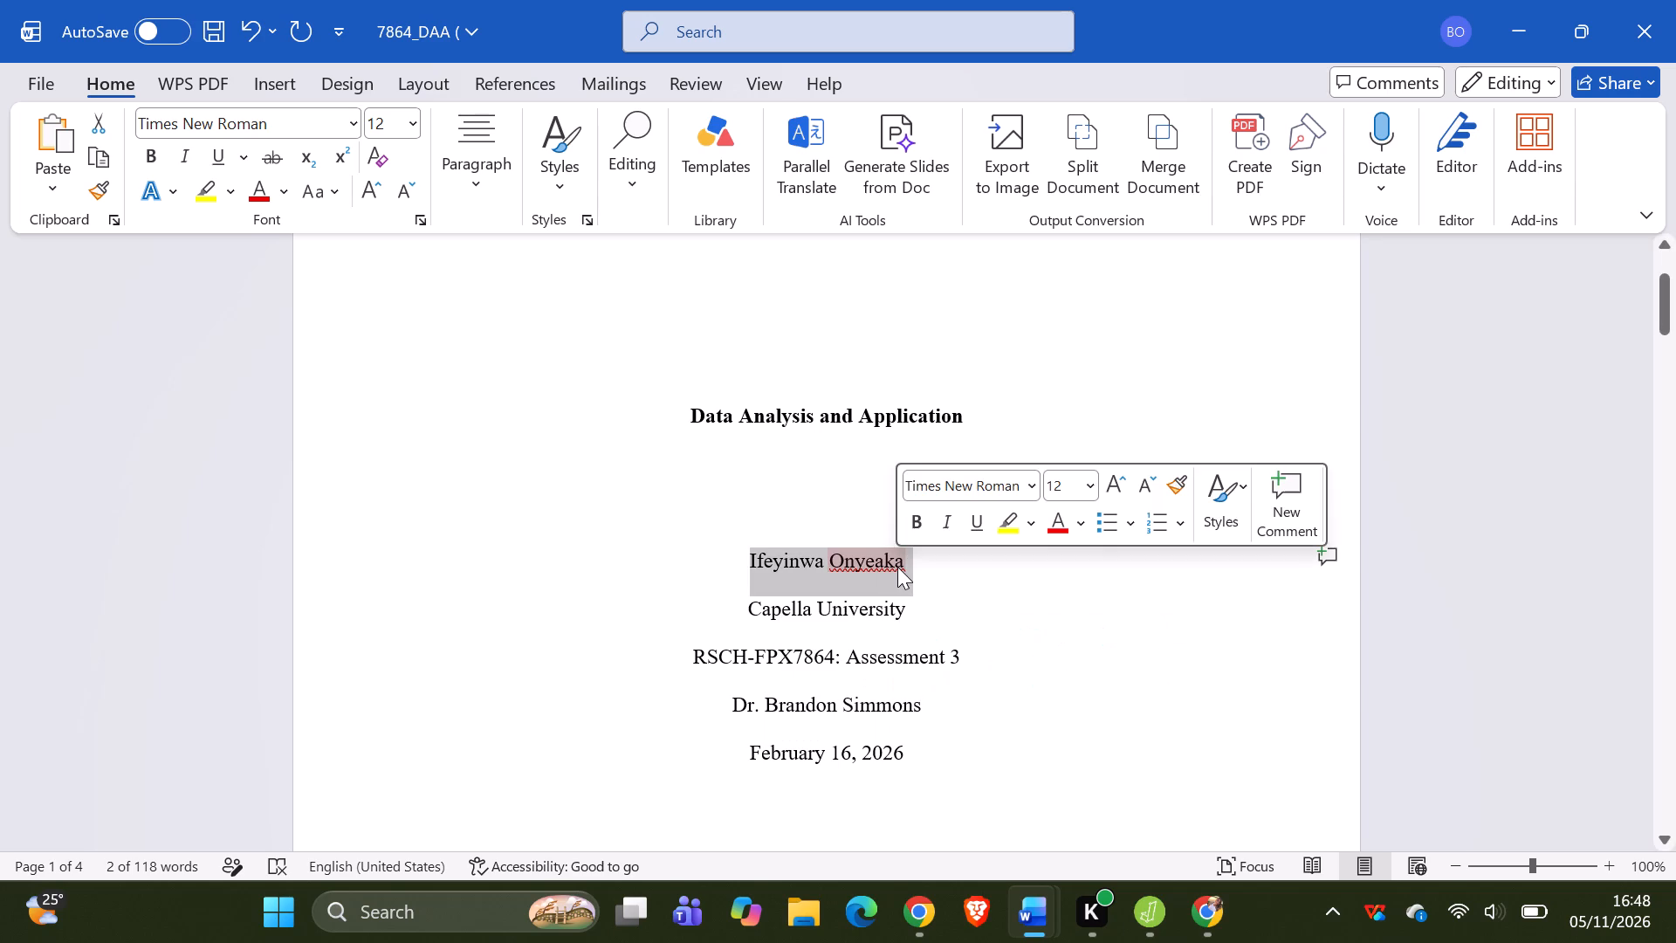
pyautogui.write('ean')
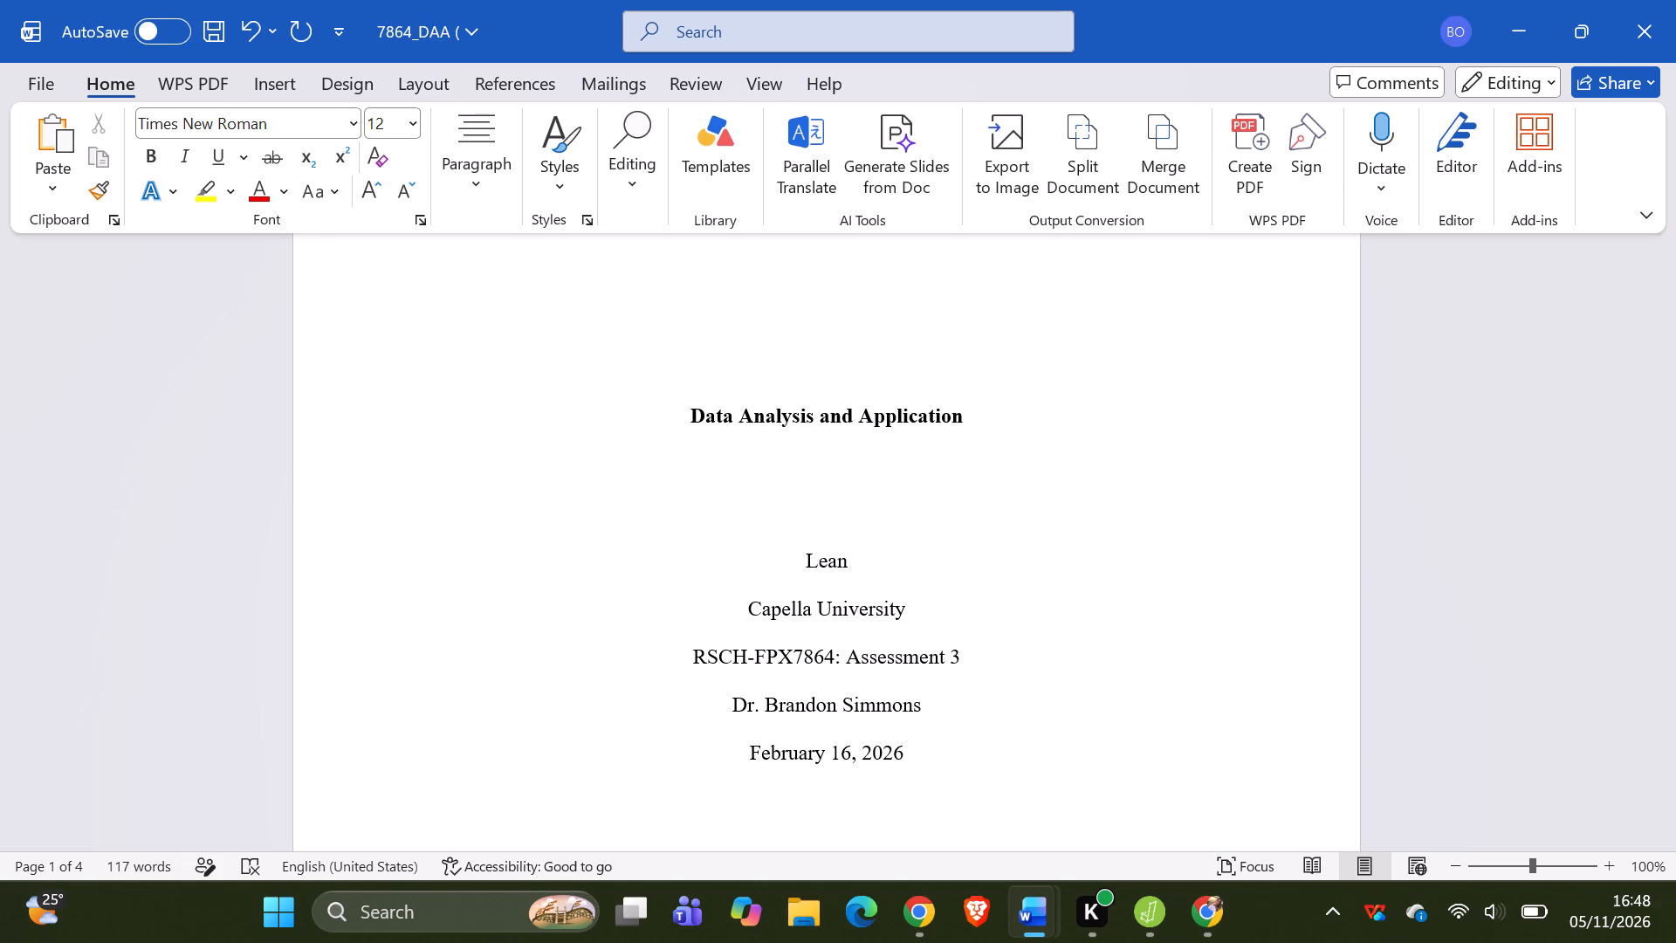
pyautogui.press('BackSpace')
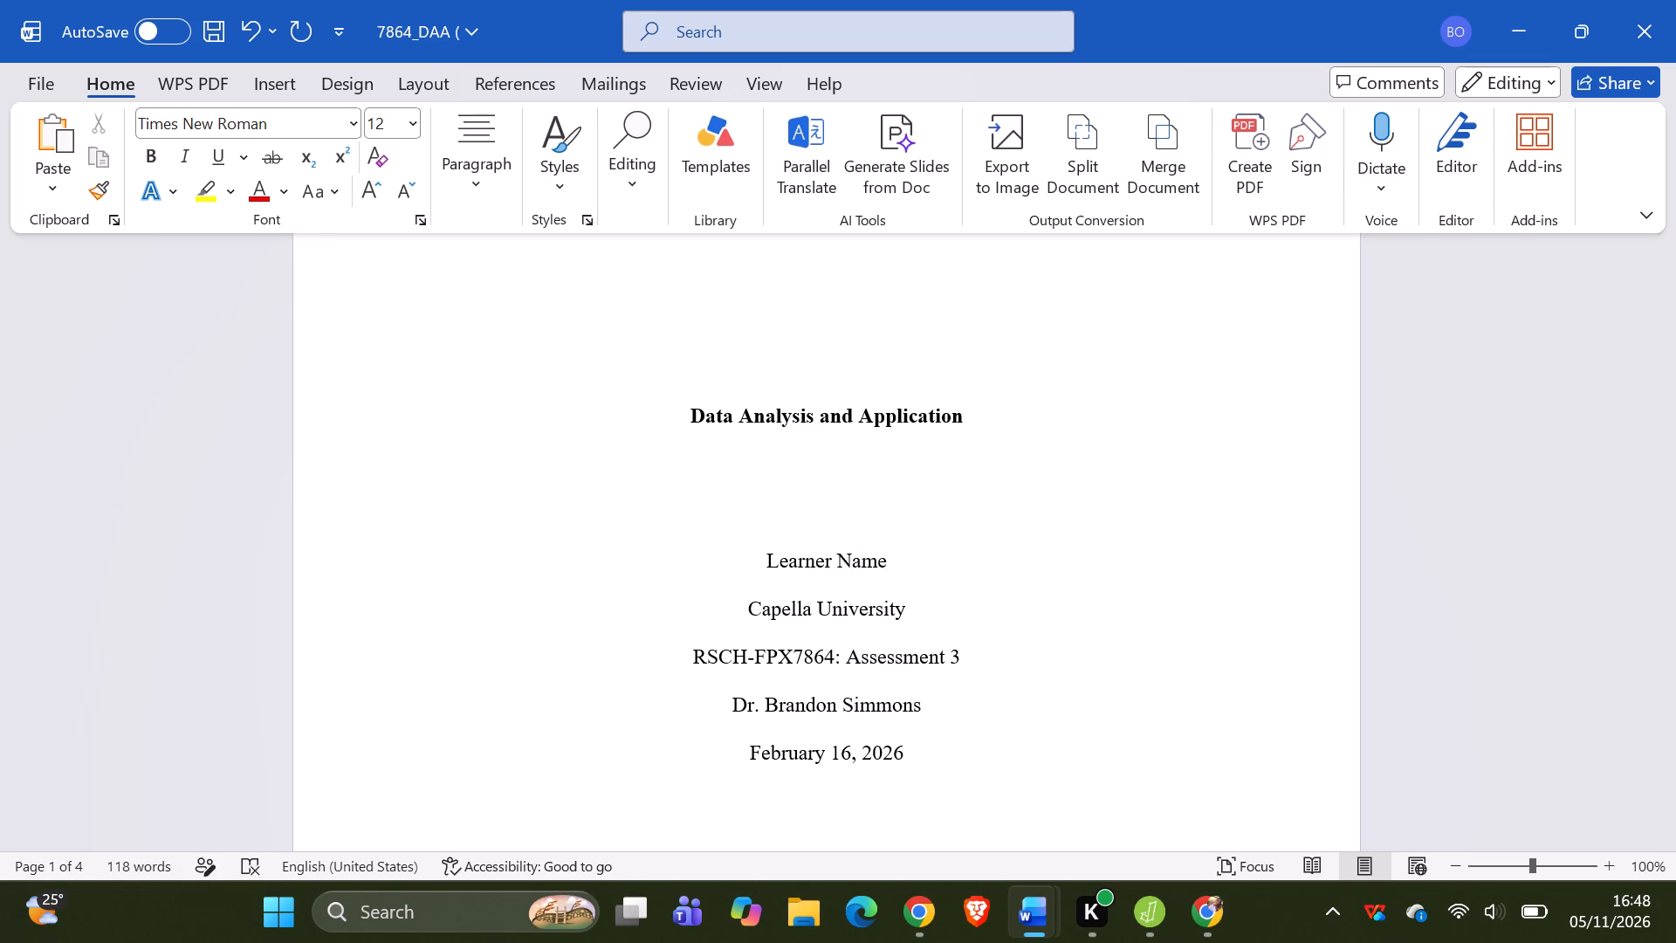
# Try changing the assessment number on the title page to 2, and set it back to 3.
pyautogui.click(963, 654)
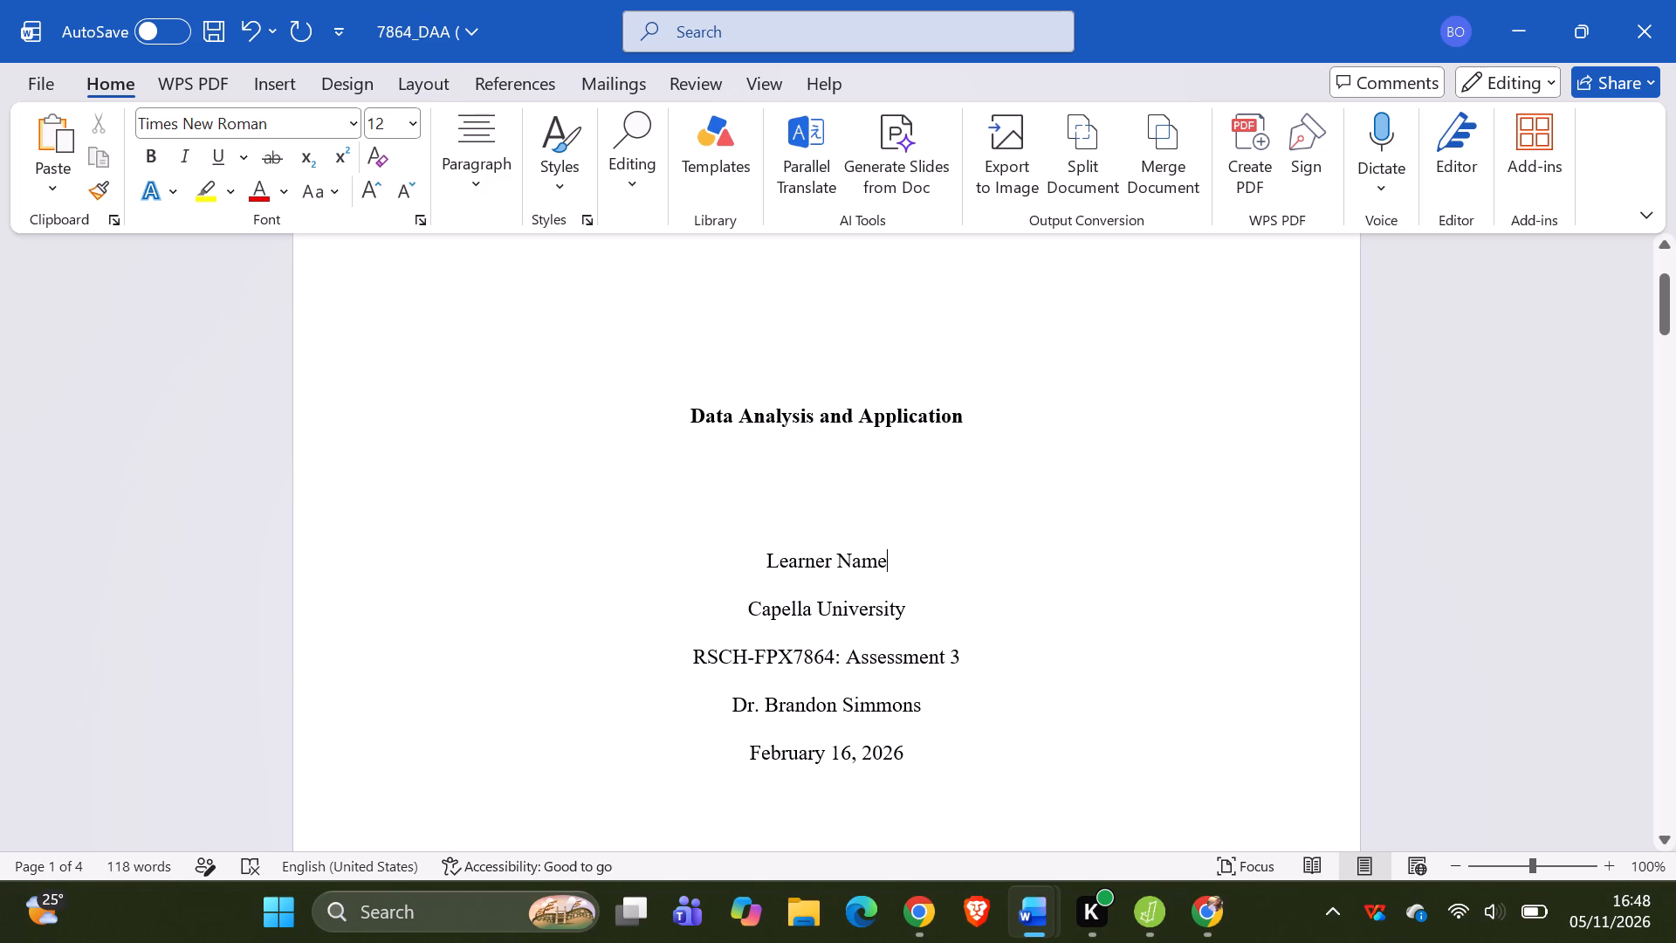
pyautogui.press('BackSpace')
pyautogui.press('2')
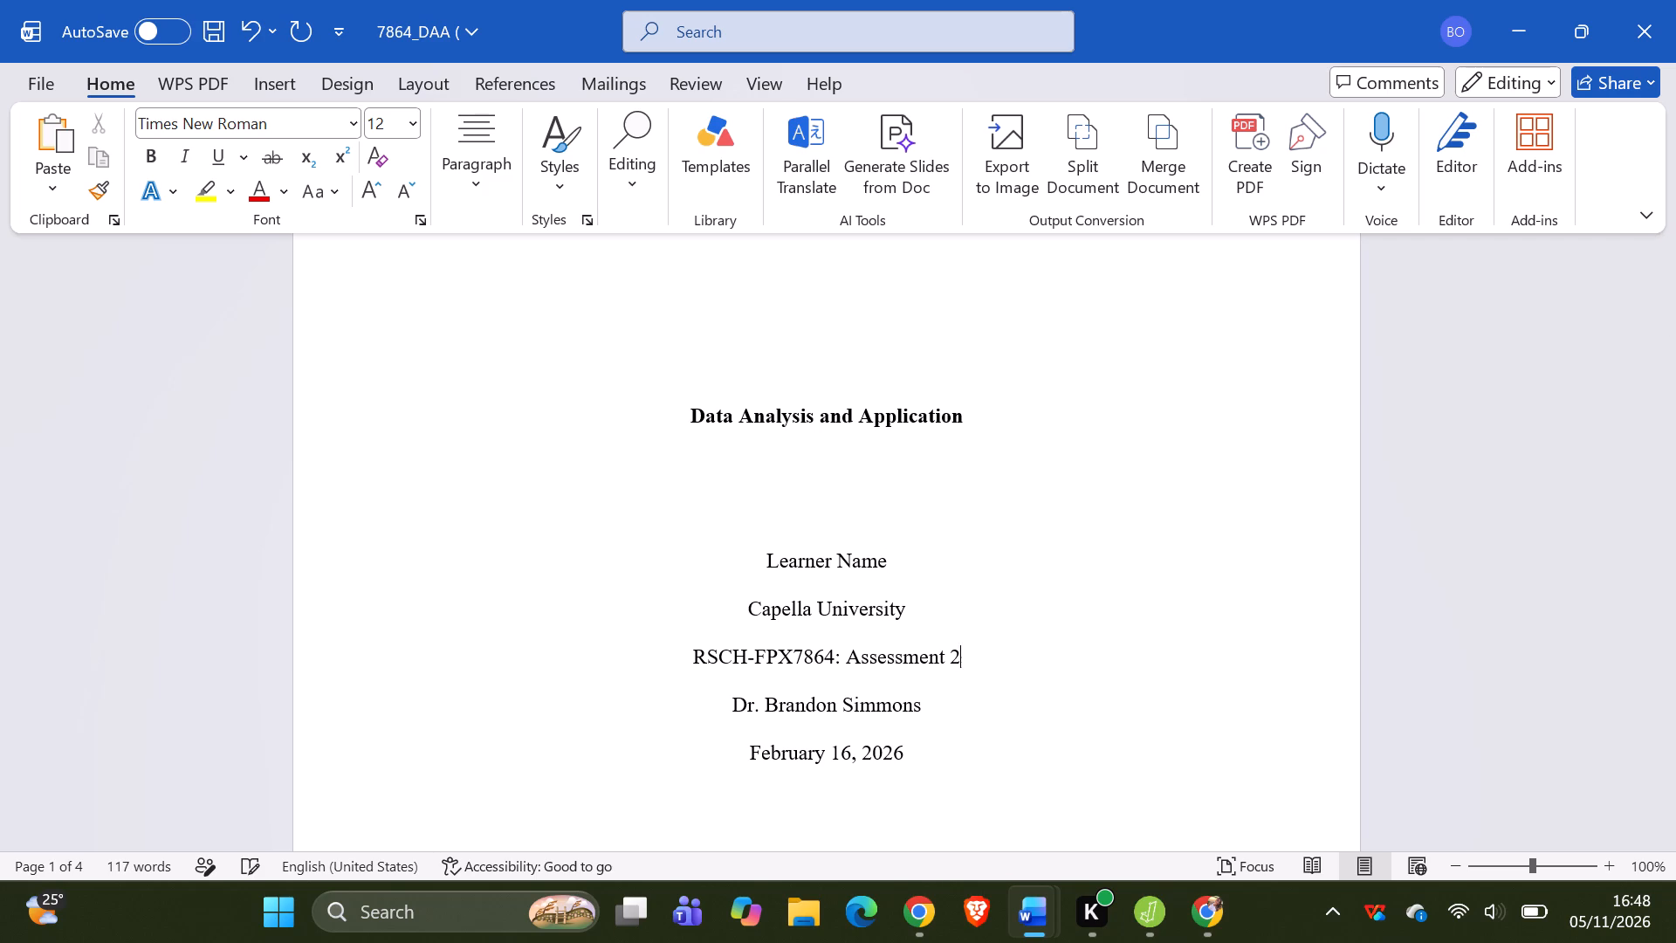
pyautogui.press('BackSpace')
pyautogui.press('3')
# Replace the instructor's title and name on the title page with the placeholder "Instructor's Name".
pyautogui.scroll(1, 941, 708)
pyautogui.click(941, 708)
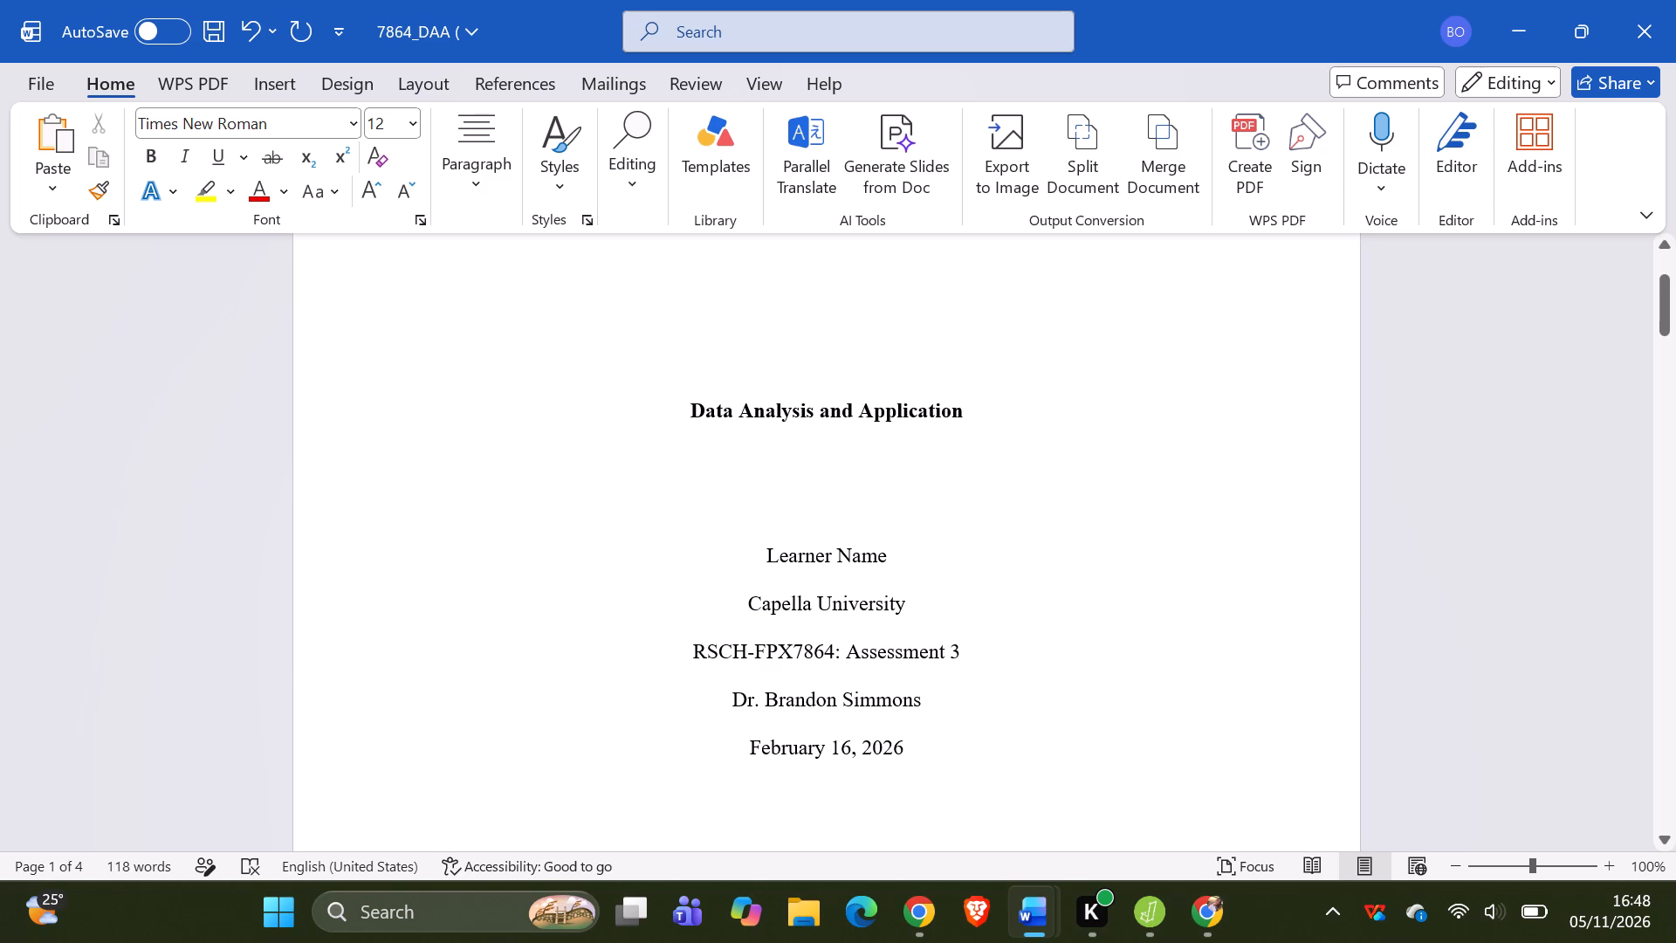
pyautogui.moveTo(932, 702); pyautogui.dragTo(736, 711)
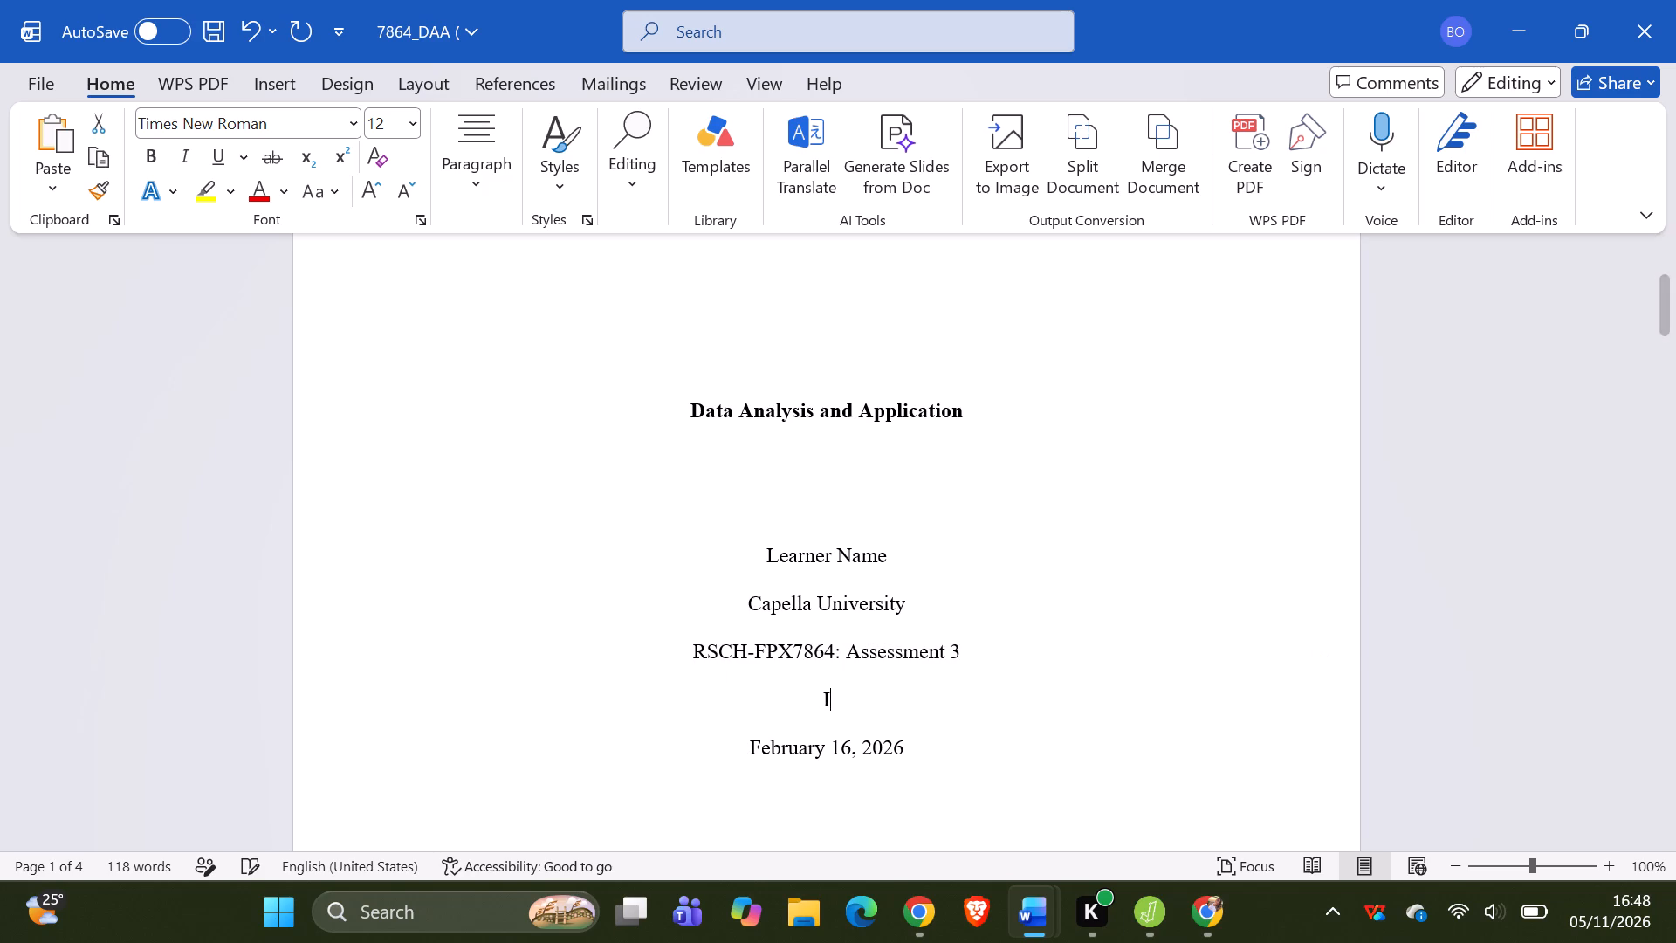
pyautogui.write('sr')
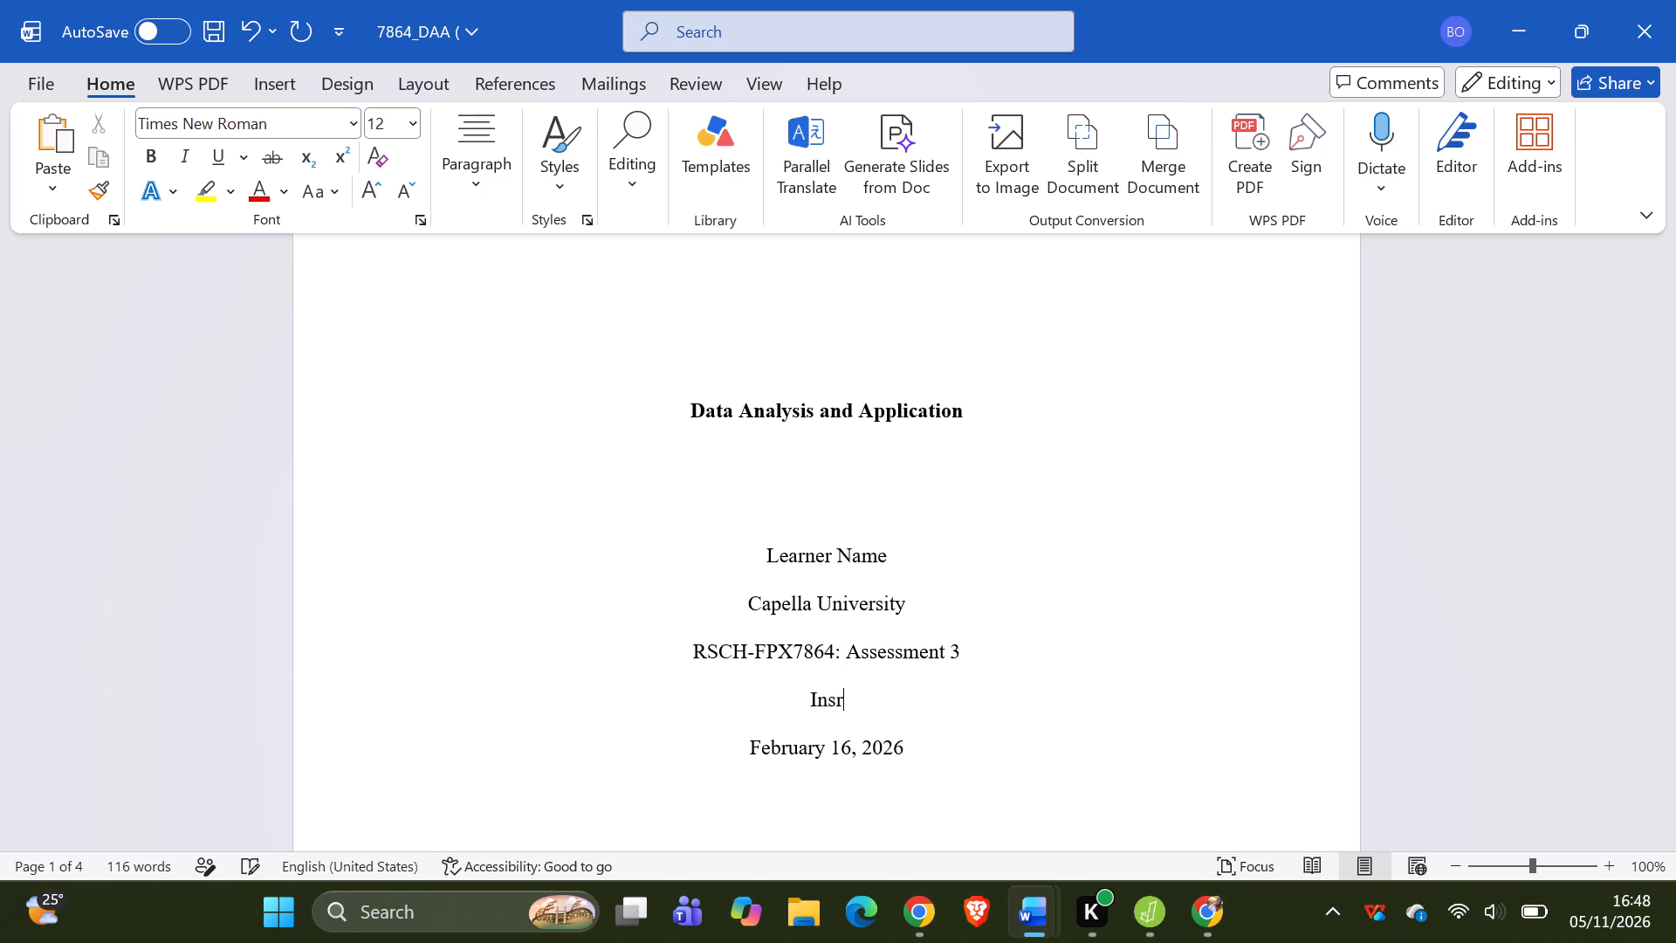
pyautogui.press('BackSpace')
pyautogui.write('tructo')
pyautogui.write("r's")
pyautogui.press('space')
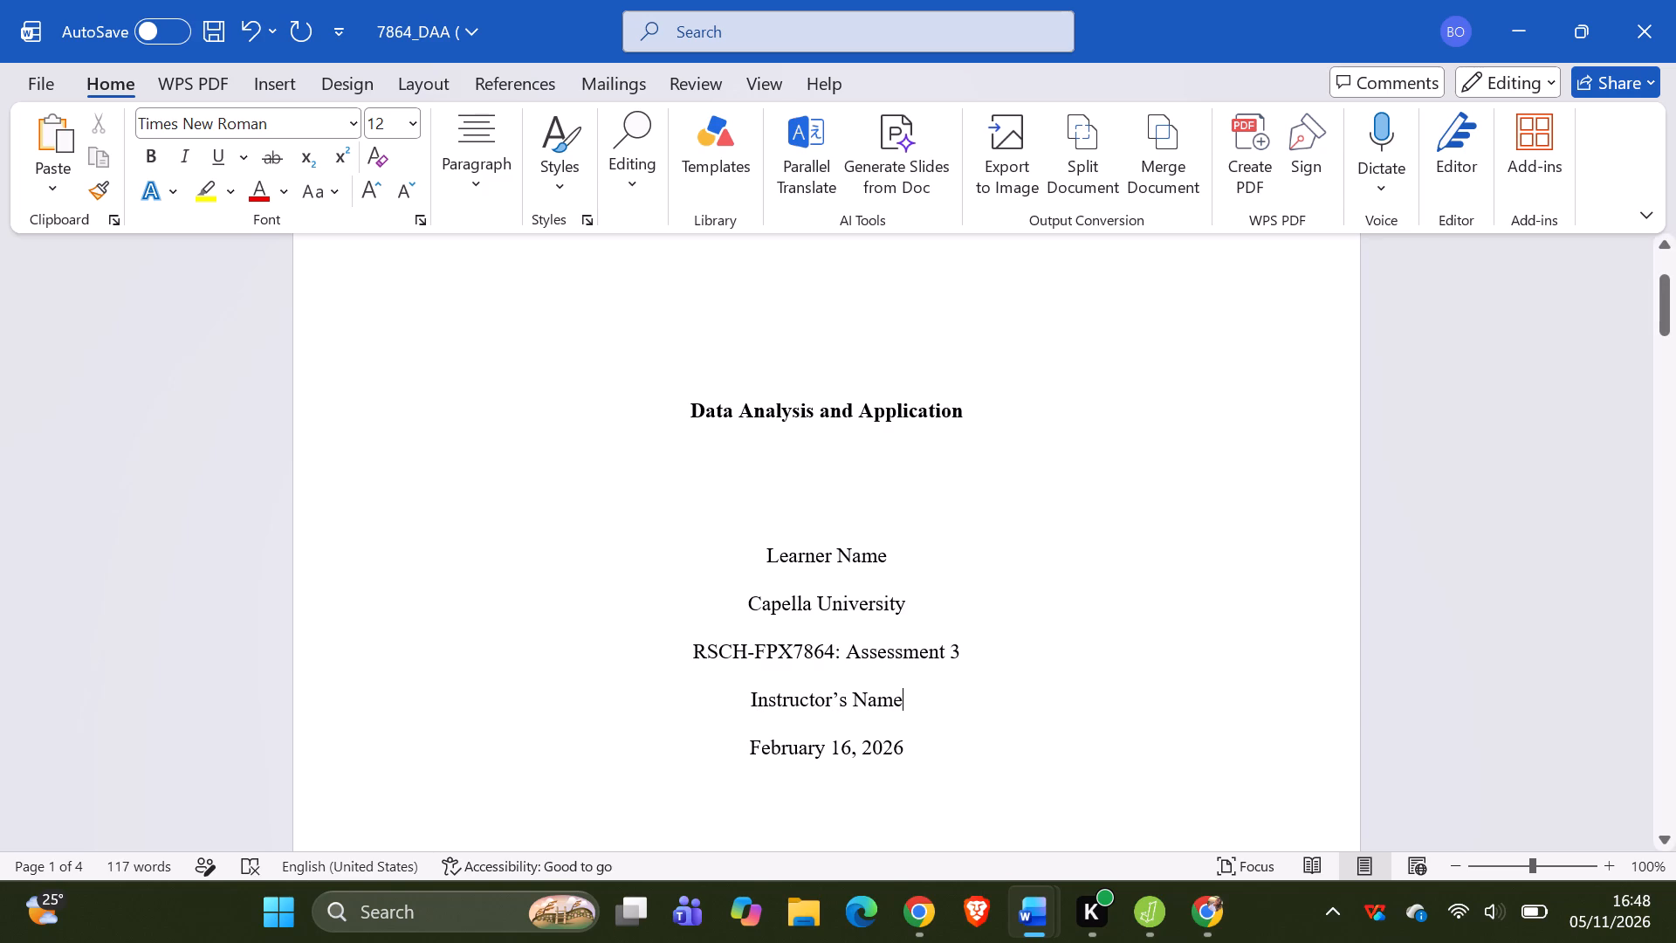
# Replace the date on the title page with November 5, 2026.
pyautogui.moveTo(748, 754); pyautogui.dragTo(848, 749)
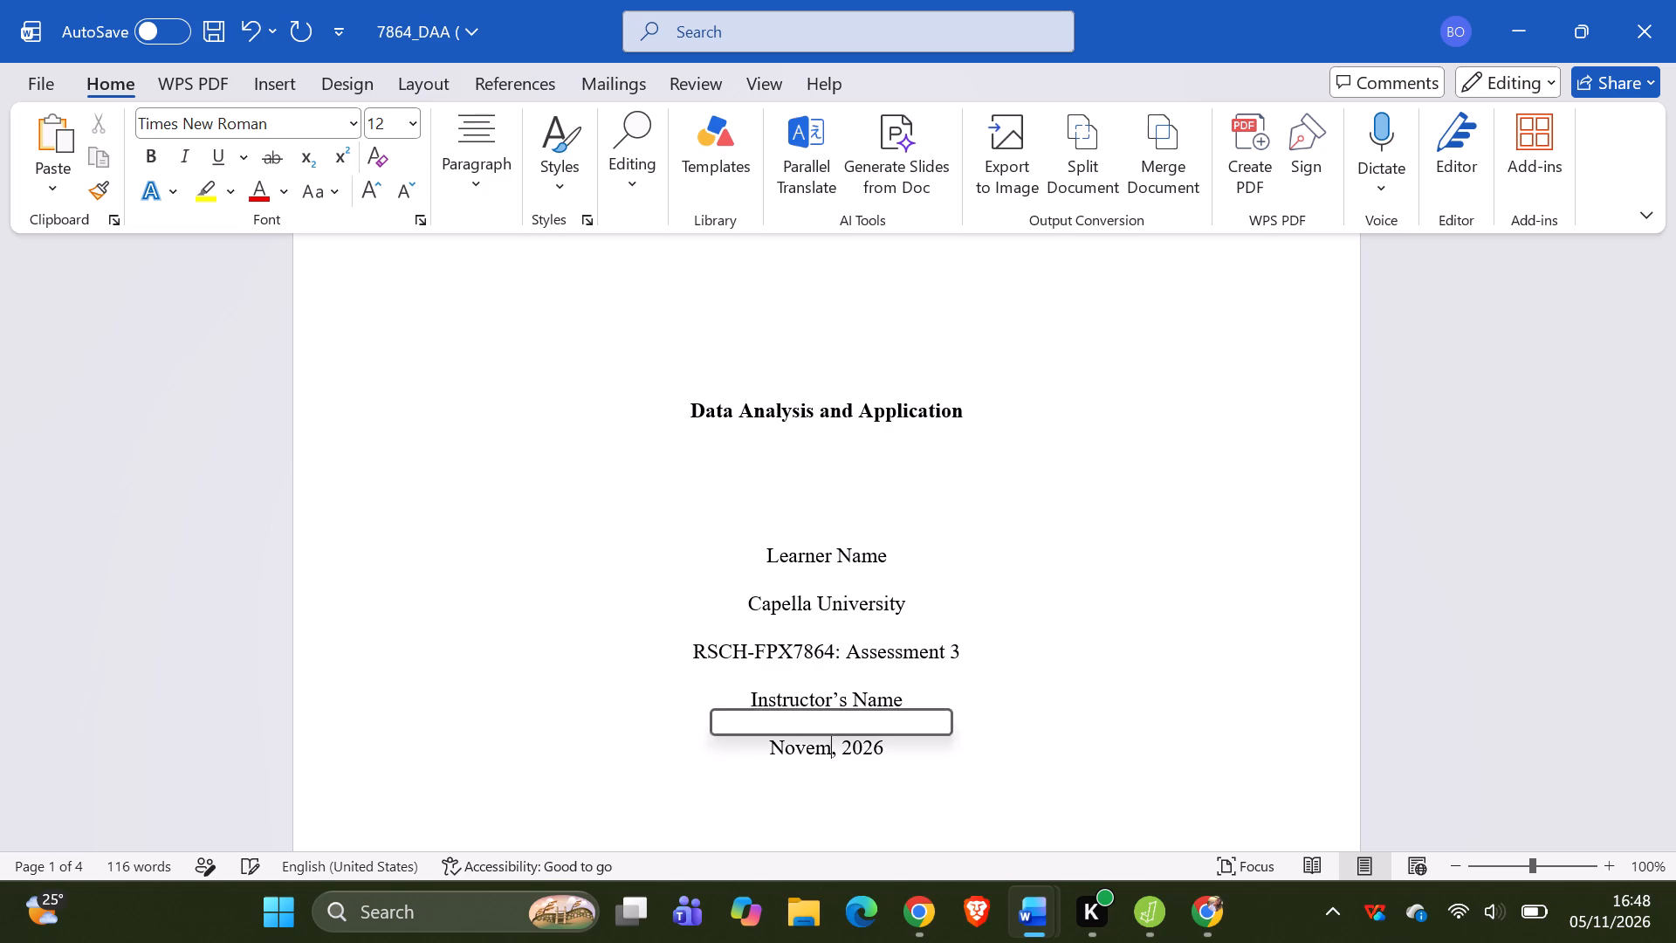
pyautogui.press('Return')
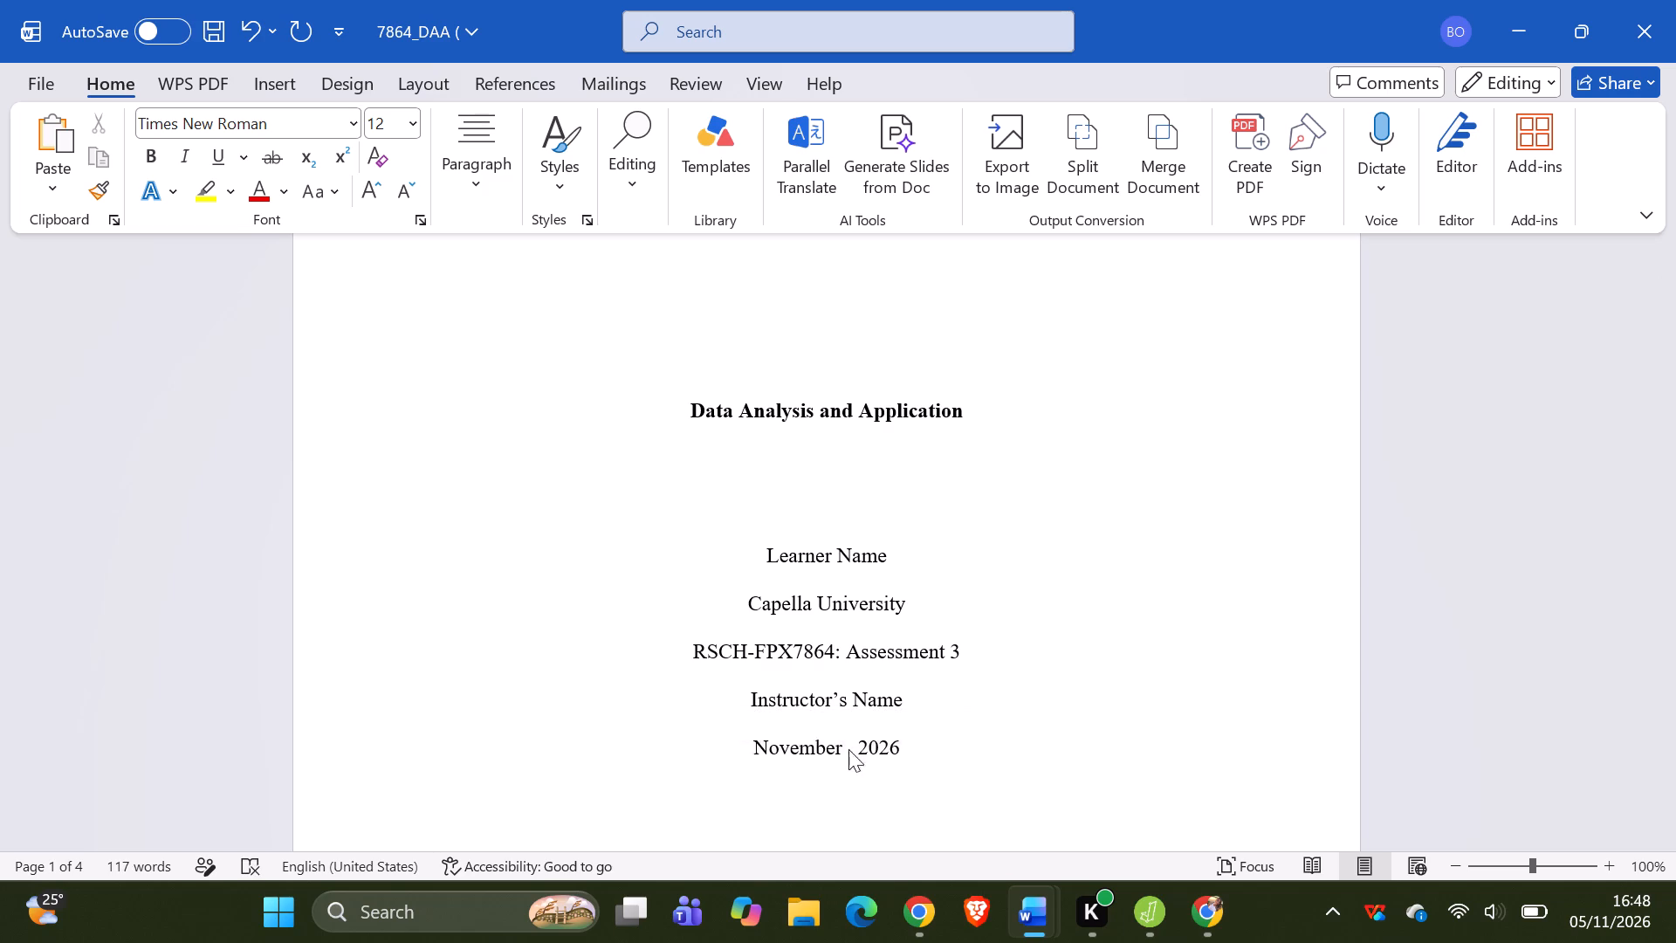
pyautogui.press('BackSpace')
pyautogui.press('BackSpace')
pyautogui.press('BackSpace')
pyautogui.press('BackSpace')
pyautogui.press('BackSpace')
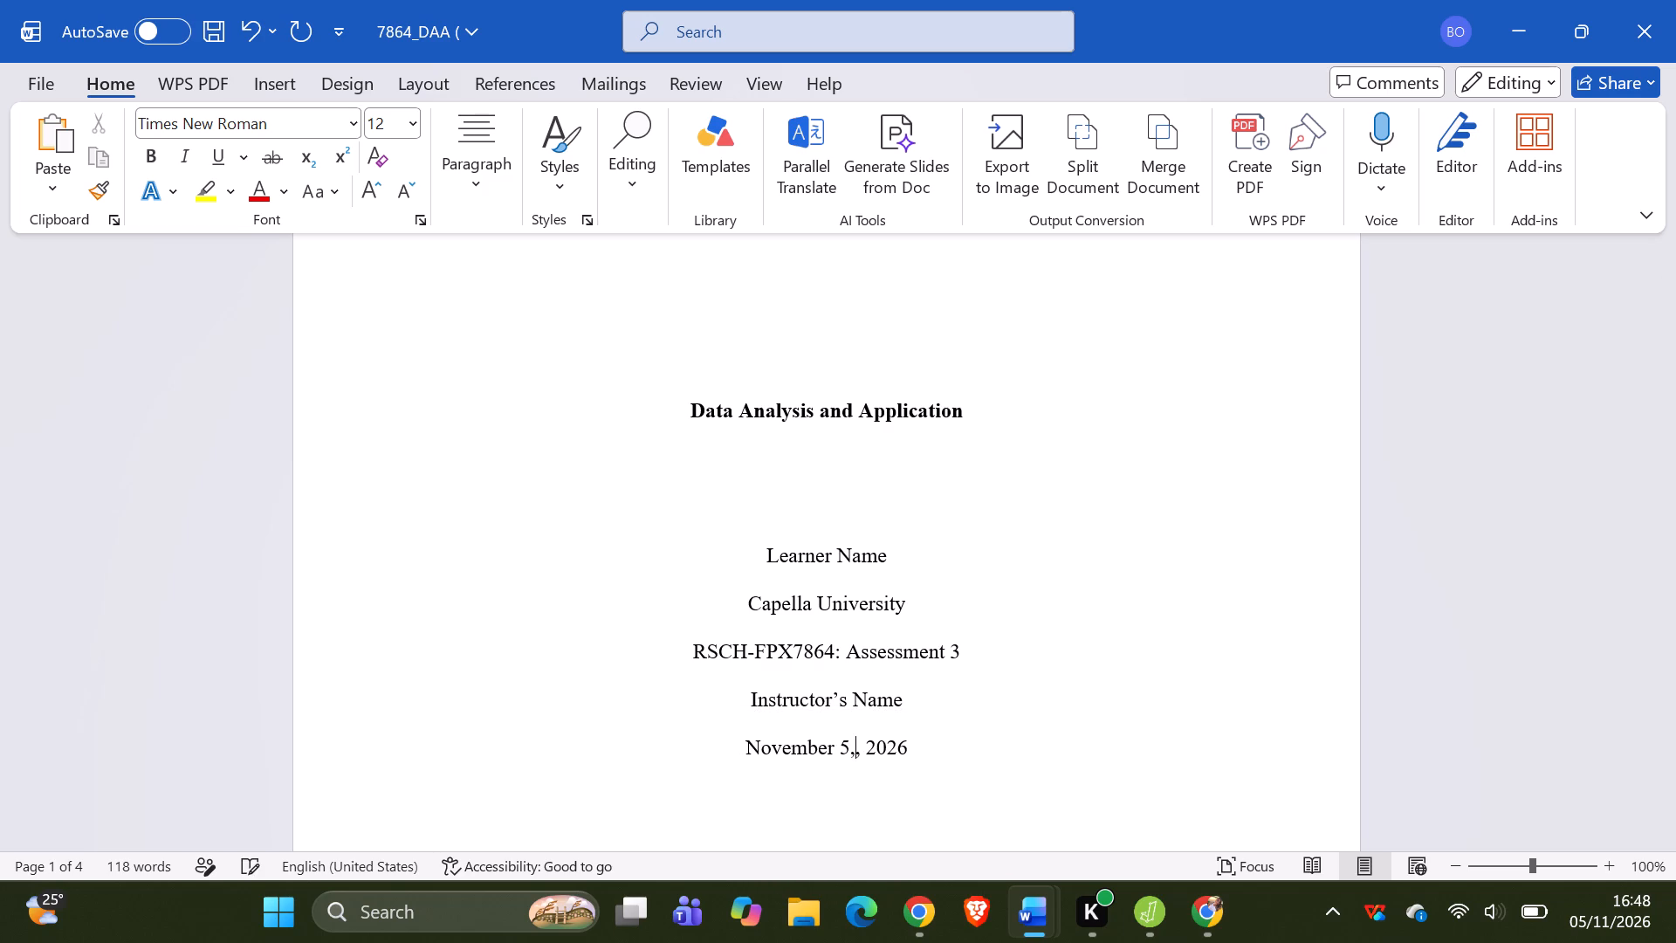
pyautogui.press('BackSpace')
# Open the file information page of the 7864_DAA document.
pyautogui.scroll(-2, 803, 704)
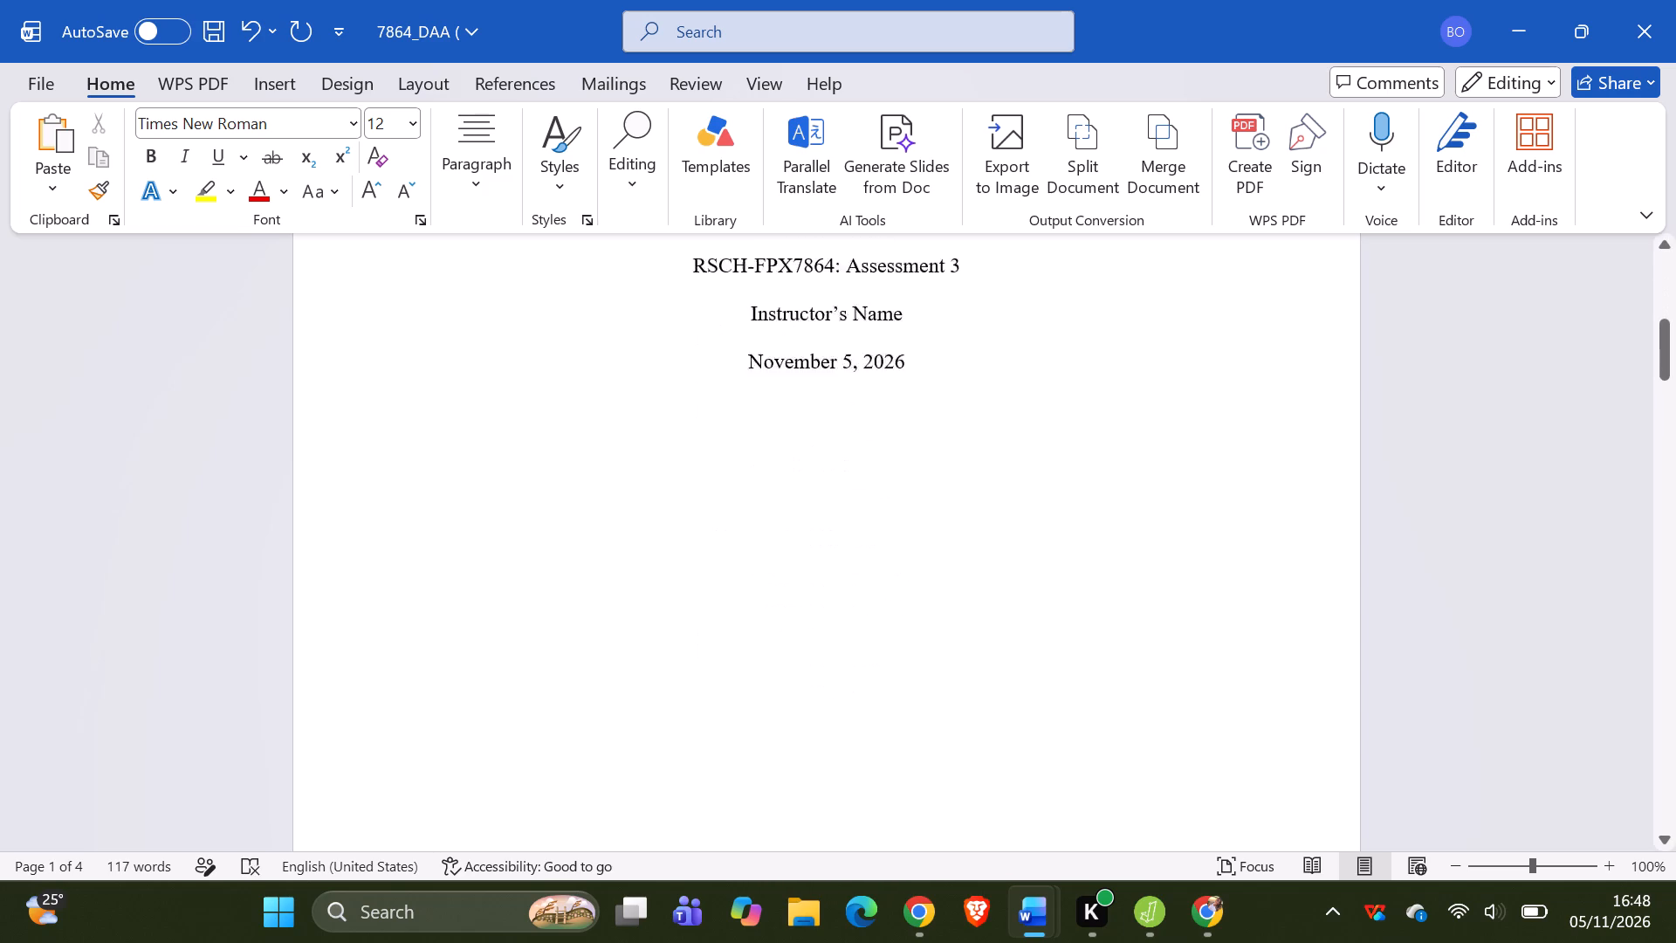
pyautogui.scroll(-3, 803, 704)
pyautogui.scroll(7, 803, 704)
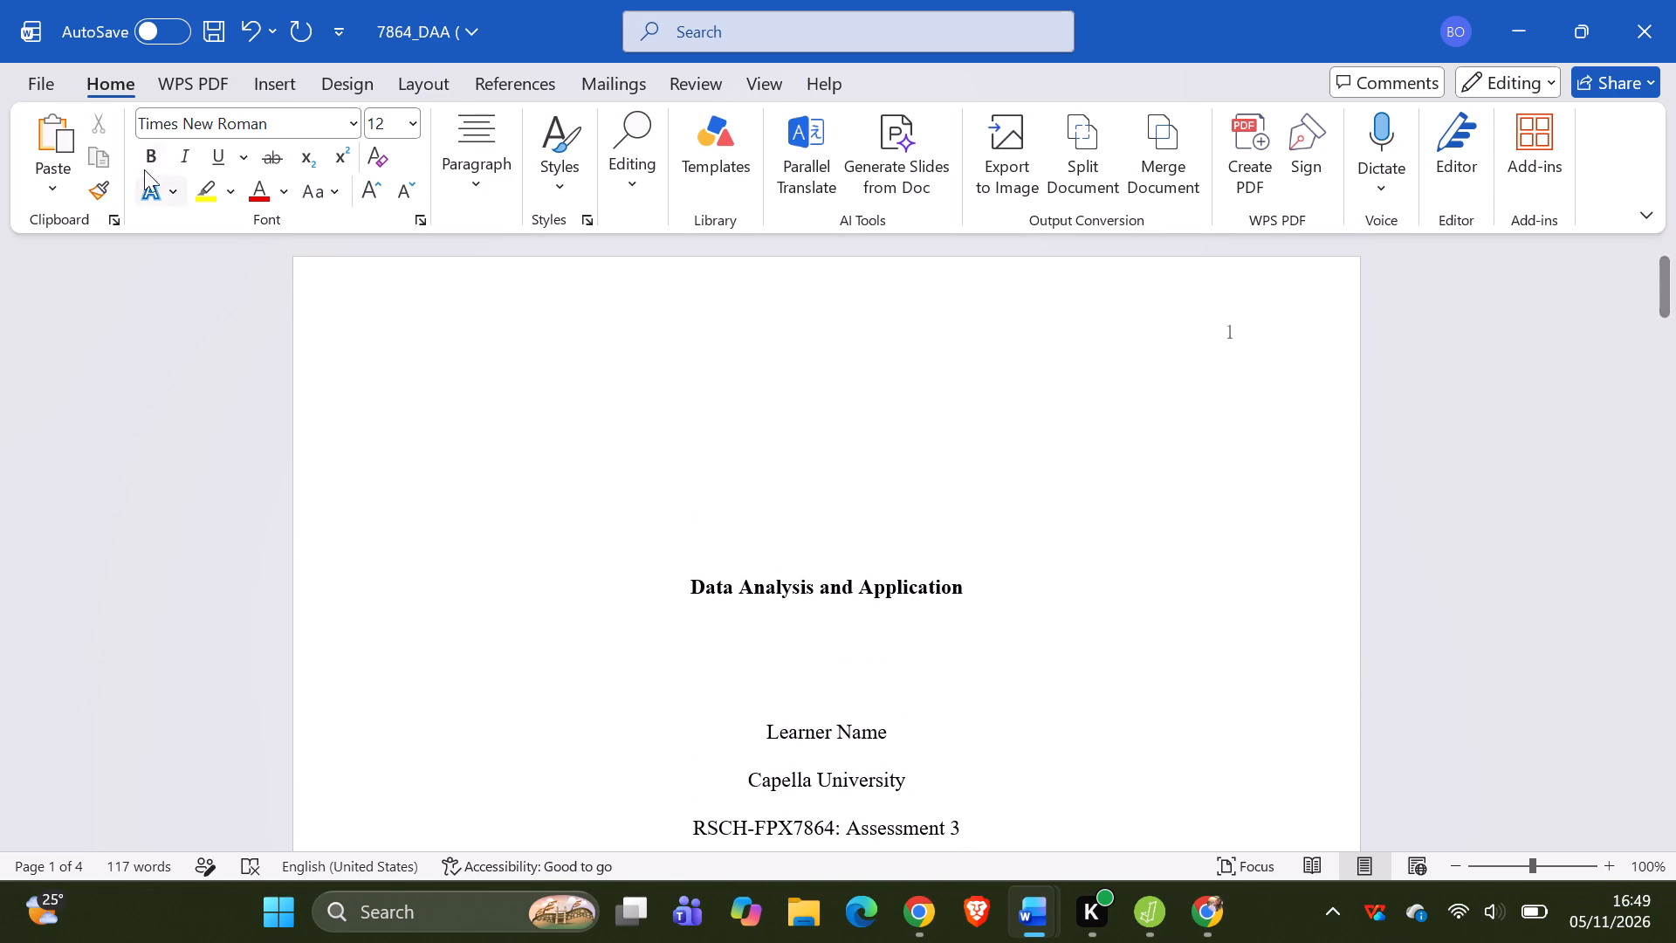
pyautogui.click(37, 82)
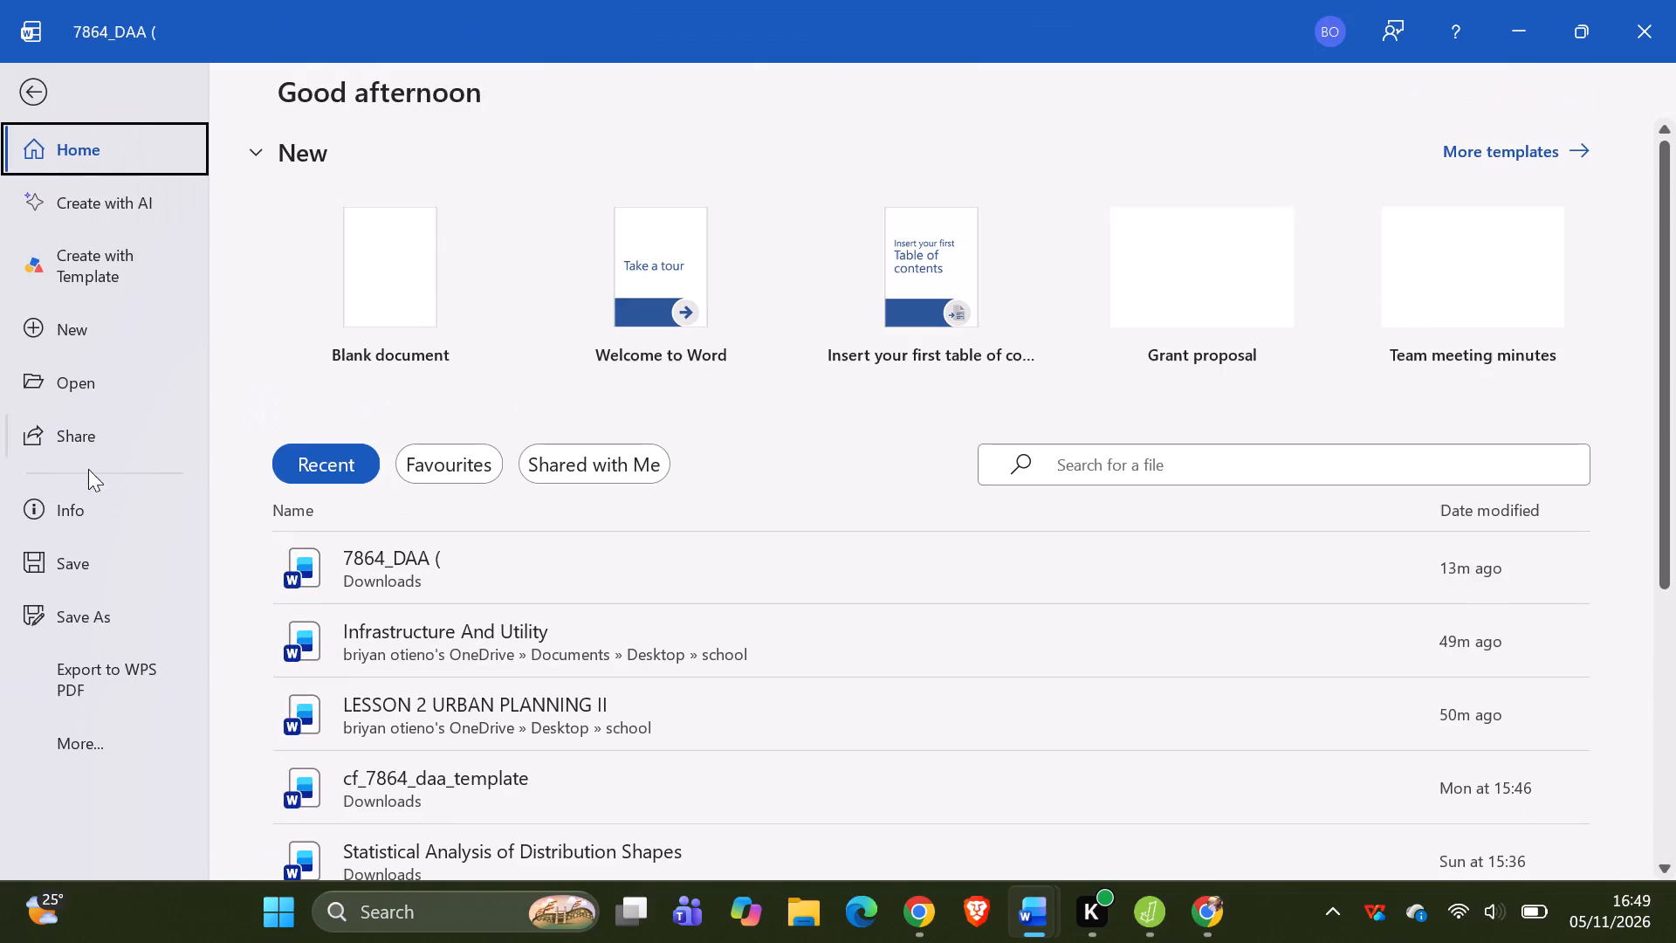
pyautogui.click(87, 525)
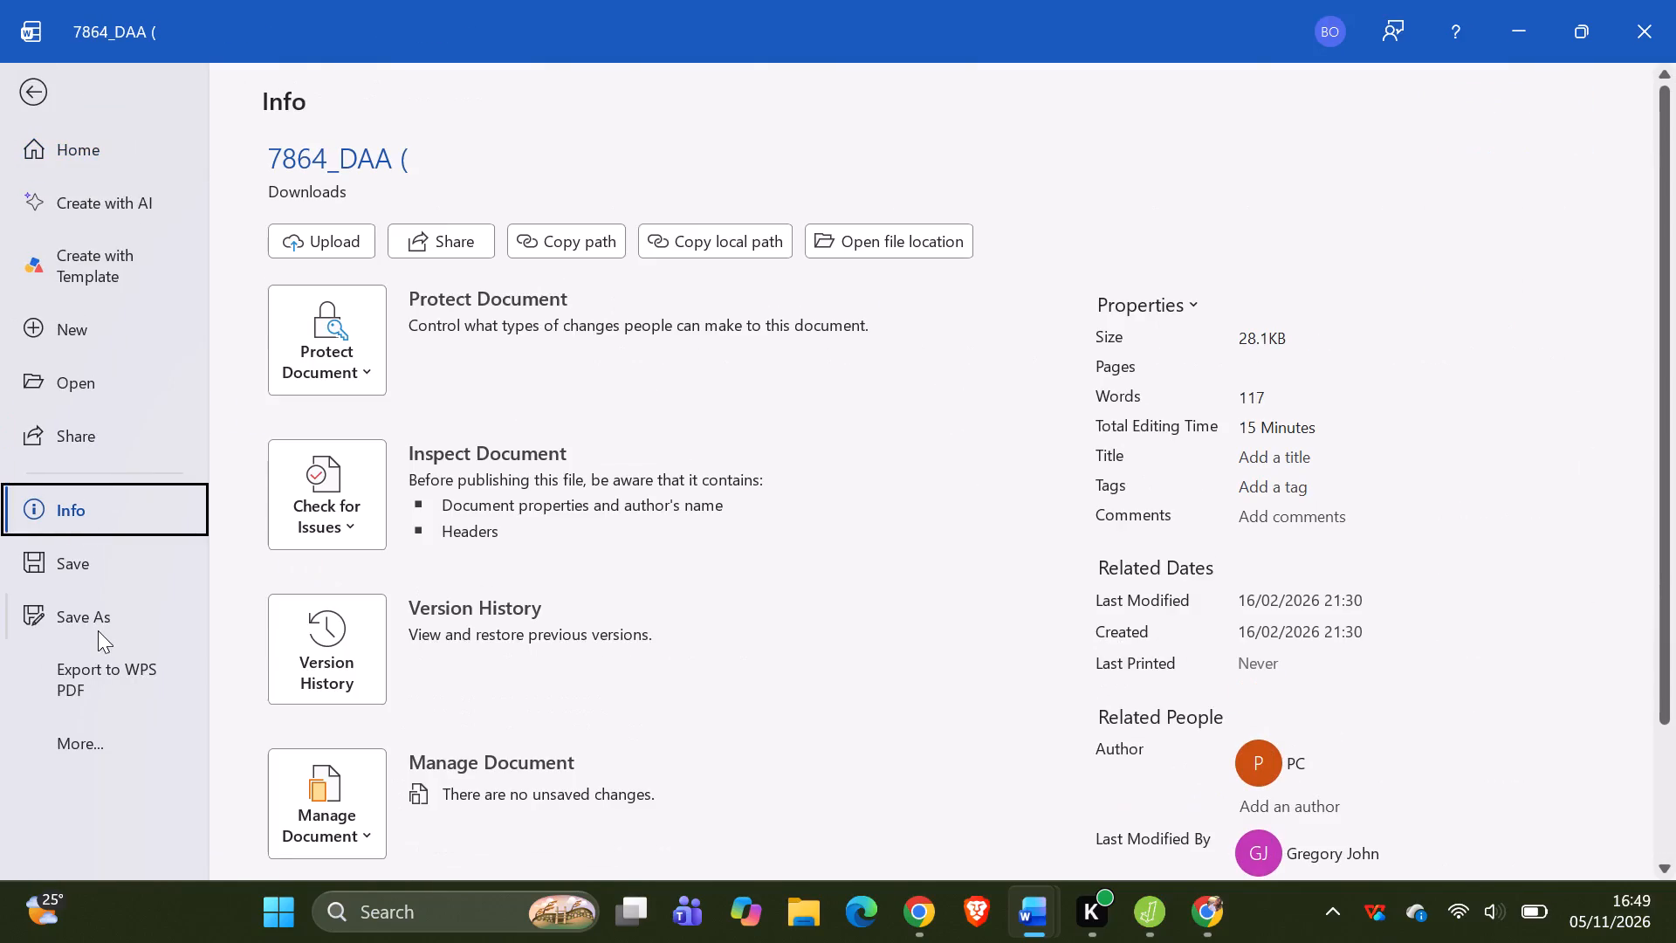
# Save the document as a Word Document named "7864_DAA (" in the Downloads folder.
pyautogui.click(98, 630)
pyautogui.doubleClick(409, 576)
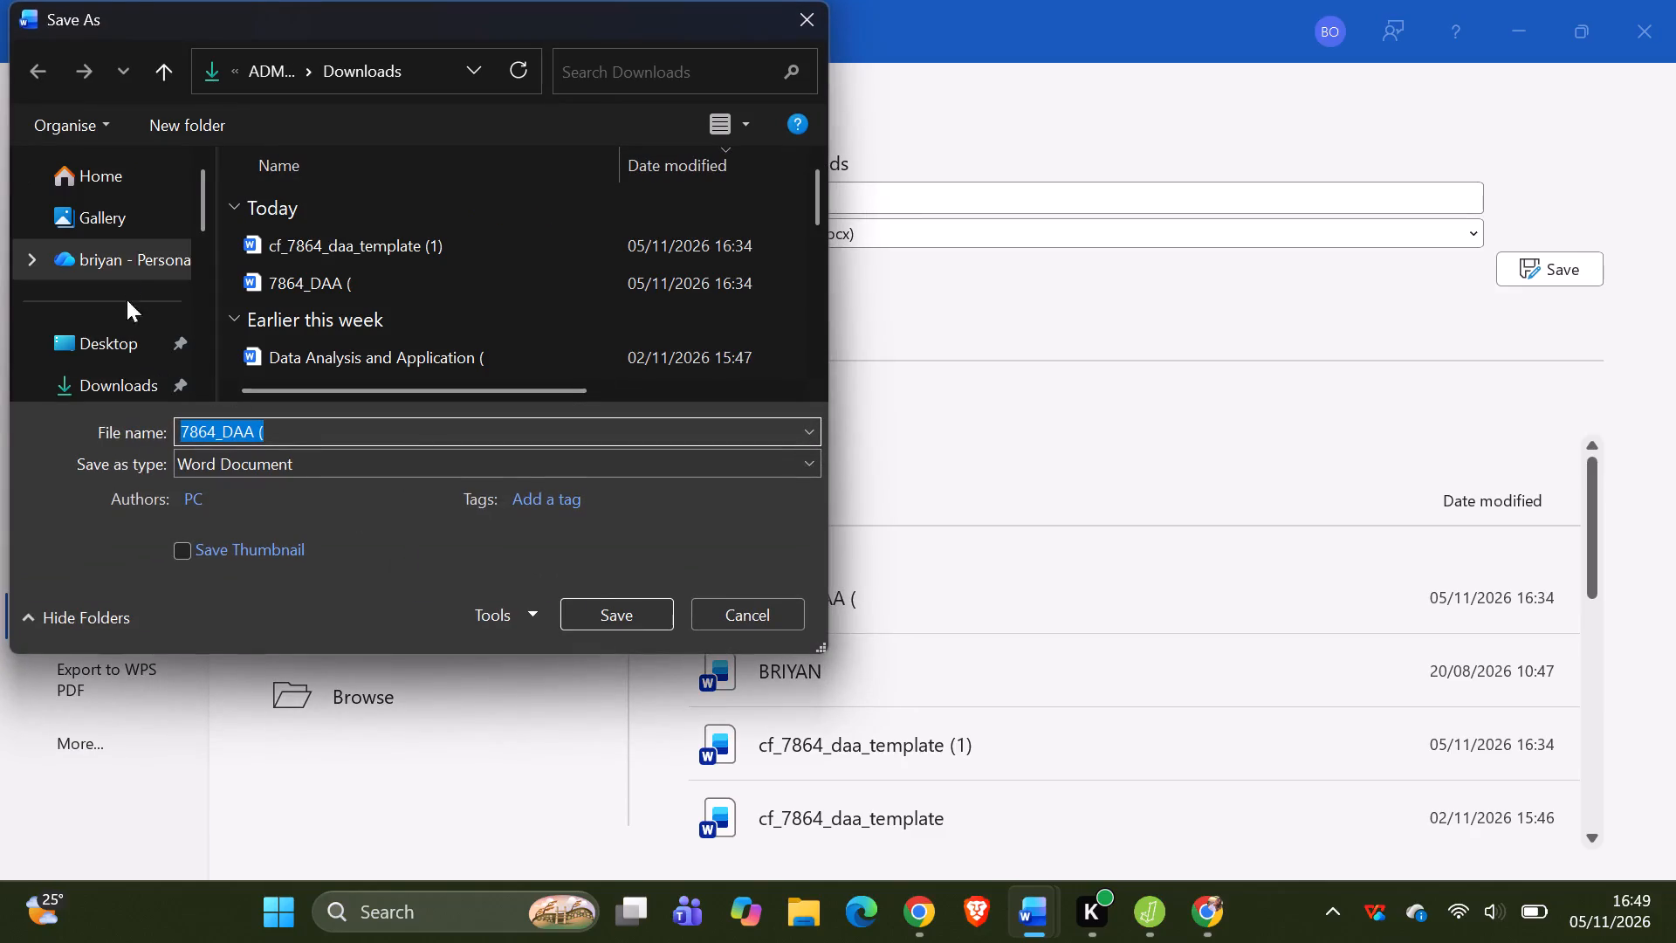
pyautogui.click(127, 371)
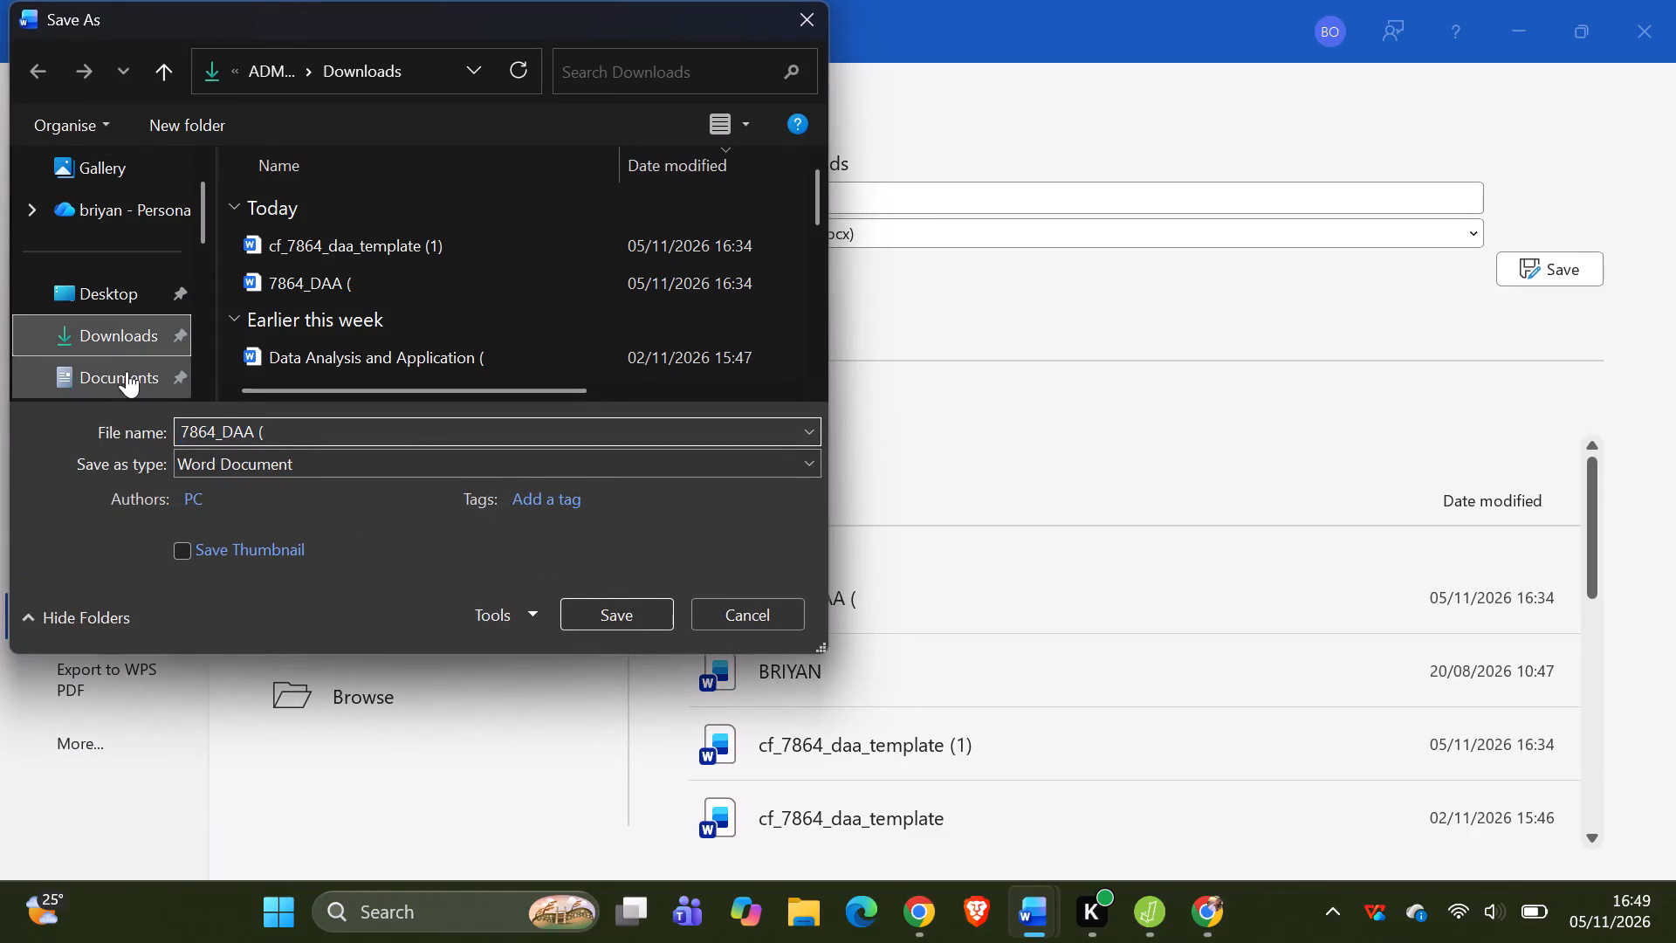
pyautogui.click(611, 605)
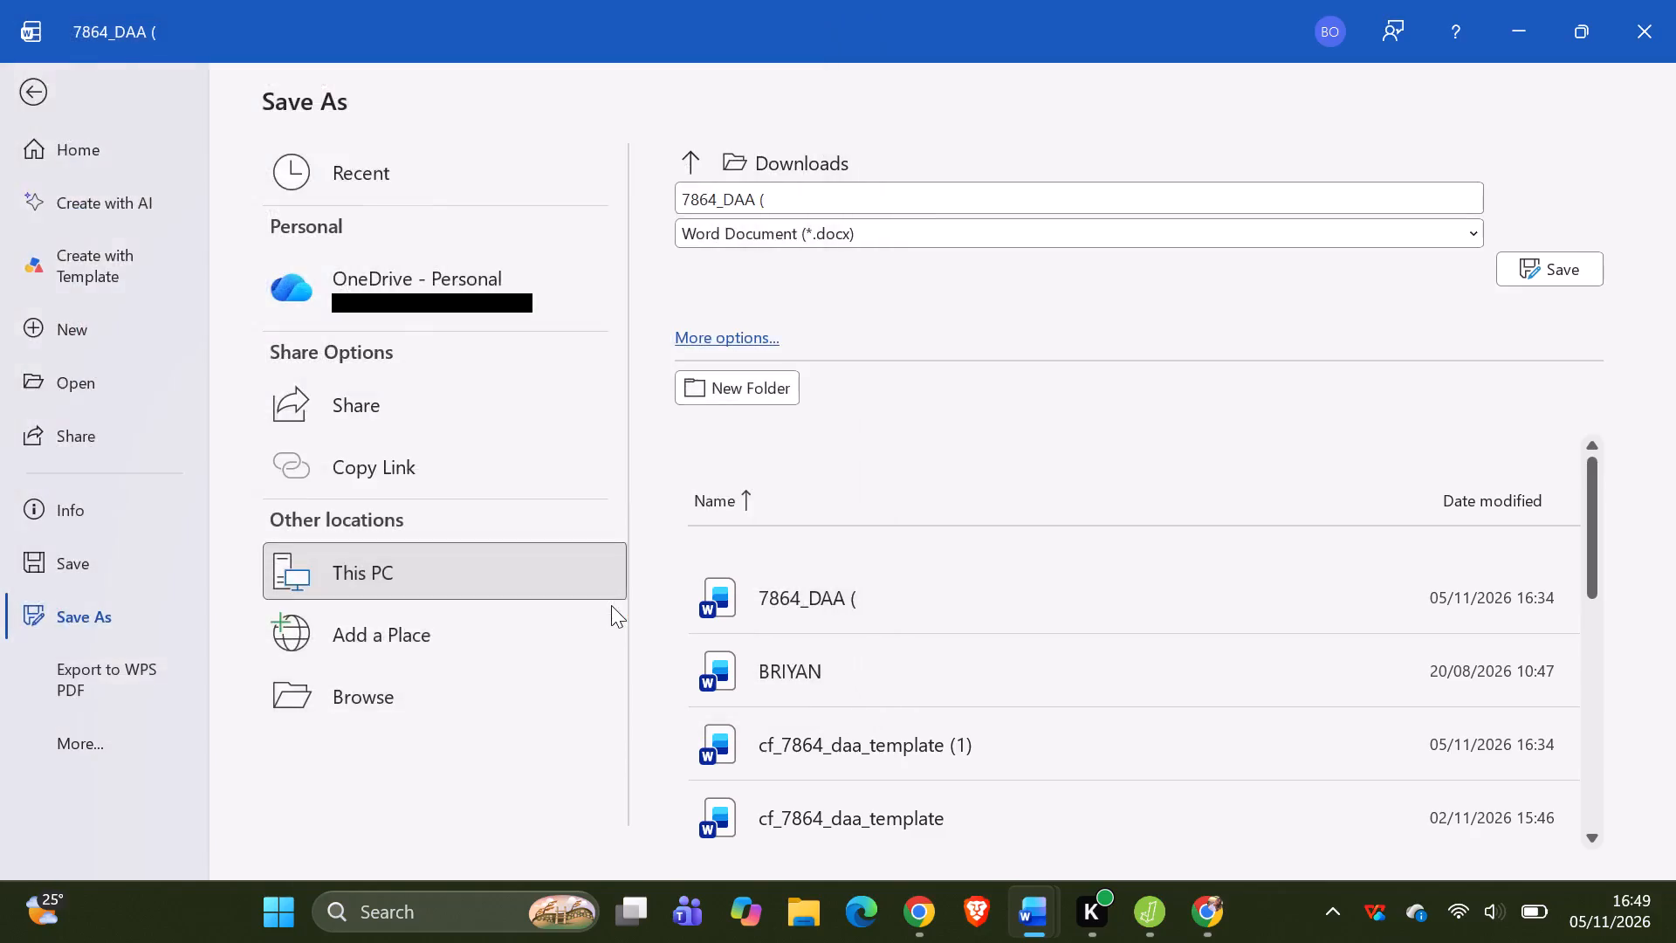
# Switch to Google Chrome and open a new browser tab.
pyautogui.click(918, 917)
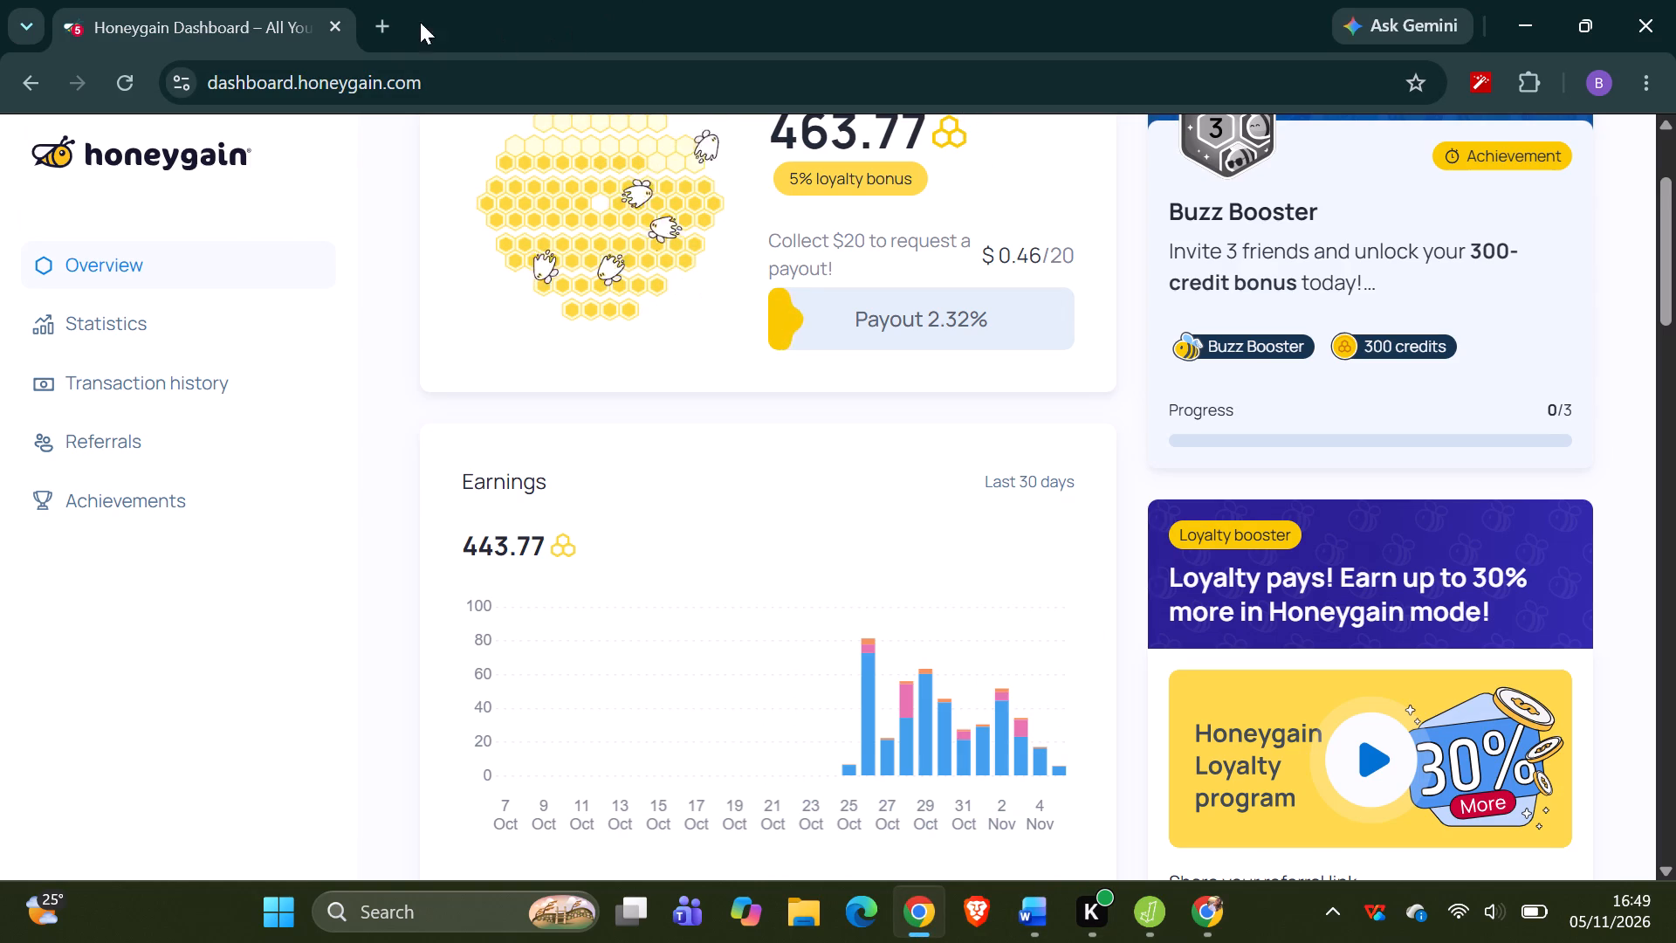
pyautogui.click(382, 12)
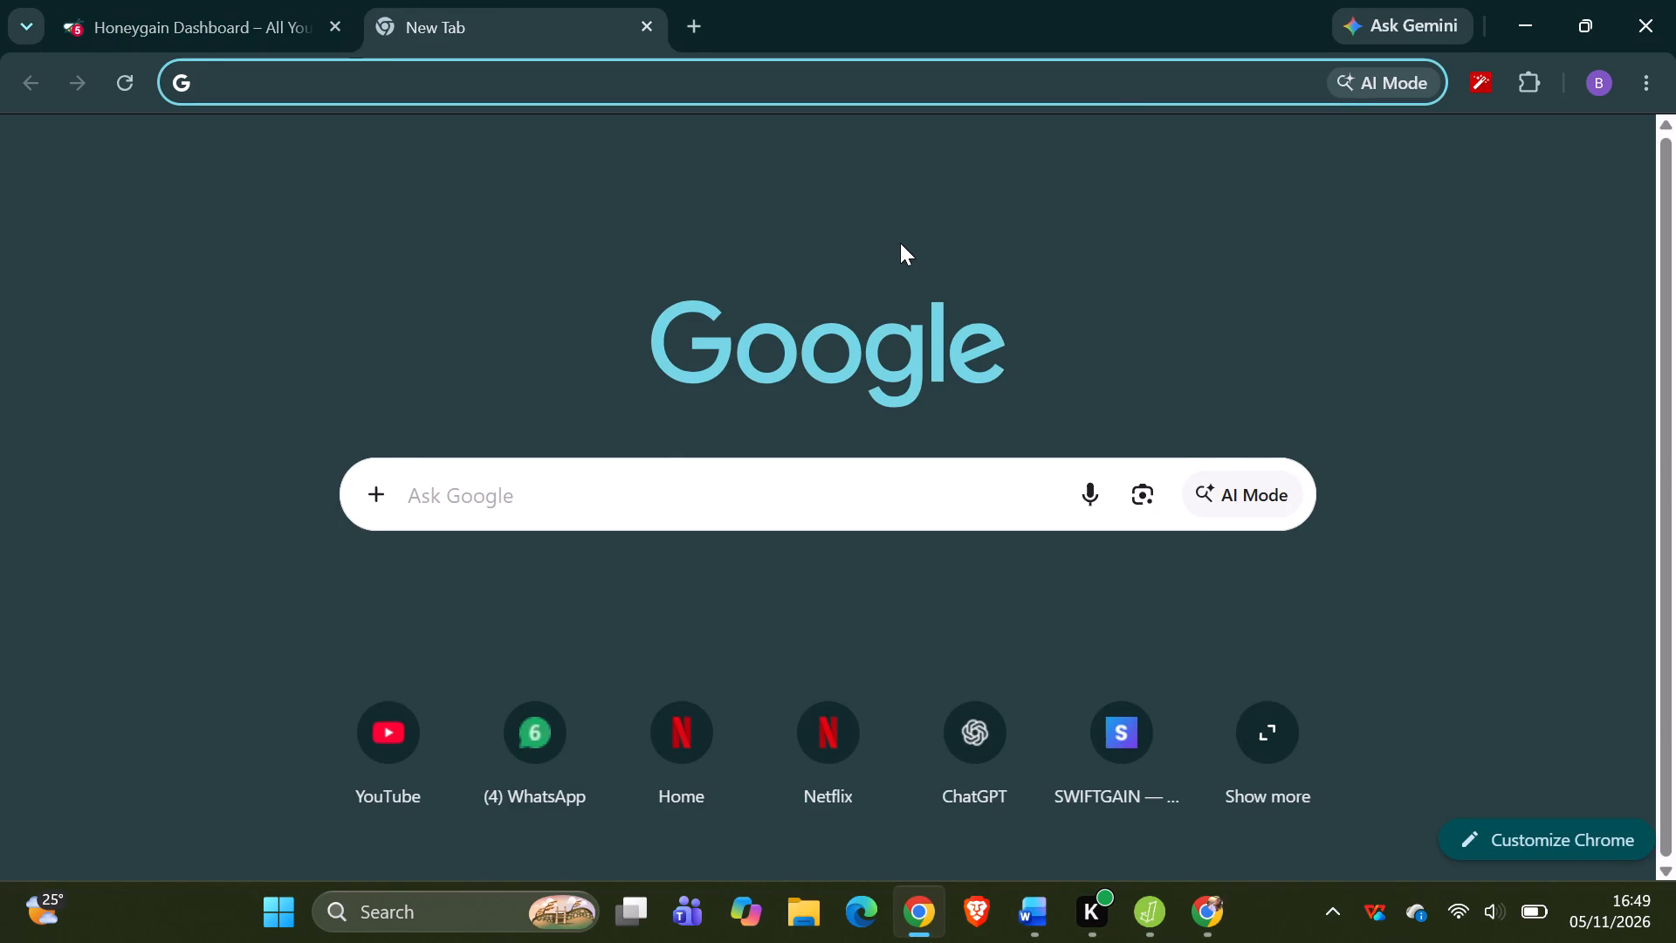